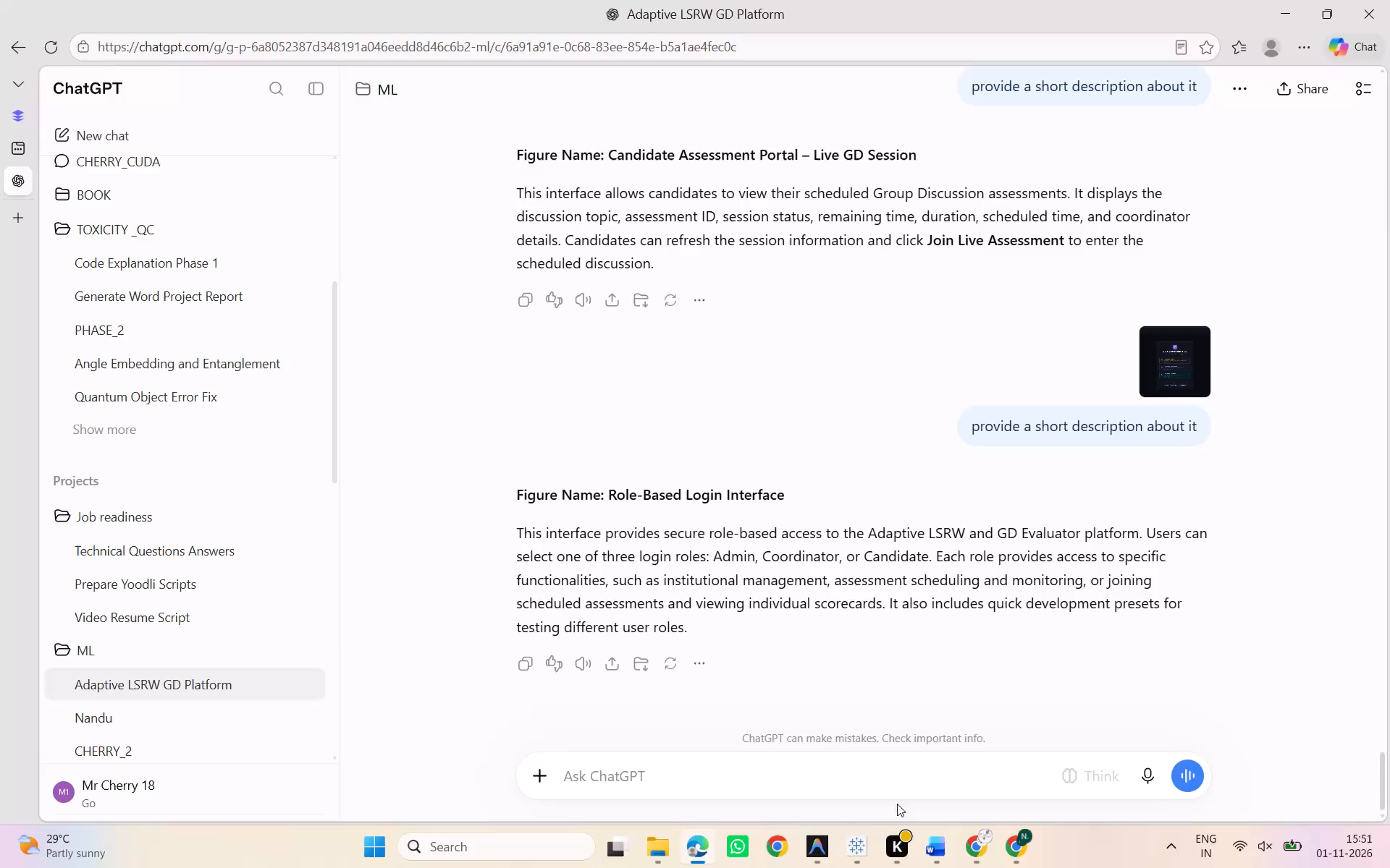
pyautogui.click(815, 850)
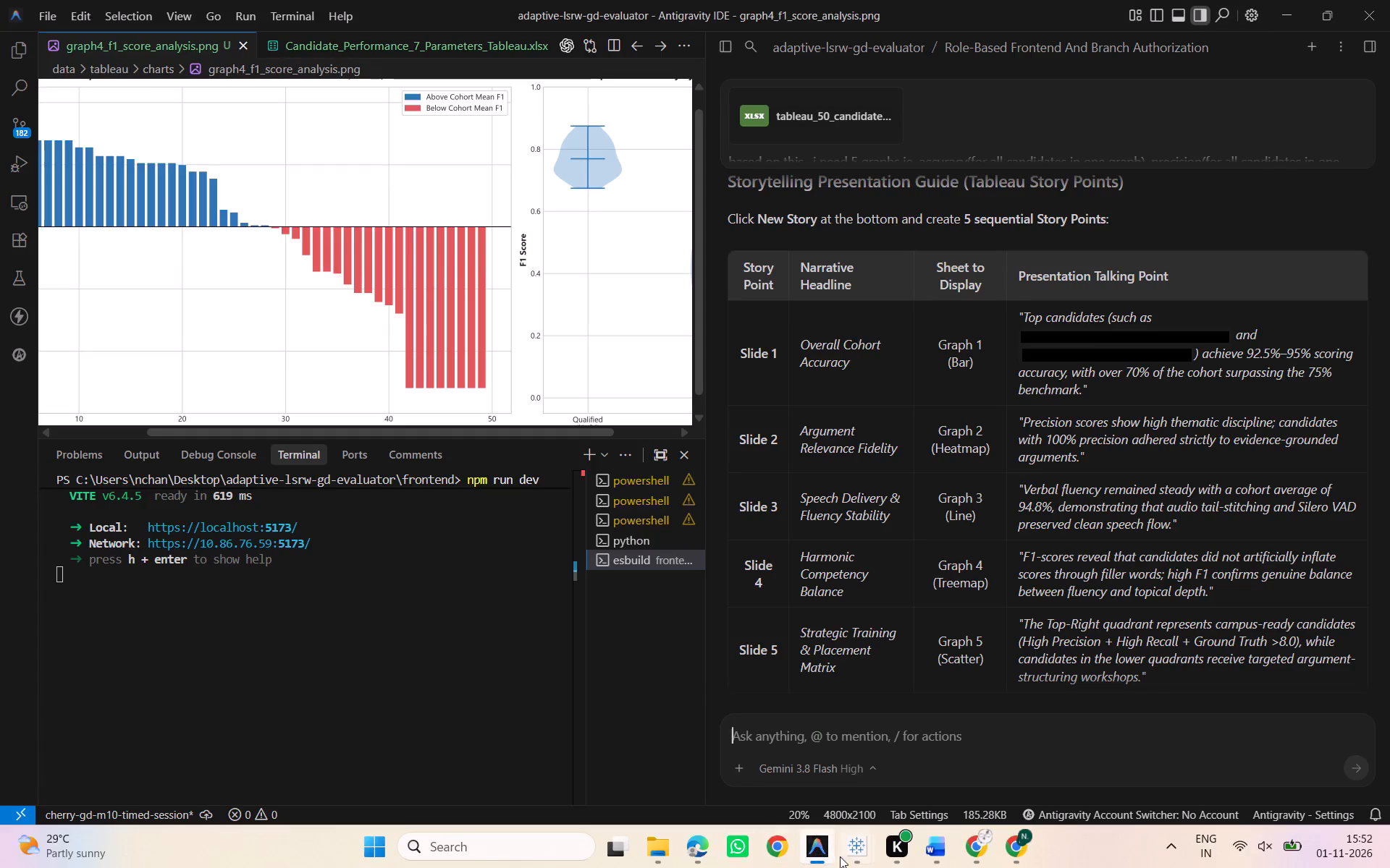
pyautogui.click(1034, 752)
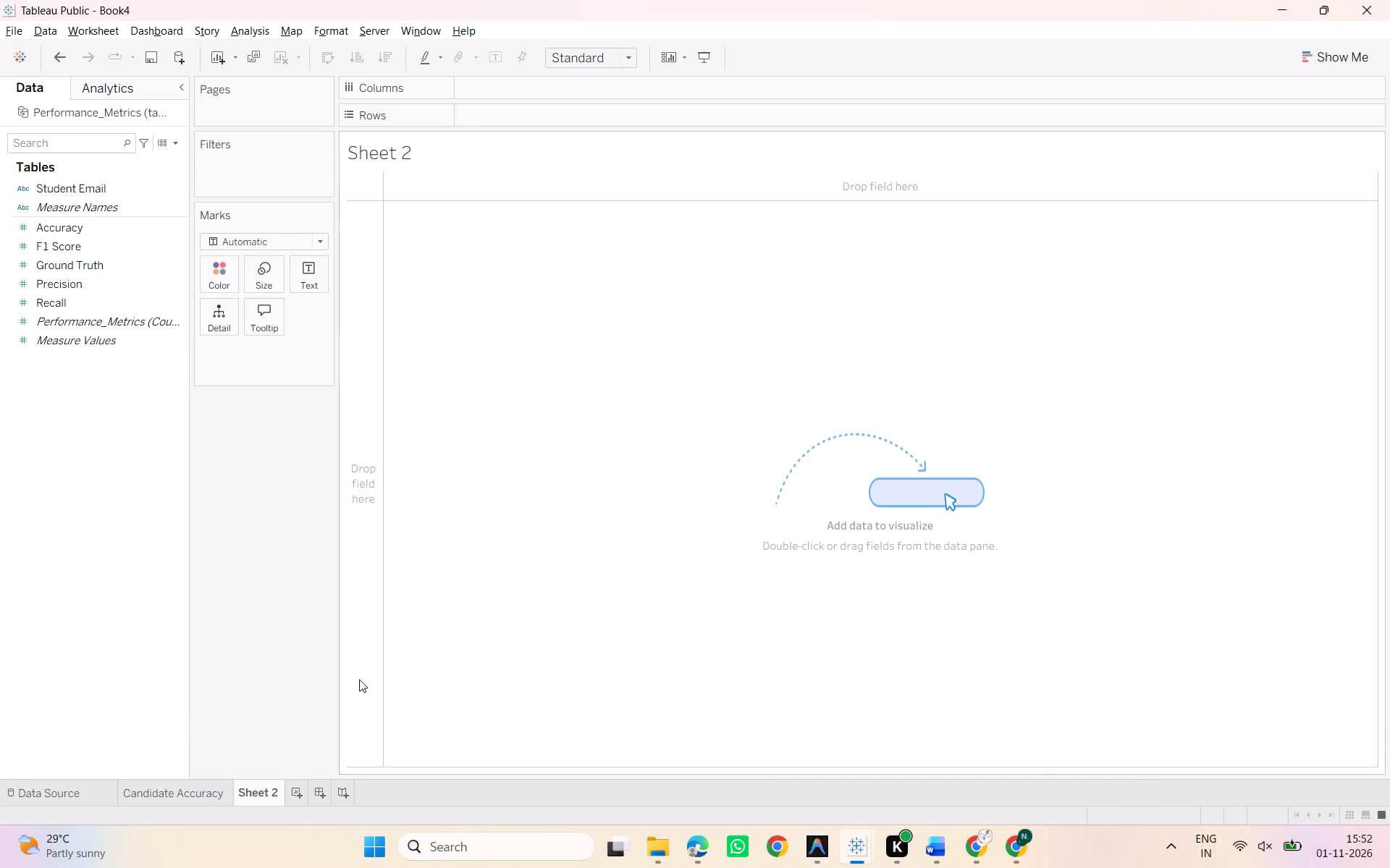
pyautogui.click(200, 790)
pyautogui.click(246, 795)
pyautogui.hotkey('alt', 'Tab')
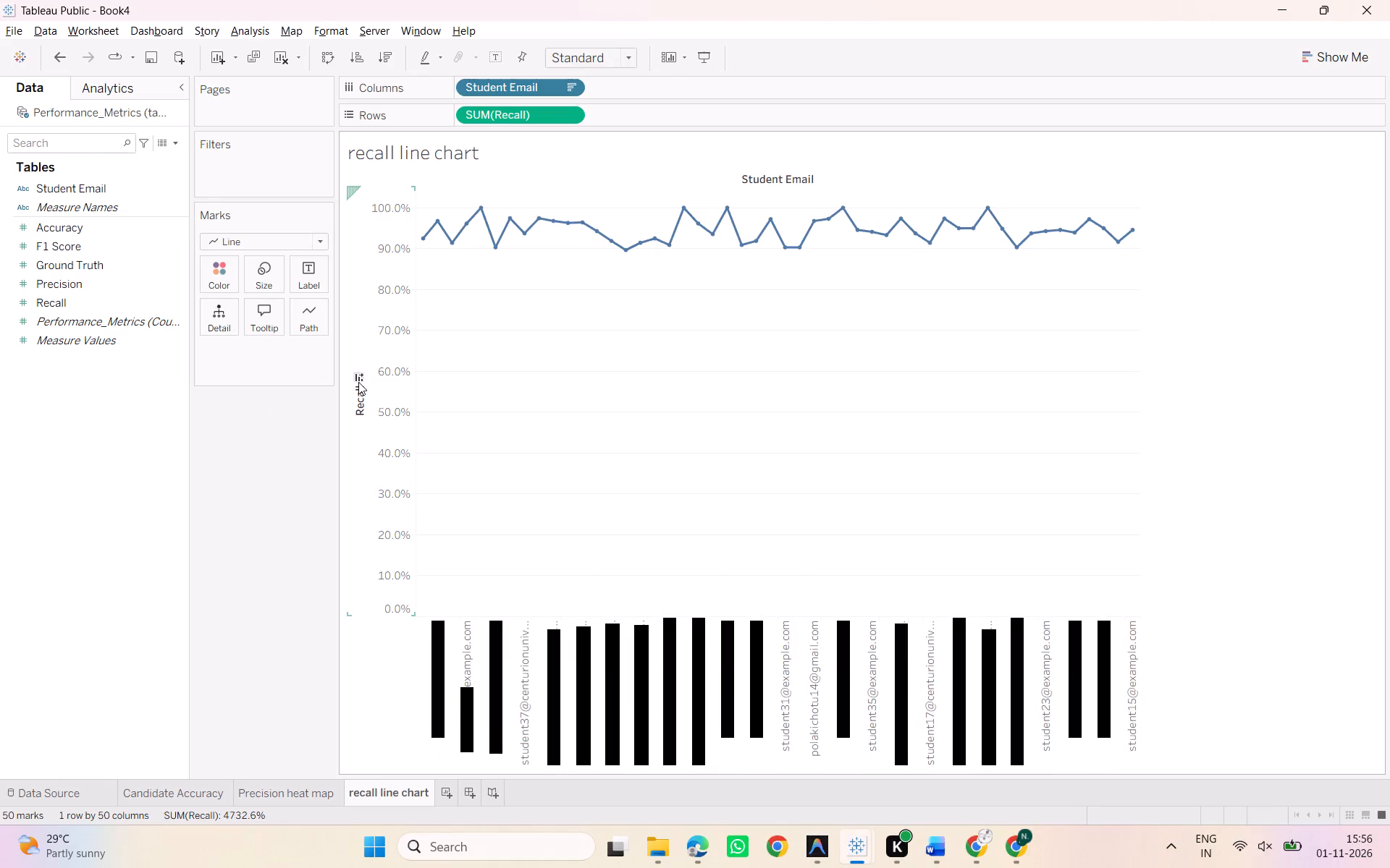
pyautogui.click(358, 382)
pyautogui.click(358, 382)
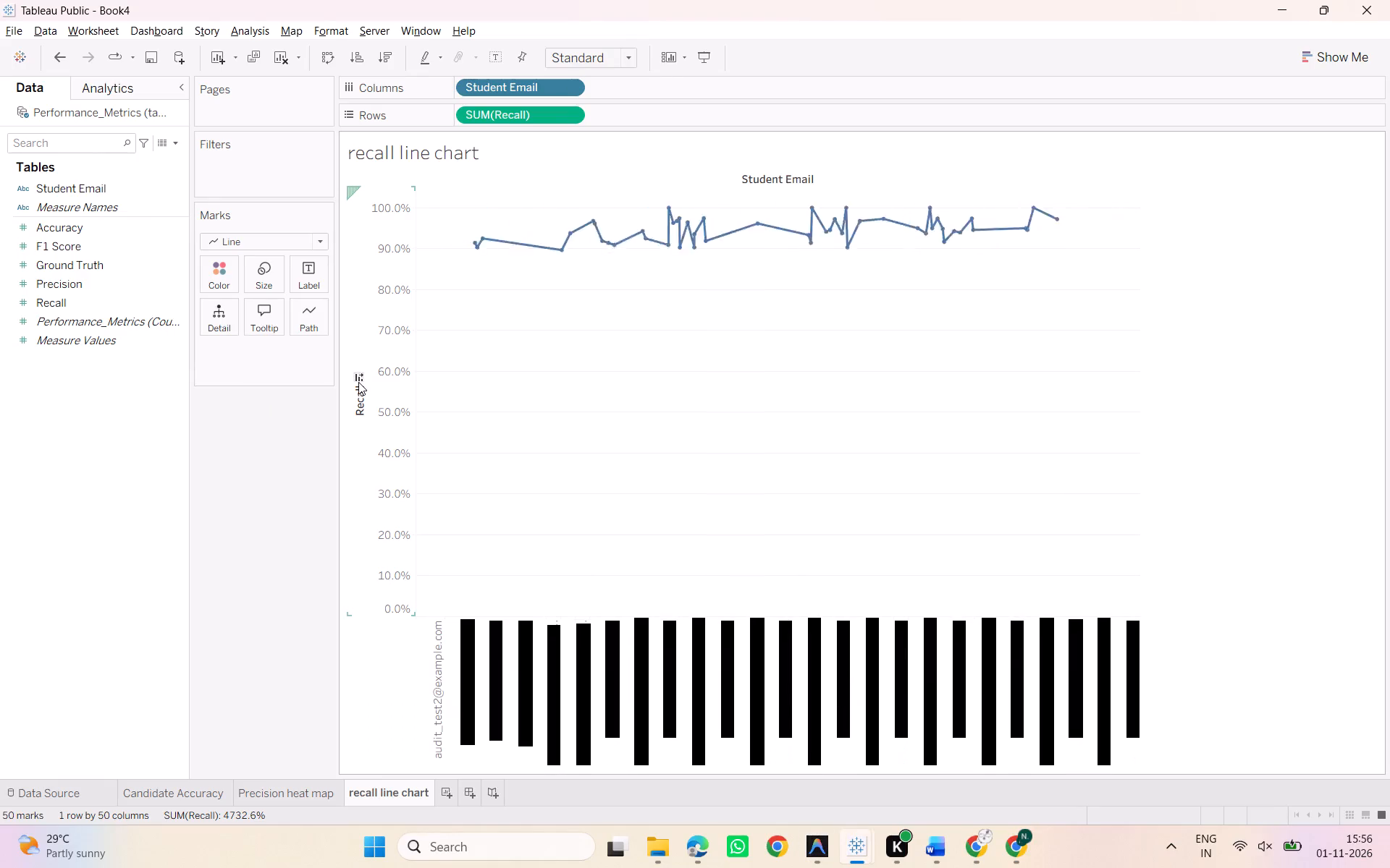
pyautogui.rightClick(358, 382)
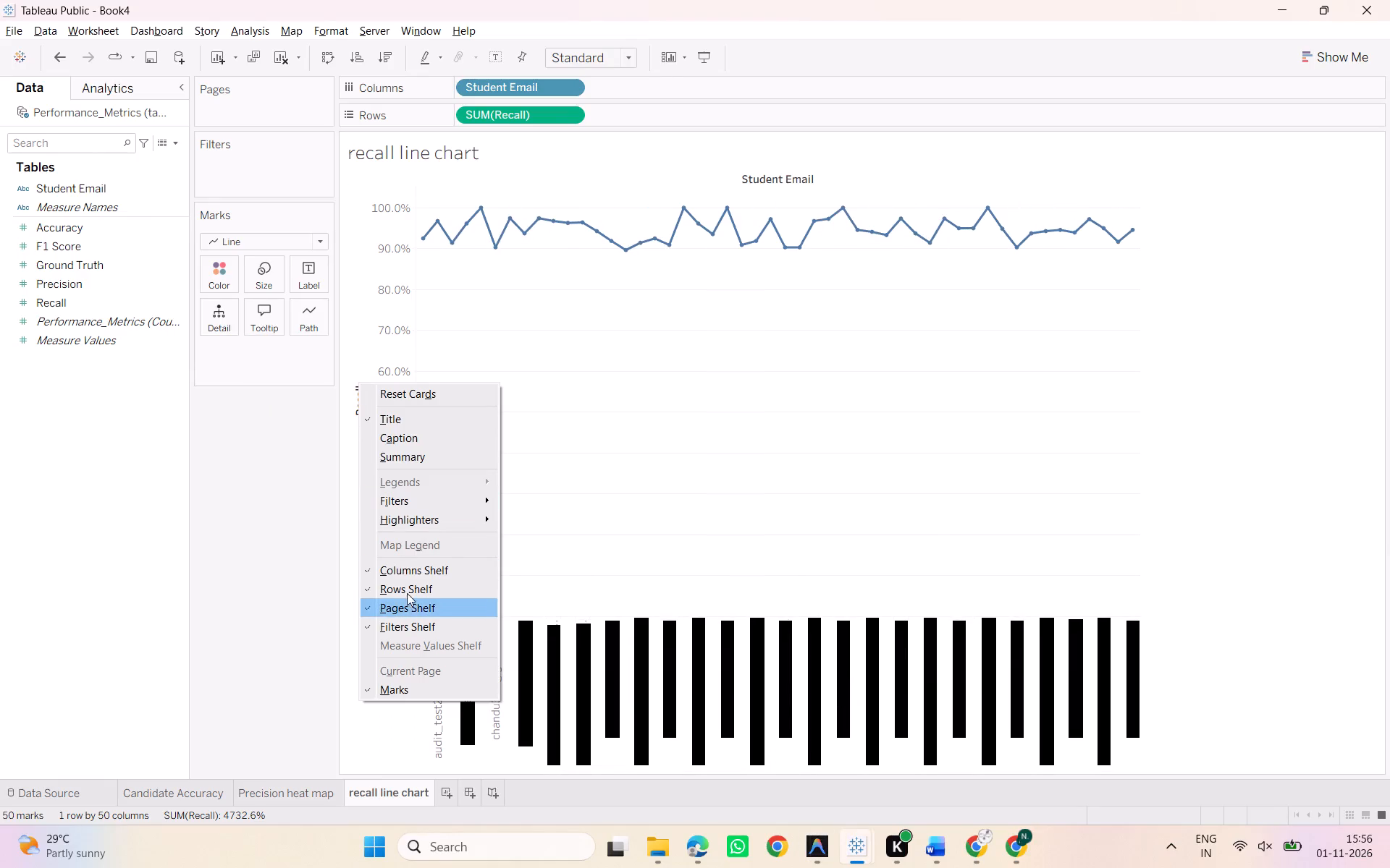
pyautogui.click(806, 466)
# Switch the Recall axis of the line chart to a custom range with a fixed start of 0.8.
pyautogui.rightClick(358, 430)
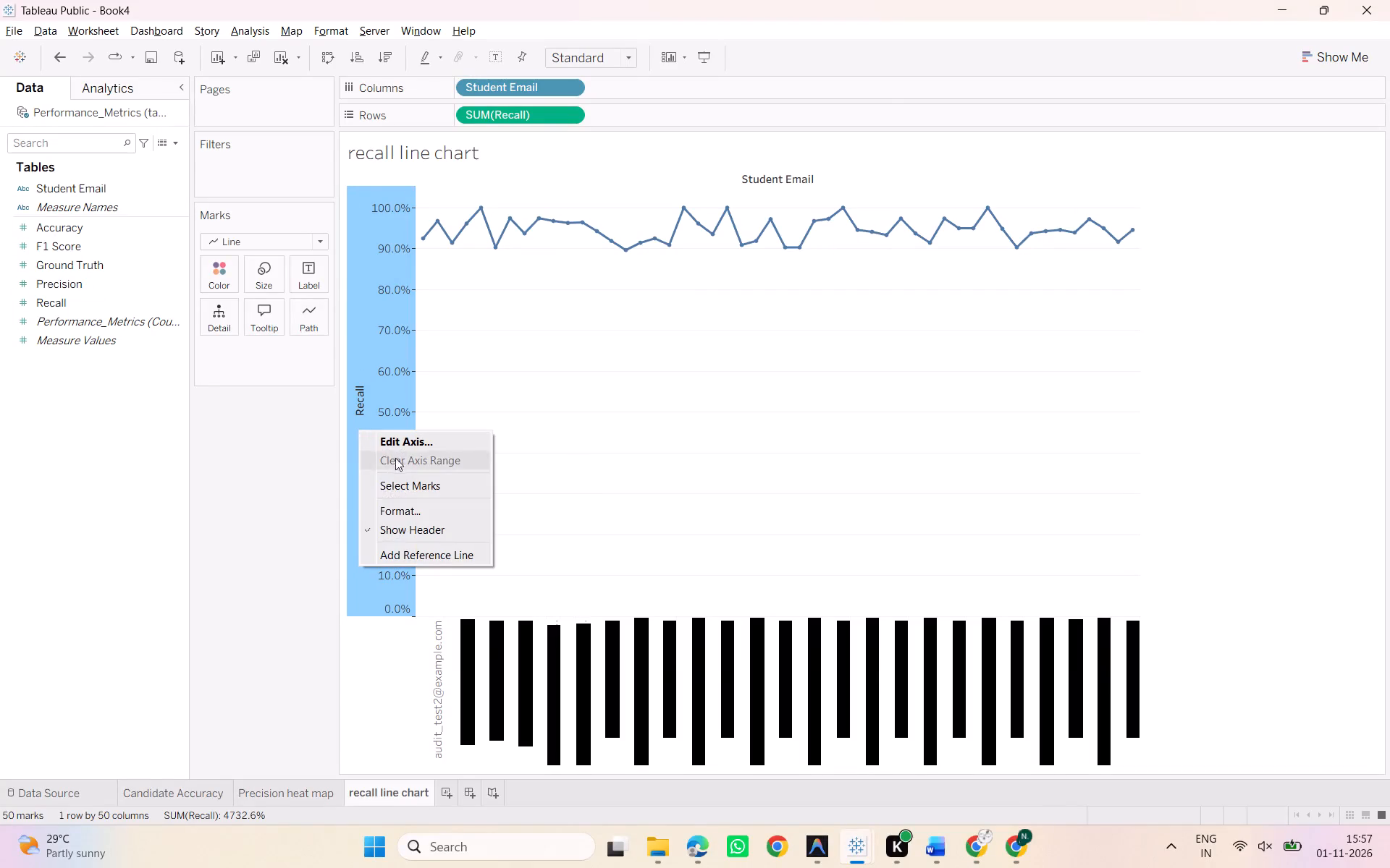
pyautogui.click(413, 446)
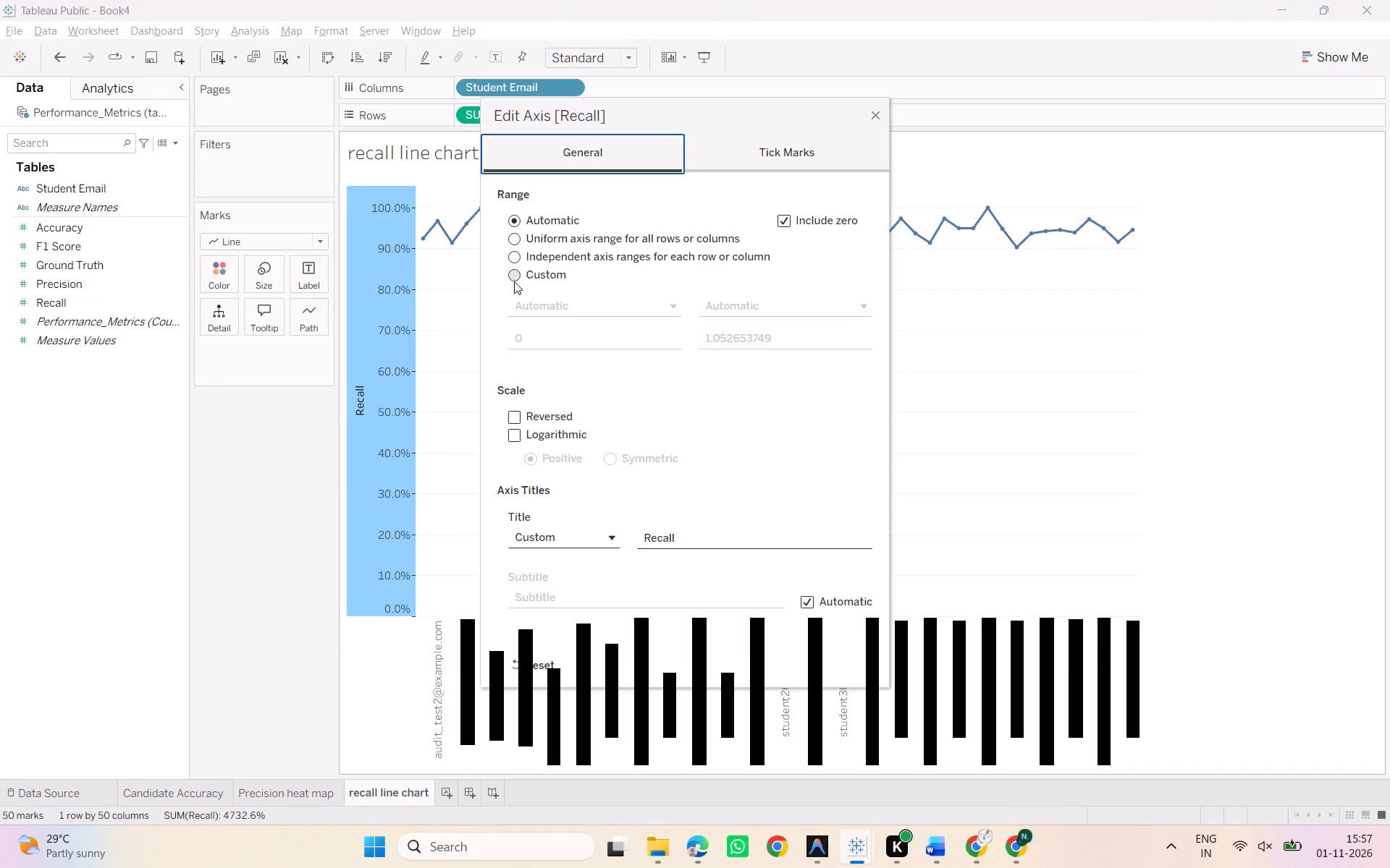
pyautogui.click(515, 272)
pyautogui.click(547, 343)
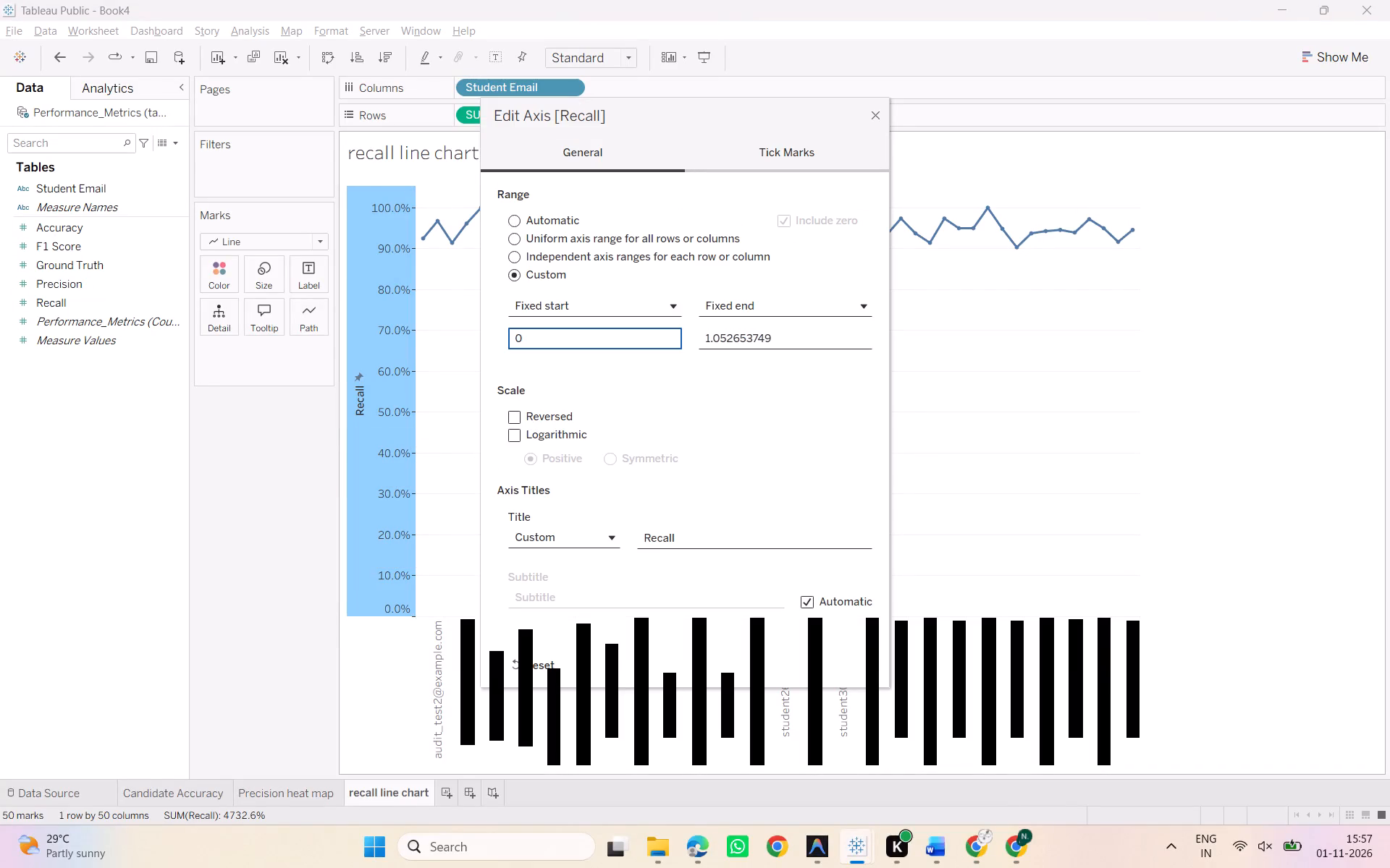
pyautogui.write('.8')
pyautogui.press('Right')
pyautogui.press('Right')
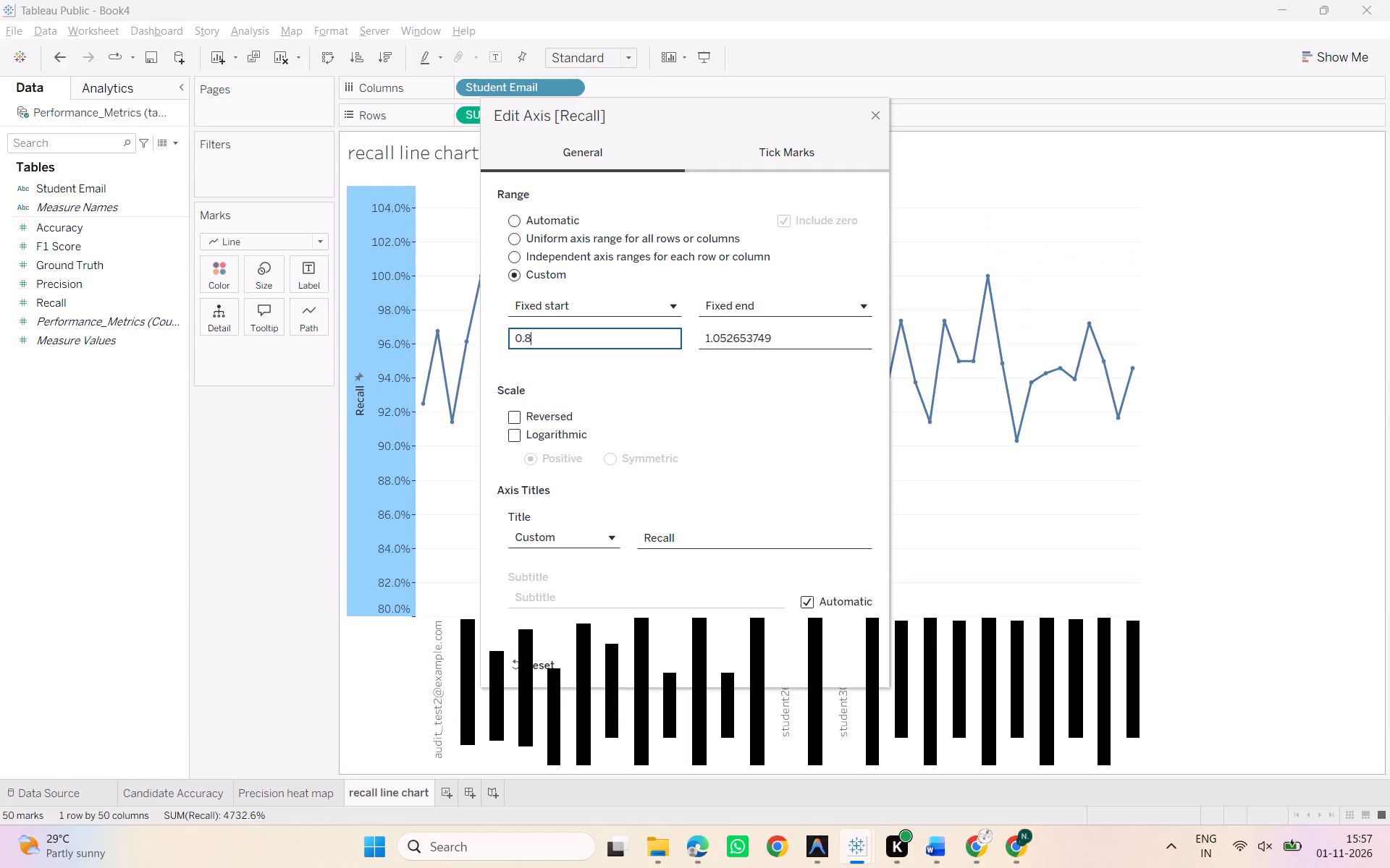
pyautogui.press('Return')
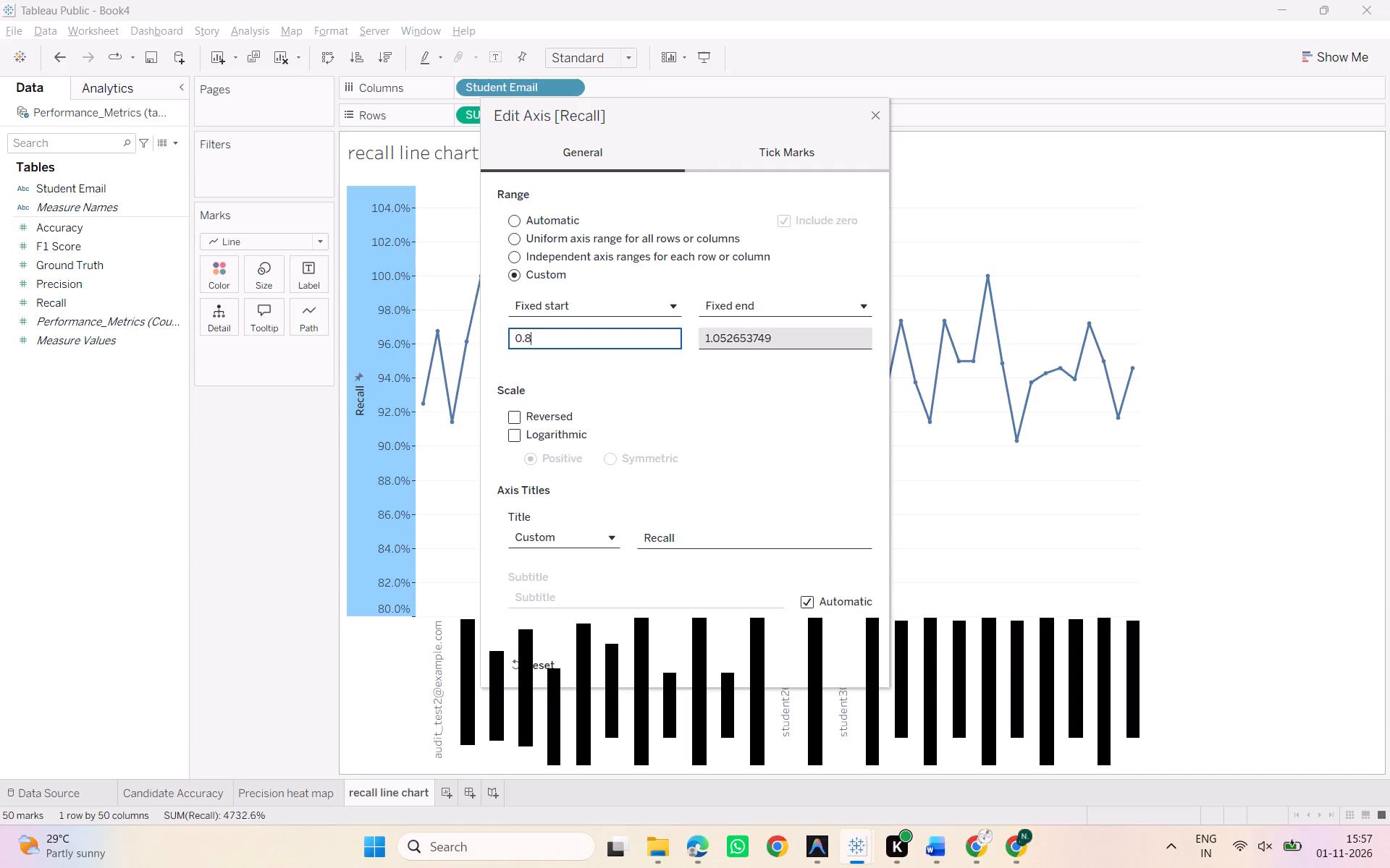
# Check the guide's axis range, set the Recall axis's fixed end to 1.2 in Tableau, and close the axis settings.
pyautogui.click(777, 334)
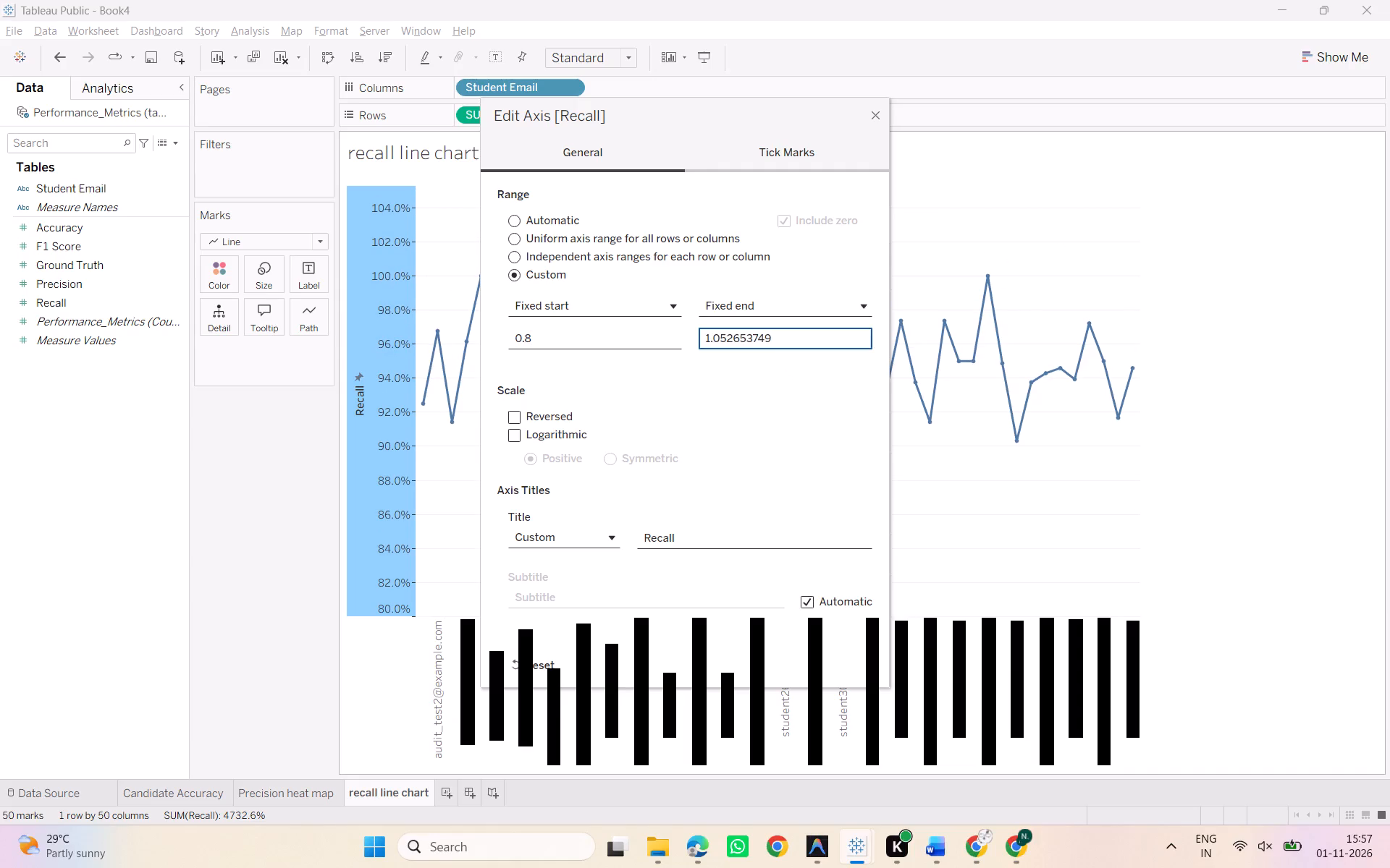
pyautogui.hotkey('alt', 'Tab')
pyautogui.hotkey('alt', 'Tab')
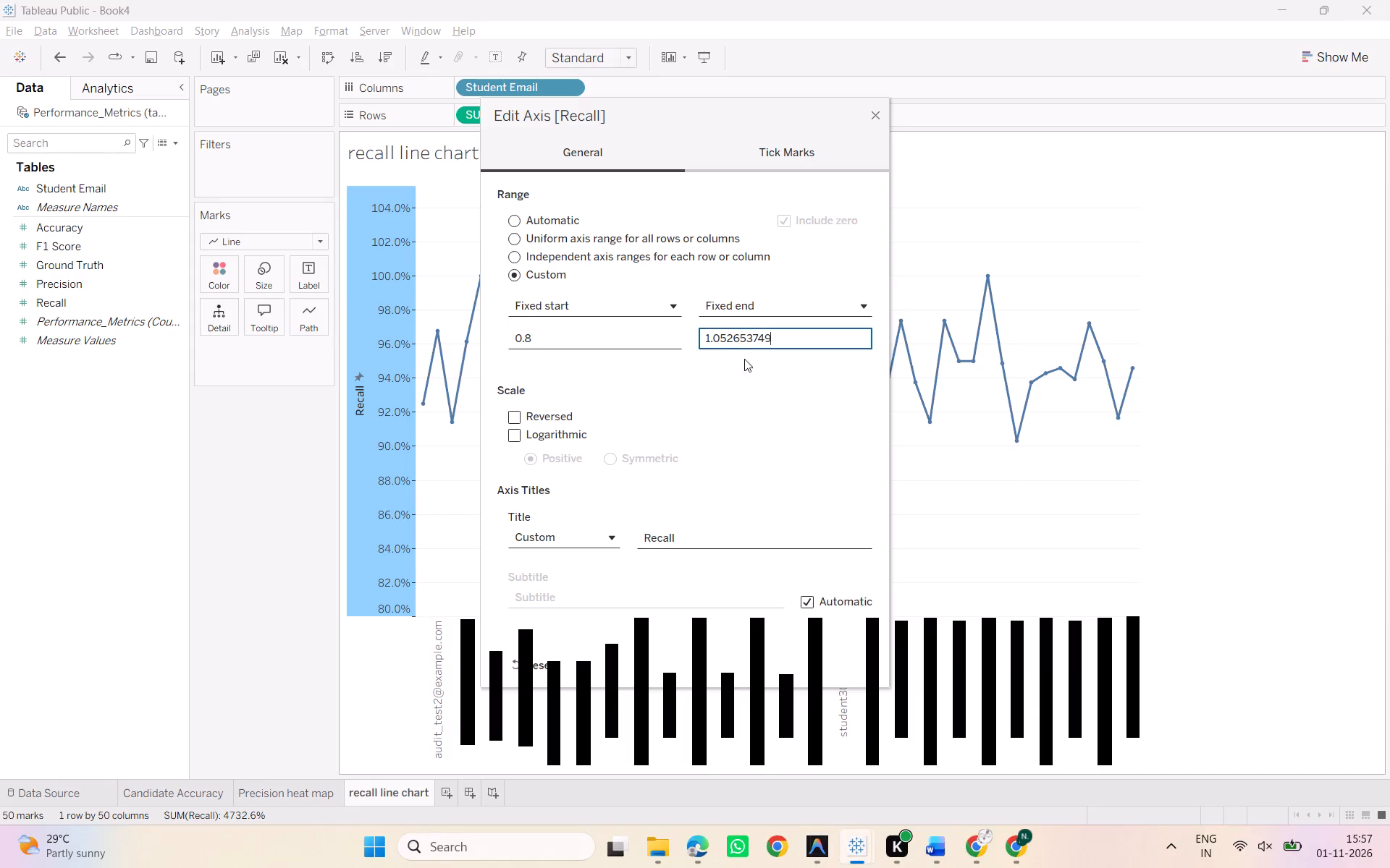
pyautogui.click(725, 337)
pyautogui.moveTo(780, 344); pyautogui.dragTo(723, 340)
pyautogui.moveTo(723, 340); pyautogui.dragTo(712, 344)
pyautogui.press('2')
pyautogui.press('Return')
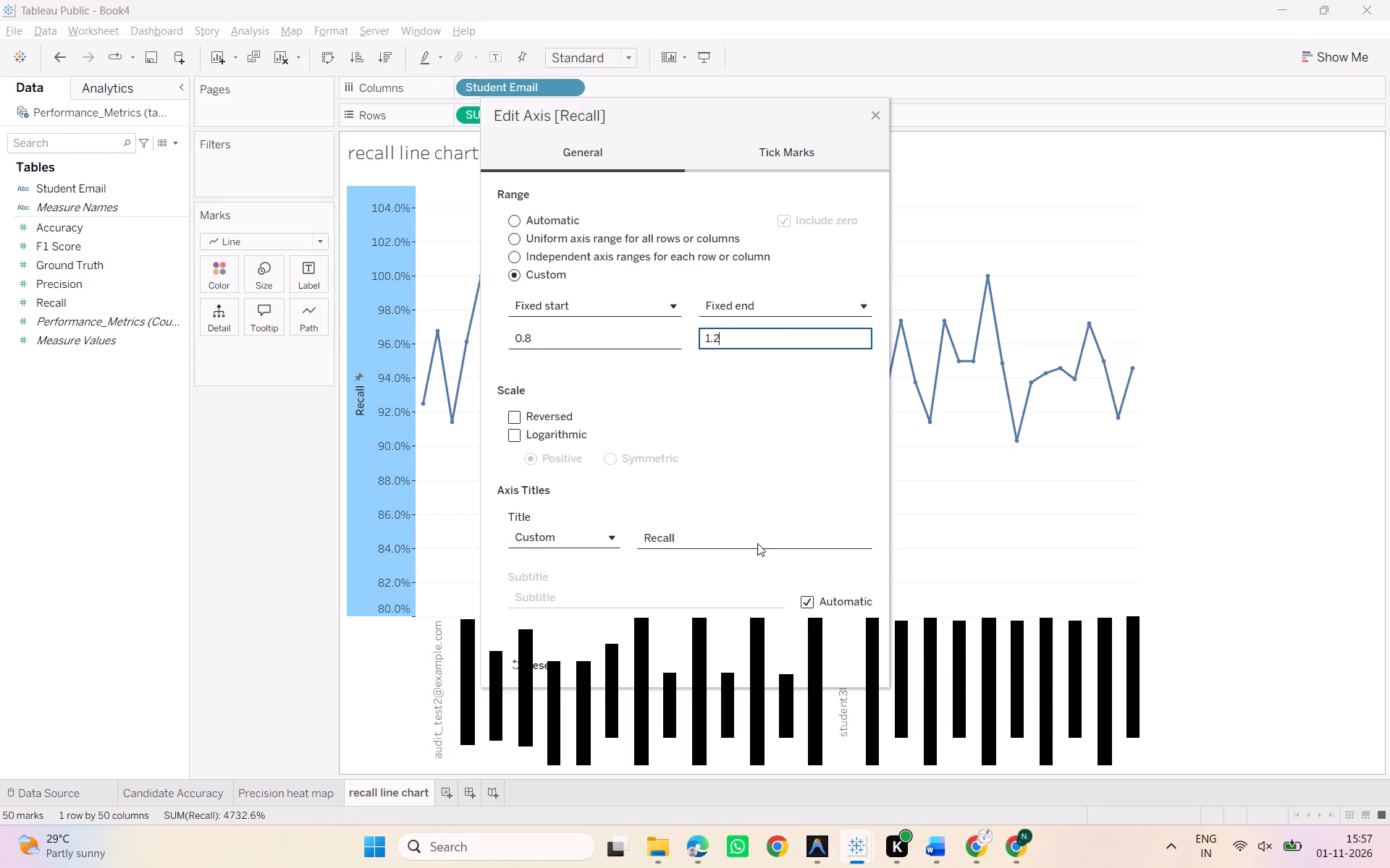
pyautogui.click(1037, 509)
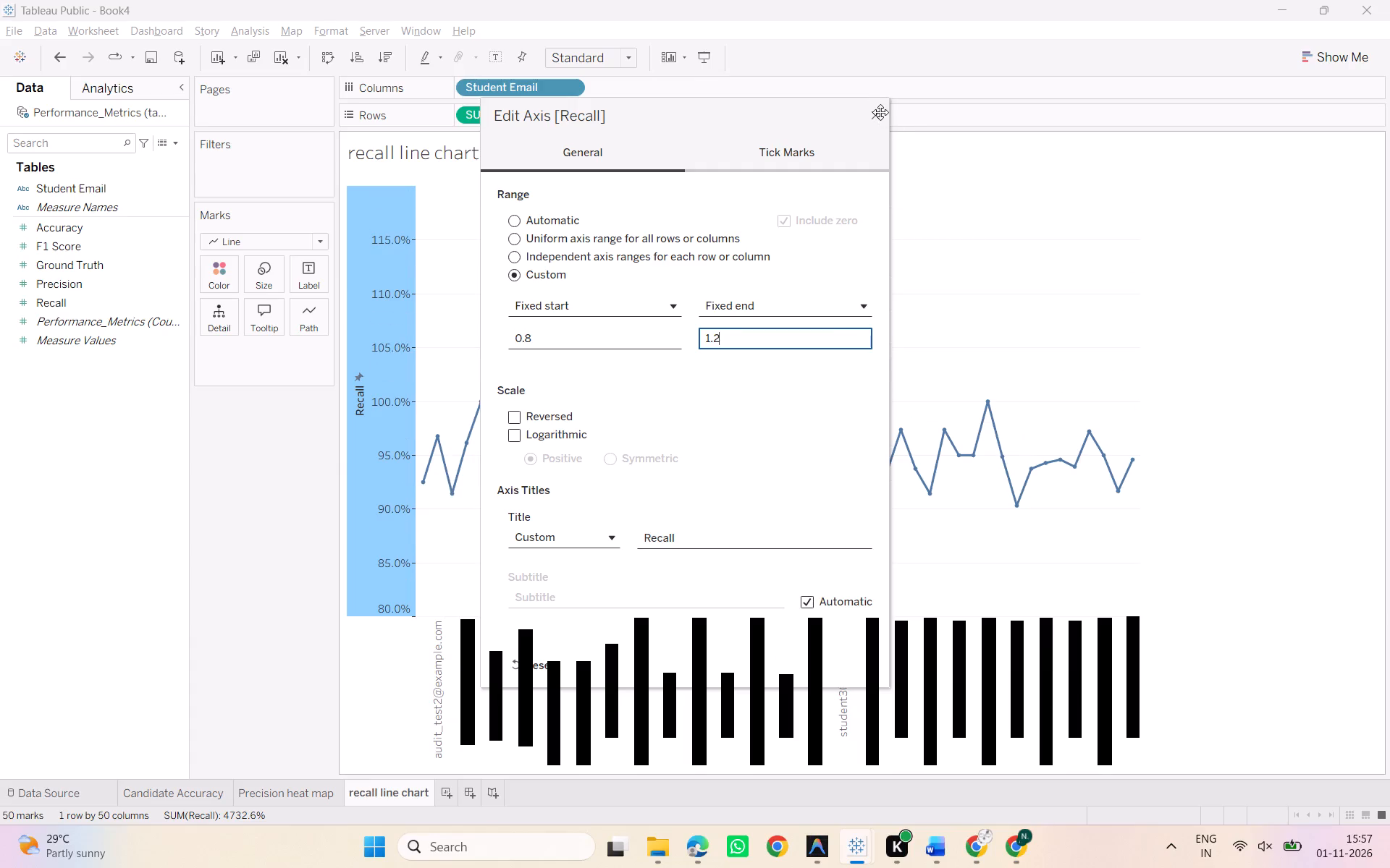
pyautogui.click(875, 113)
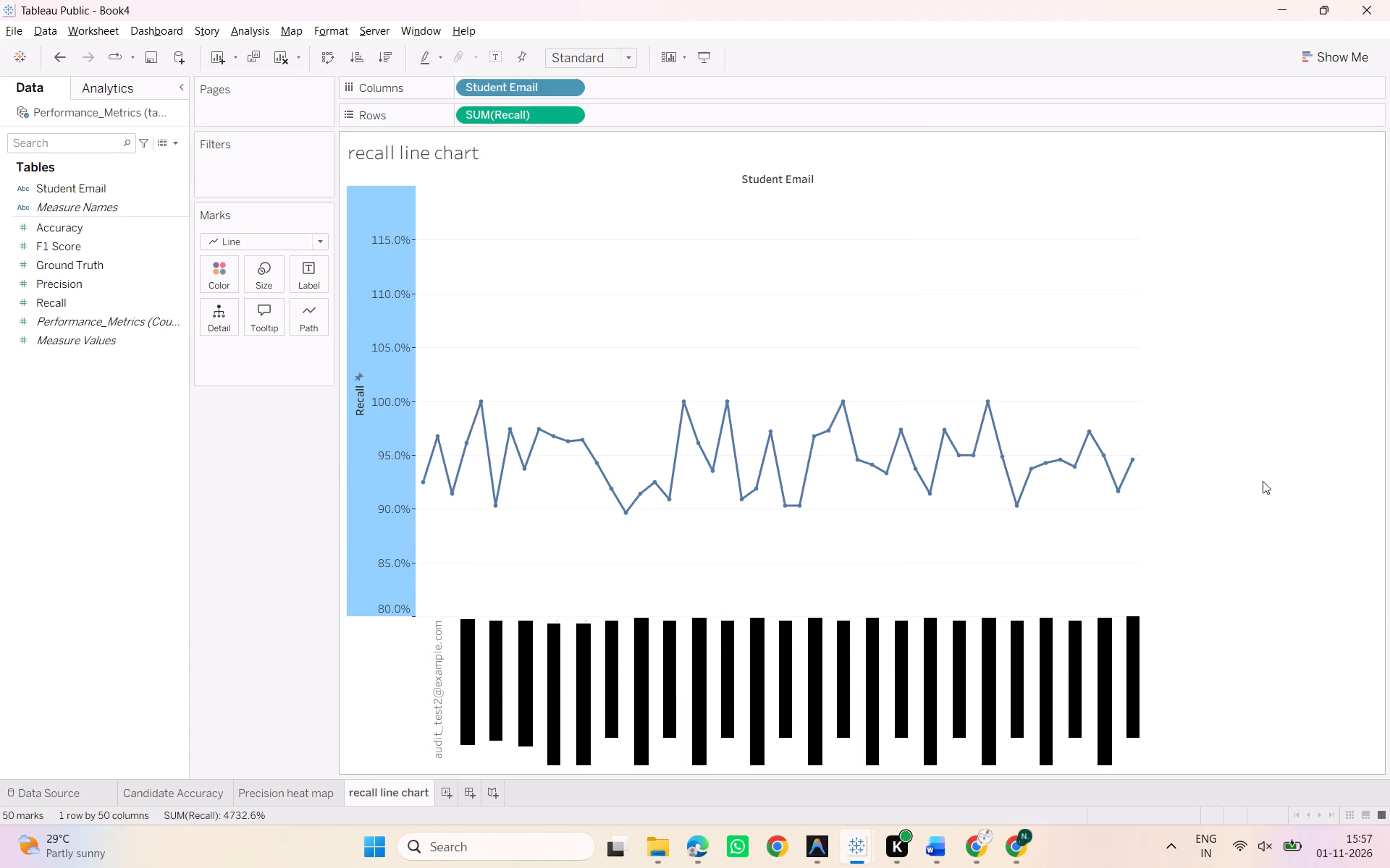
pyautogui.click(1263, 481)
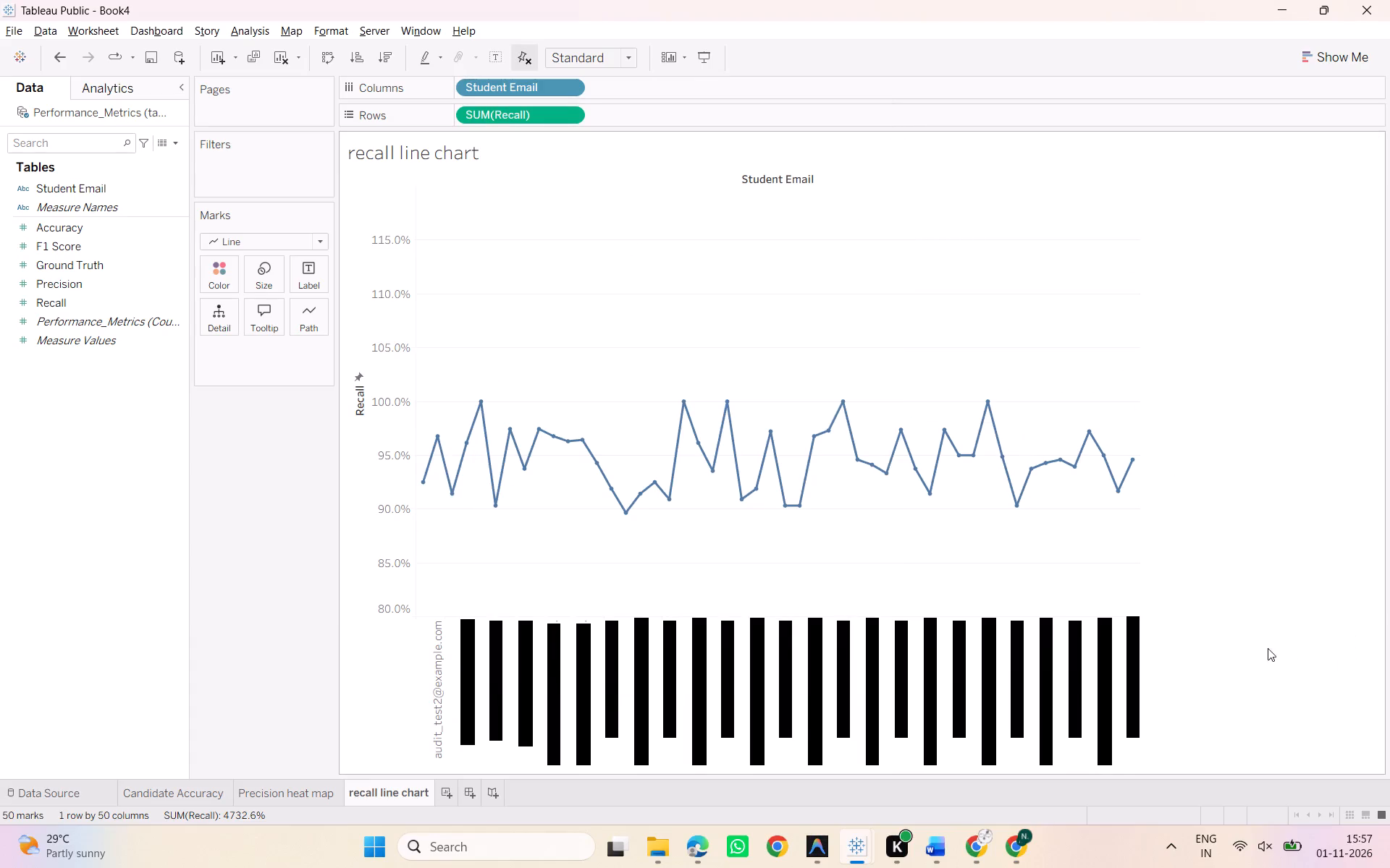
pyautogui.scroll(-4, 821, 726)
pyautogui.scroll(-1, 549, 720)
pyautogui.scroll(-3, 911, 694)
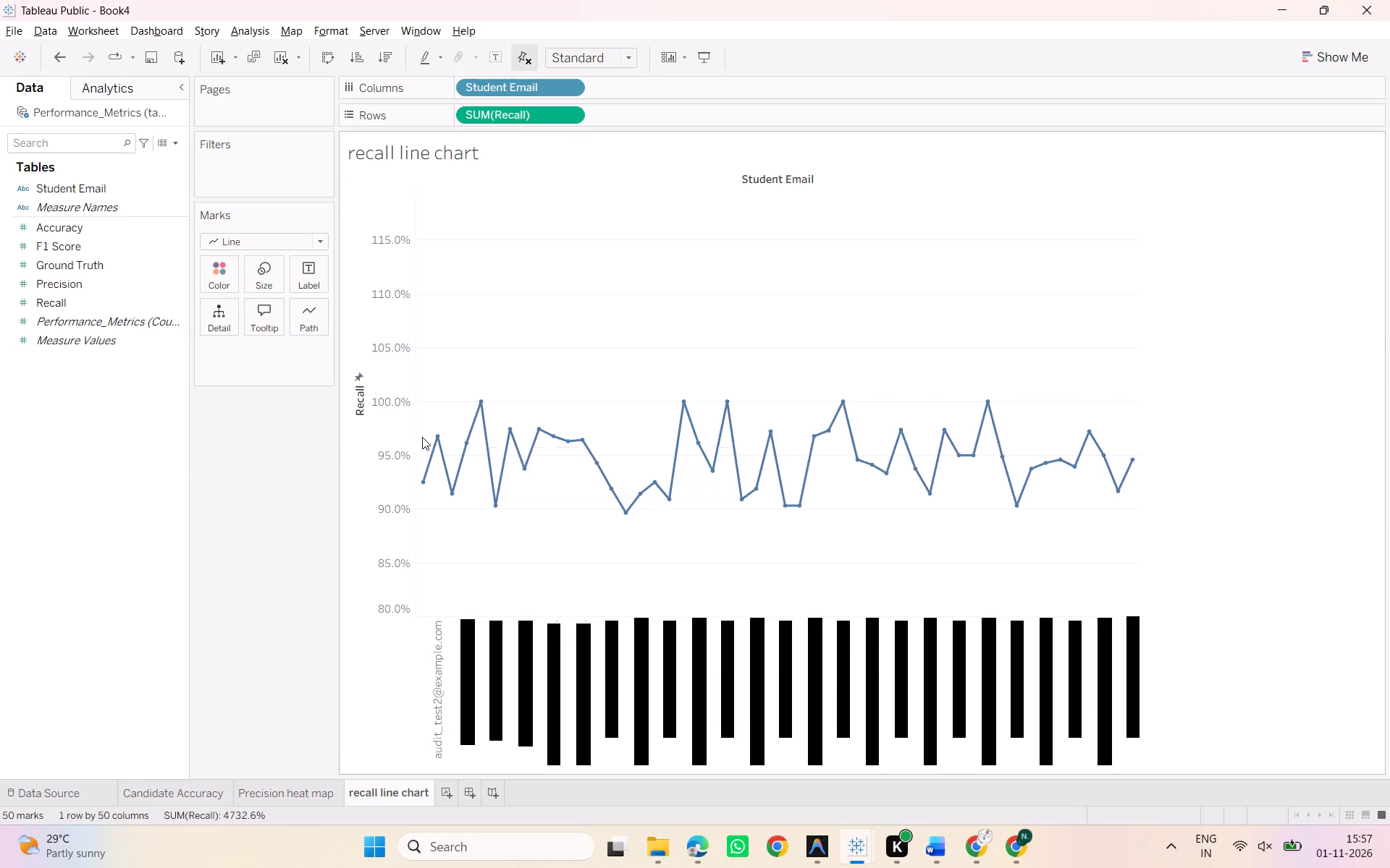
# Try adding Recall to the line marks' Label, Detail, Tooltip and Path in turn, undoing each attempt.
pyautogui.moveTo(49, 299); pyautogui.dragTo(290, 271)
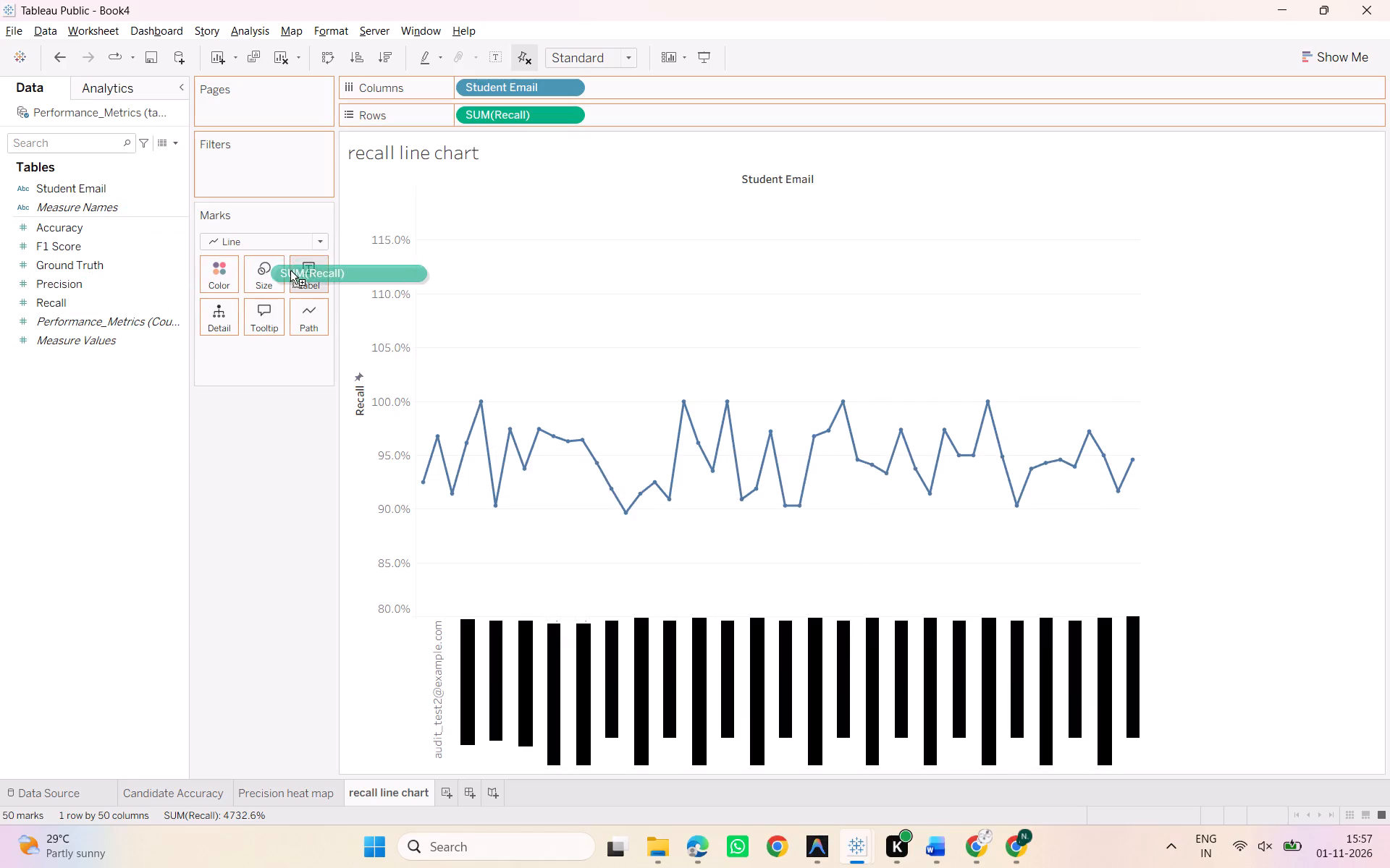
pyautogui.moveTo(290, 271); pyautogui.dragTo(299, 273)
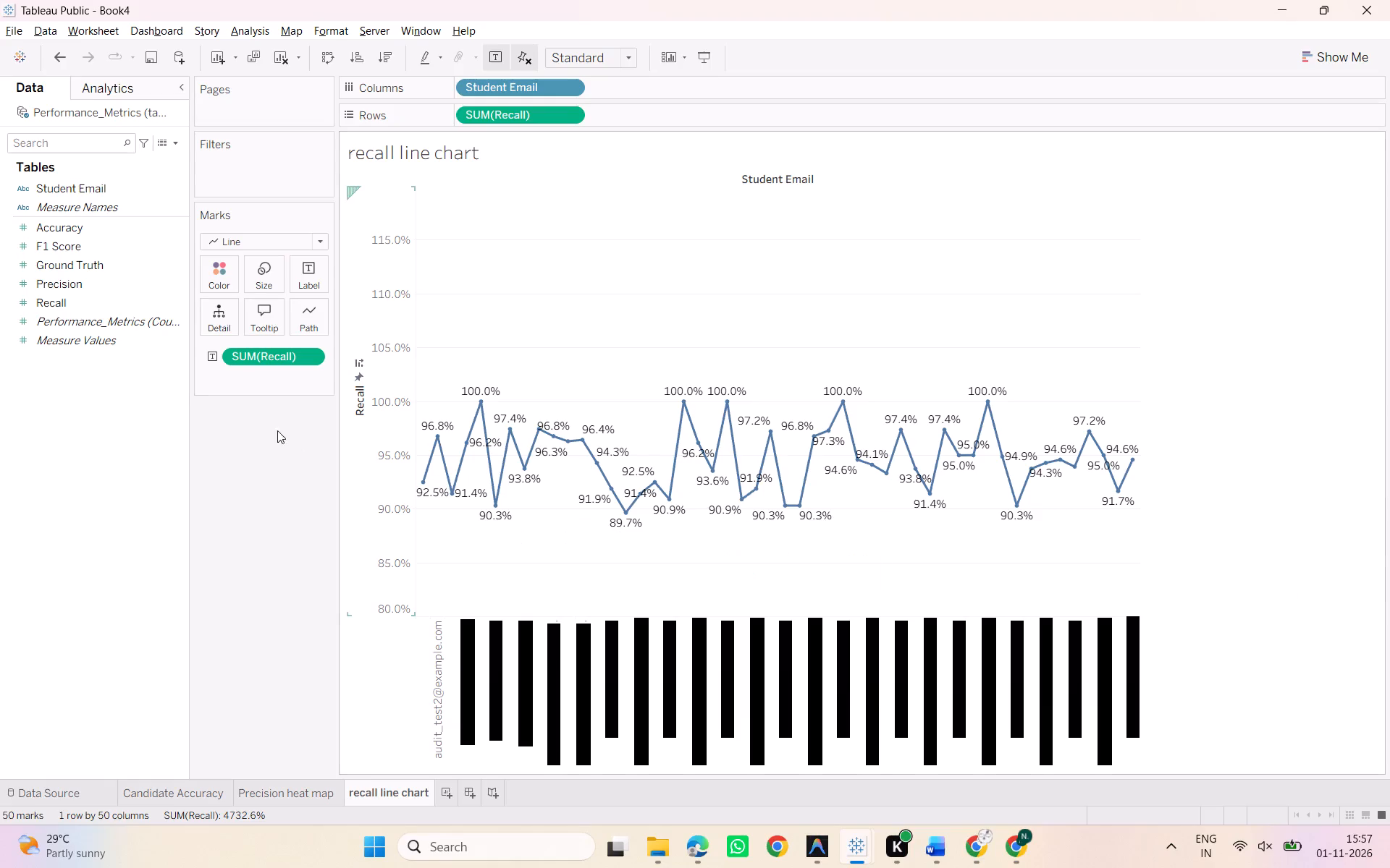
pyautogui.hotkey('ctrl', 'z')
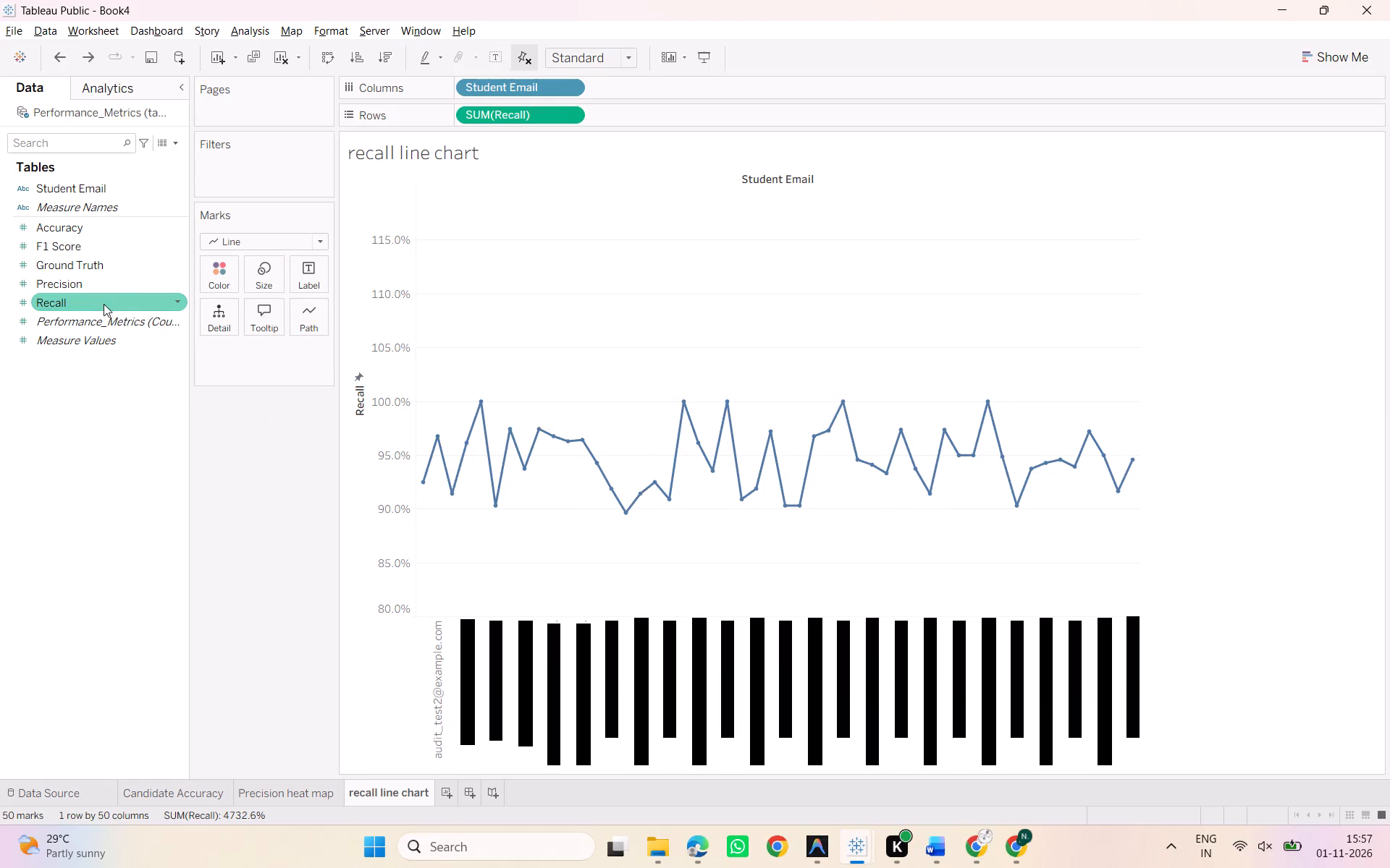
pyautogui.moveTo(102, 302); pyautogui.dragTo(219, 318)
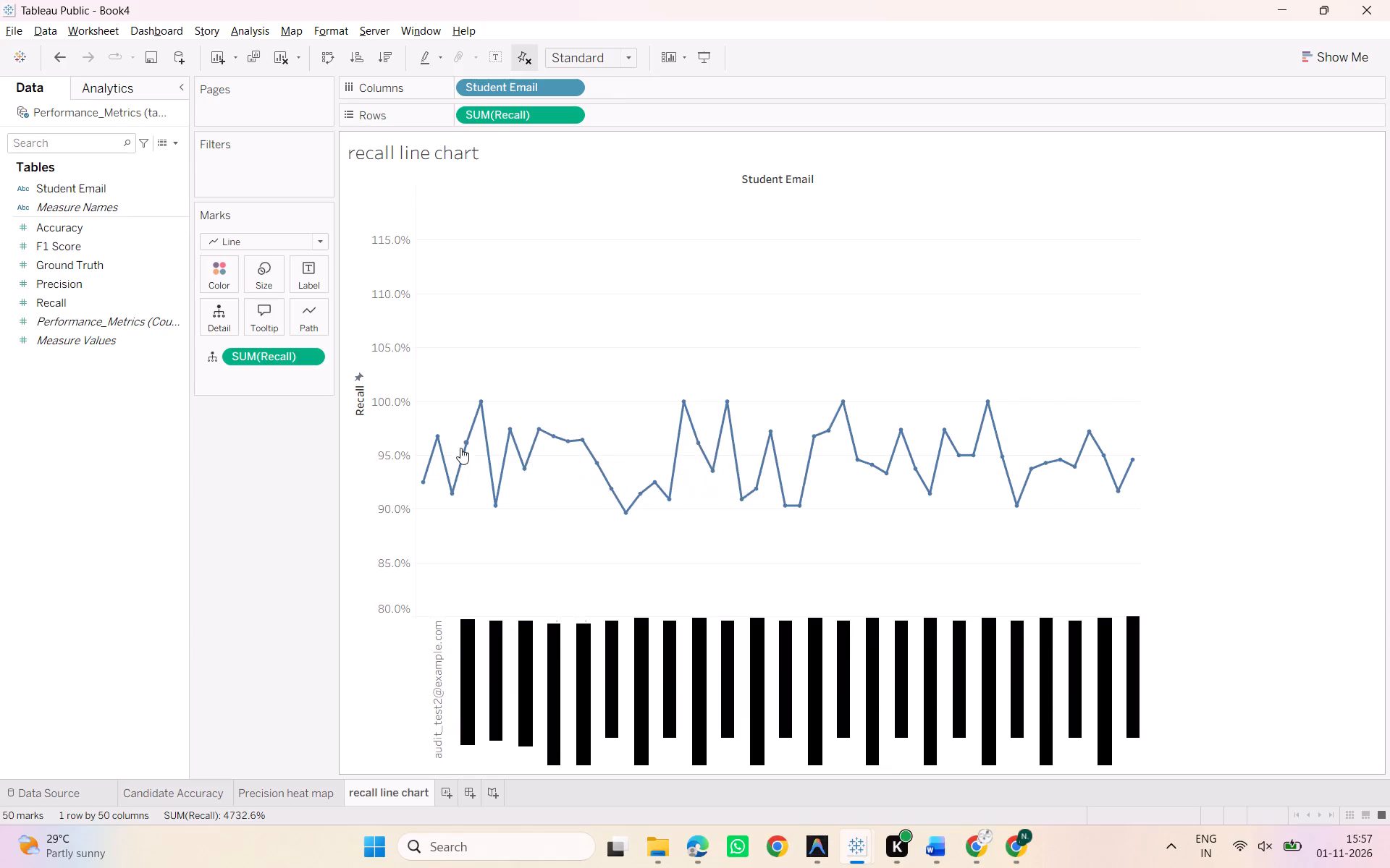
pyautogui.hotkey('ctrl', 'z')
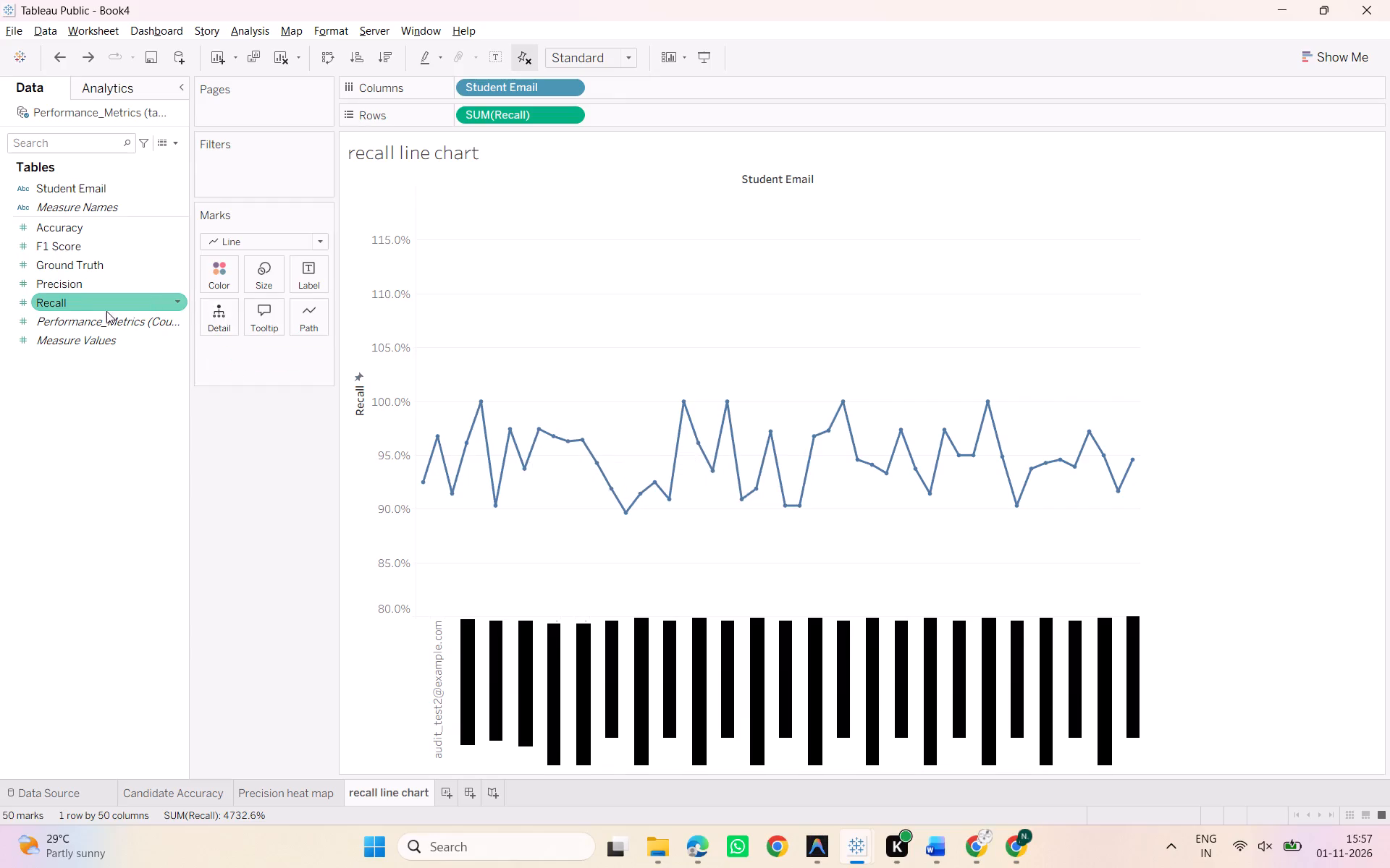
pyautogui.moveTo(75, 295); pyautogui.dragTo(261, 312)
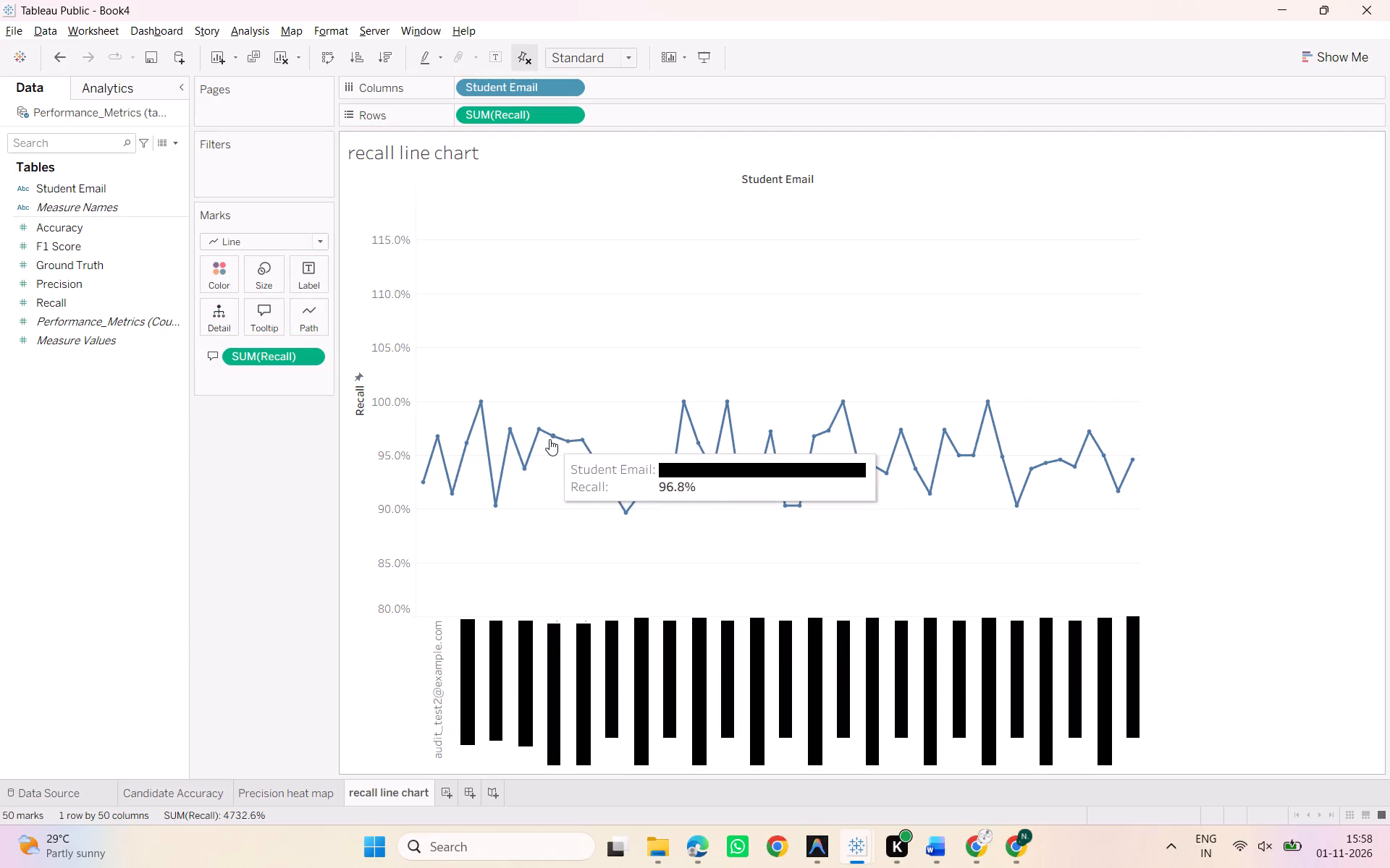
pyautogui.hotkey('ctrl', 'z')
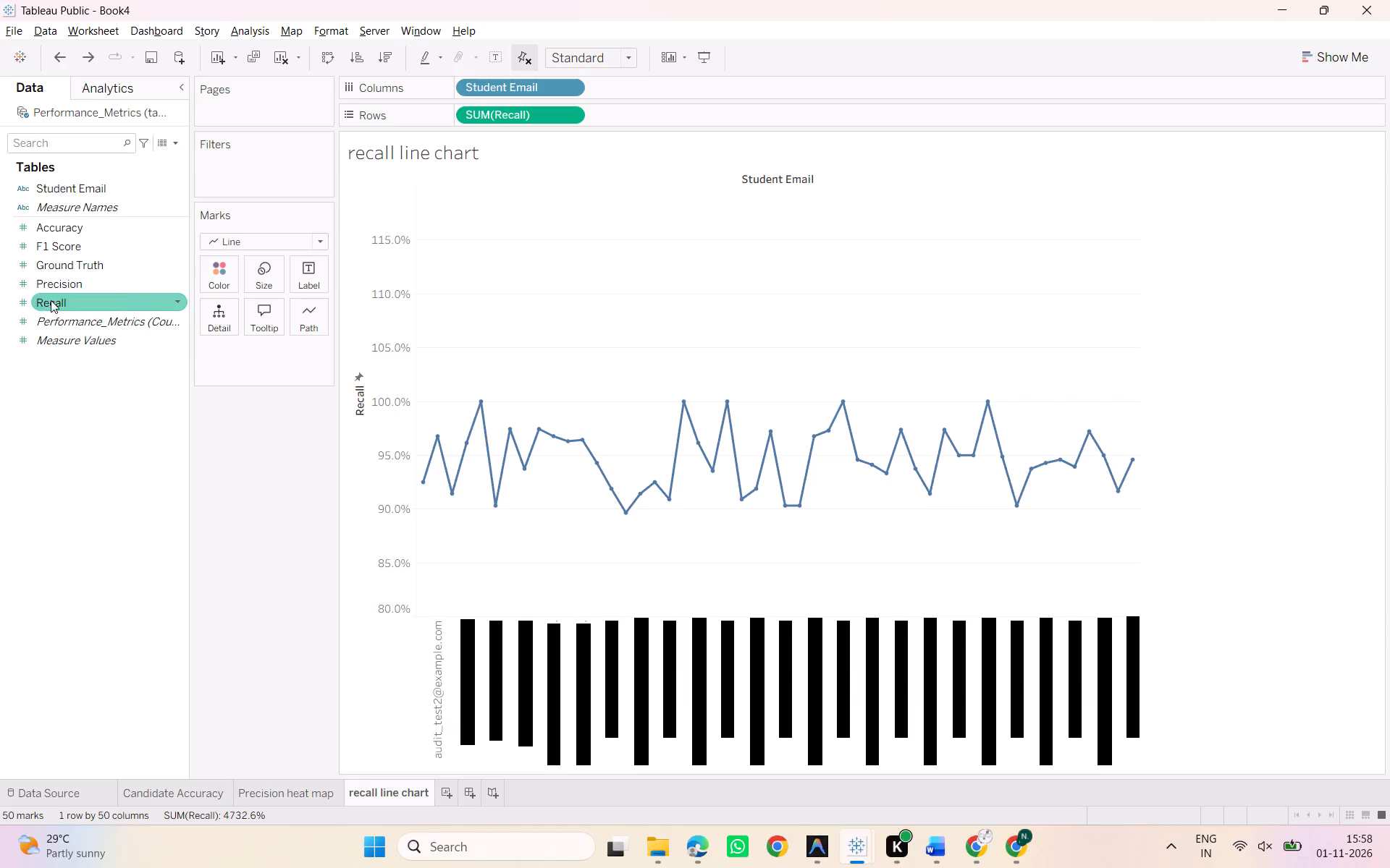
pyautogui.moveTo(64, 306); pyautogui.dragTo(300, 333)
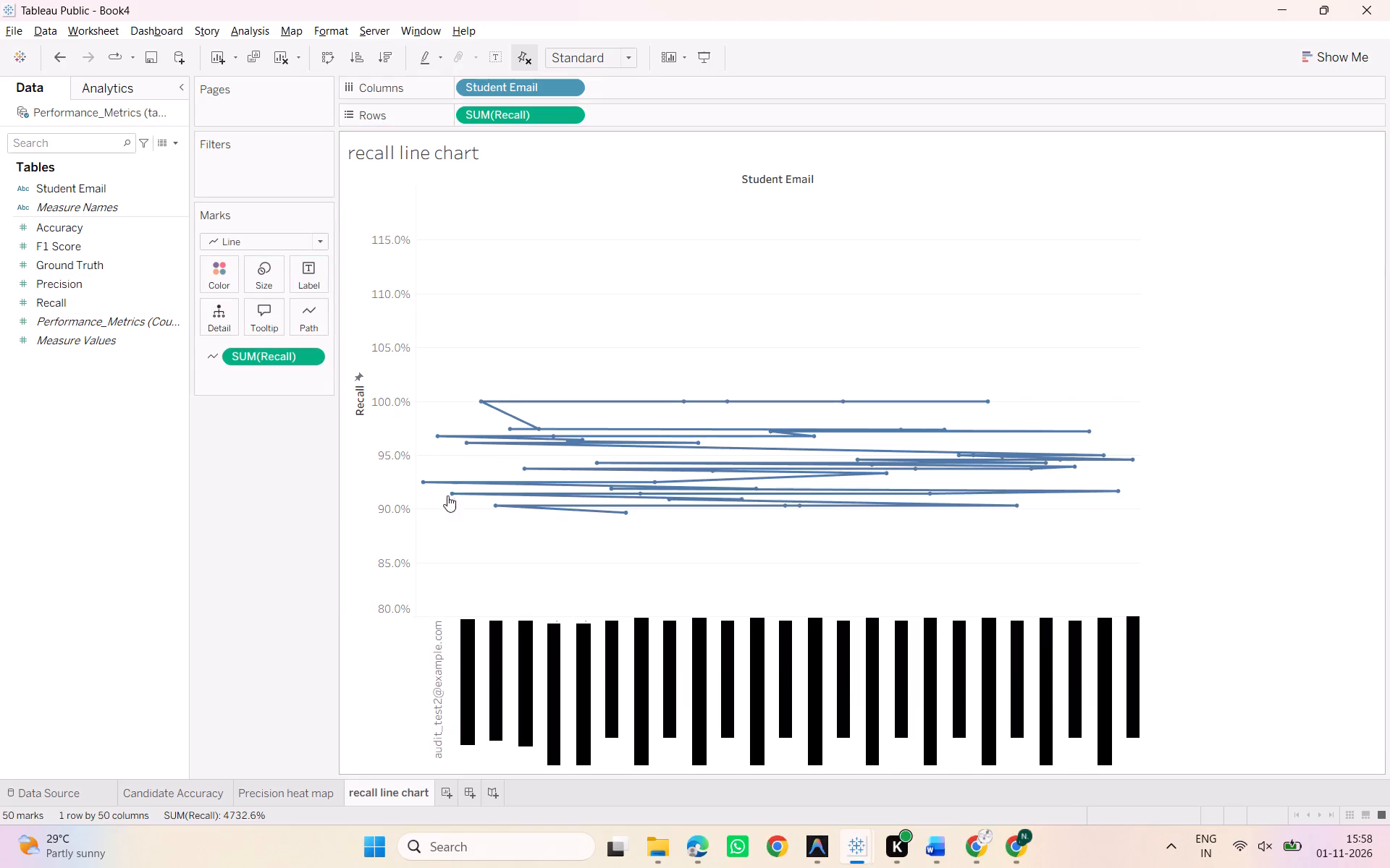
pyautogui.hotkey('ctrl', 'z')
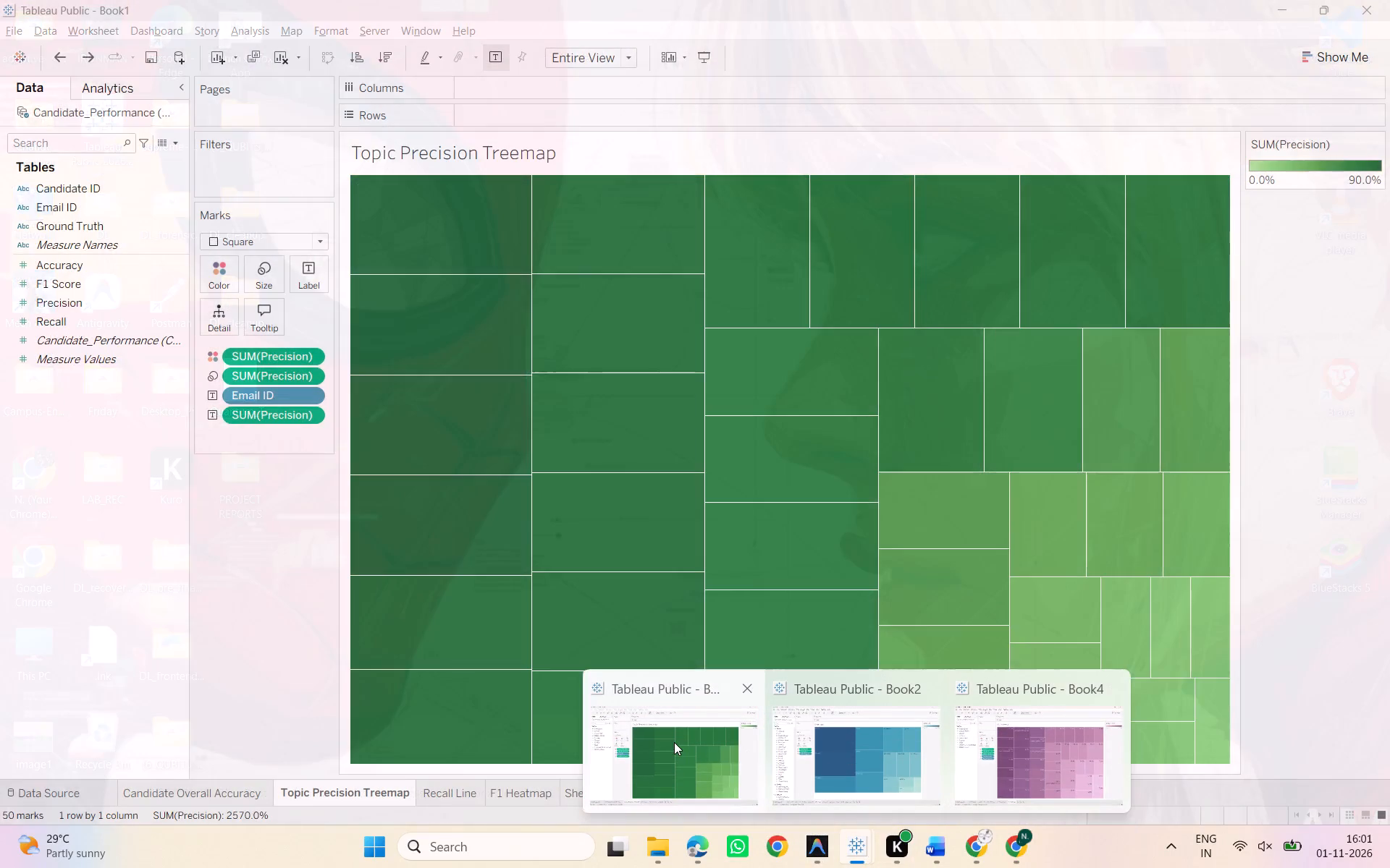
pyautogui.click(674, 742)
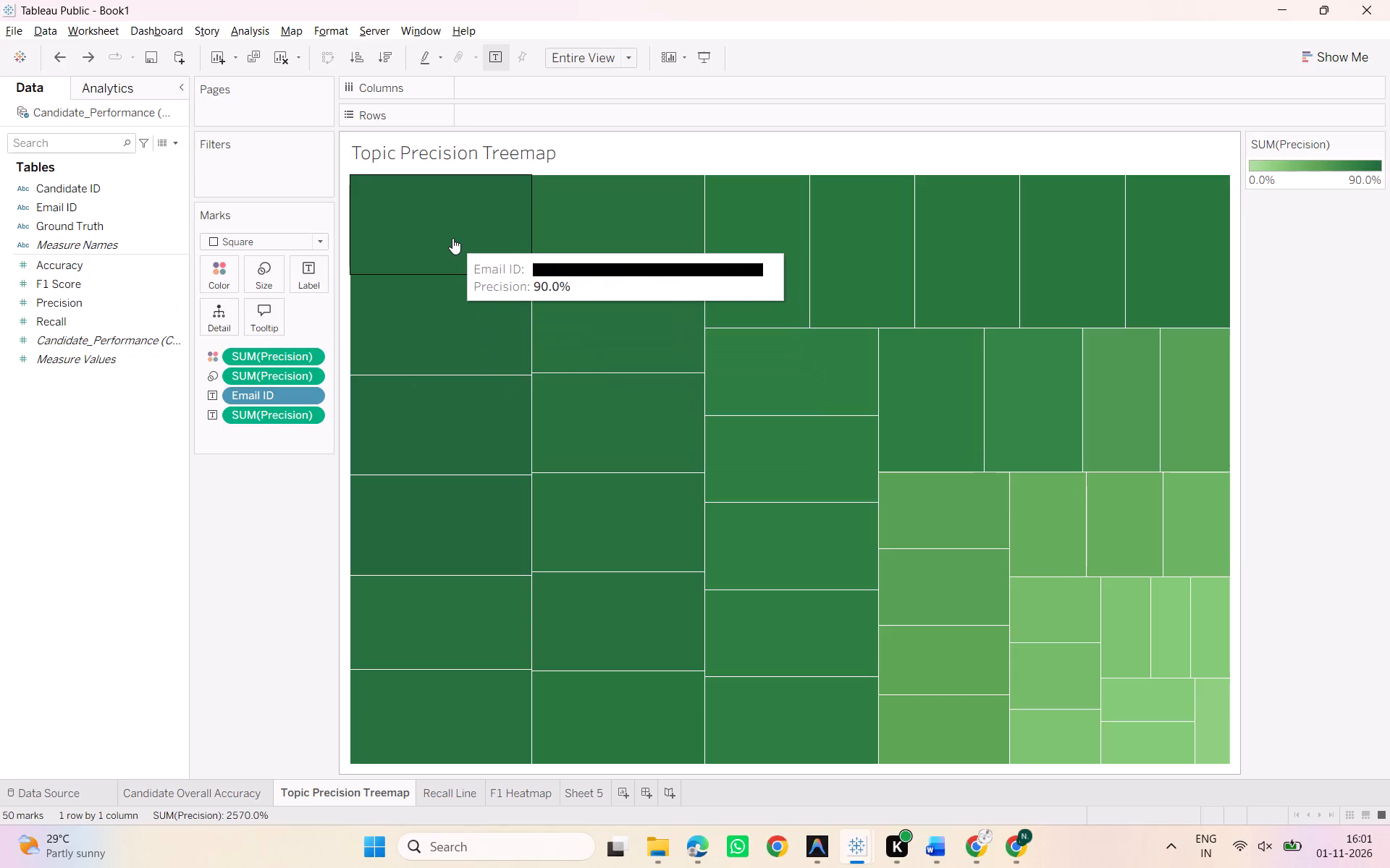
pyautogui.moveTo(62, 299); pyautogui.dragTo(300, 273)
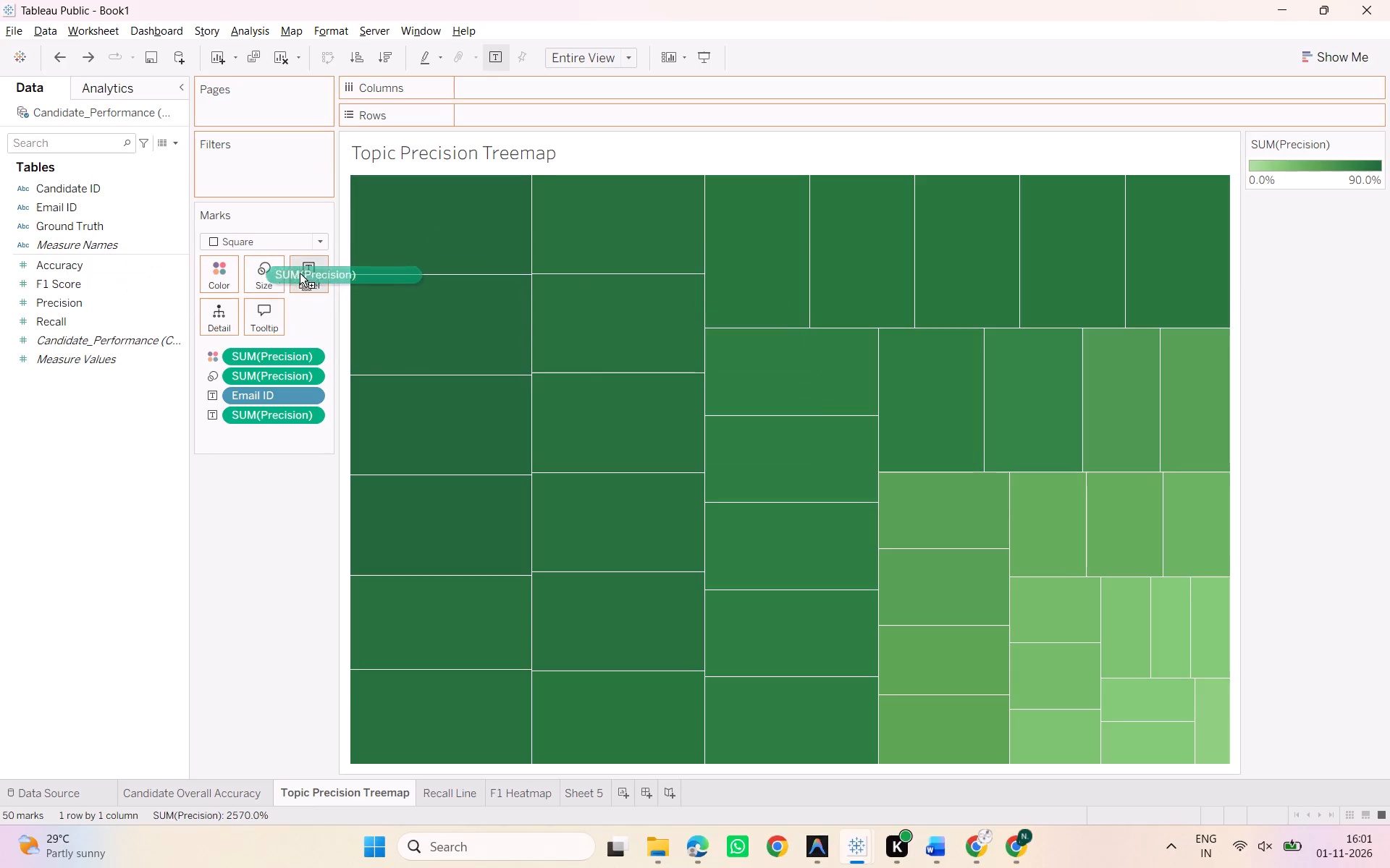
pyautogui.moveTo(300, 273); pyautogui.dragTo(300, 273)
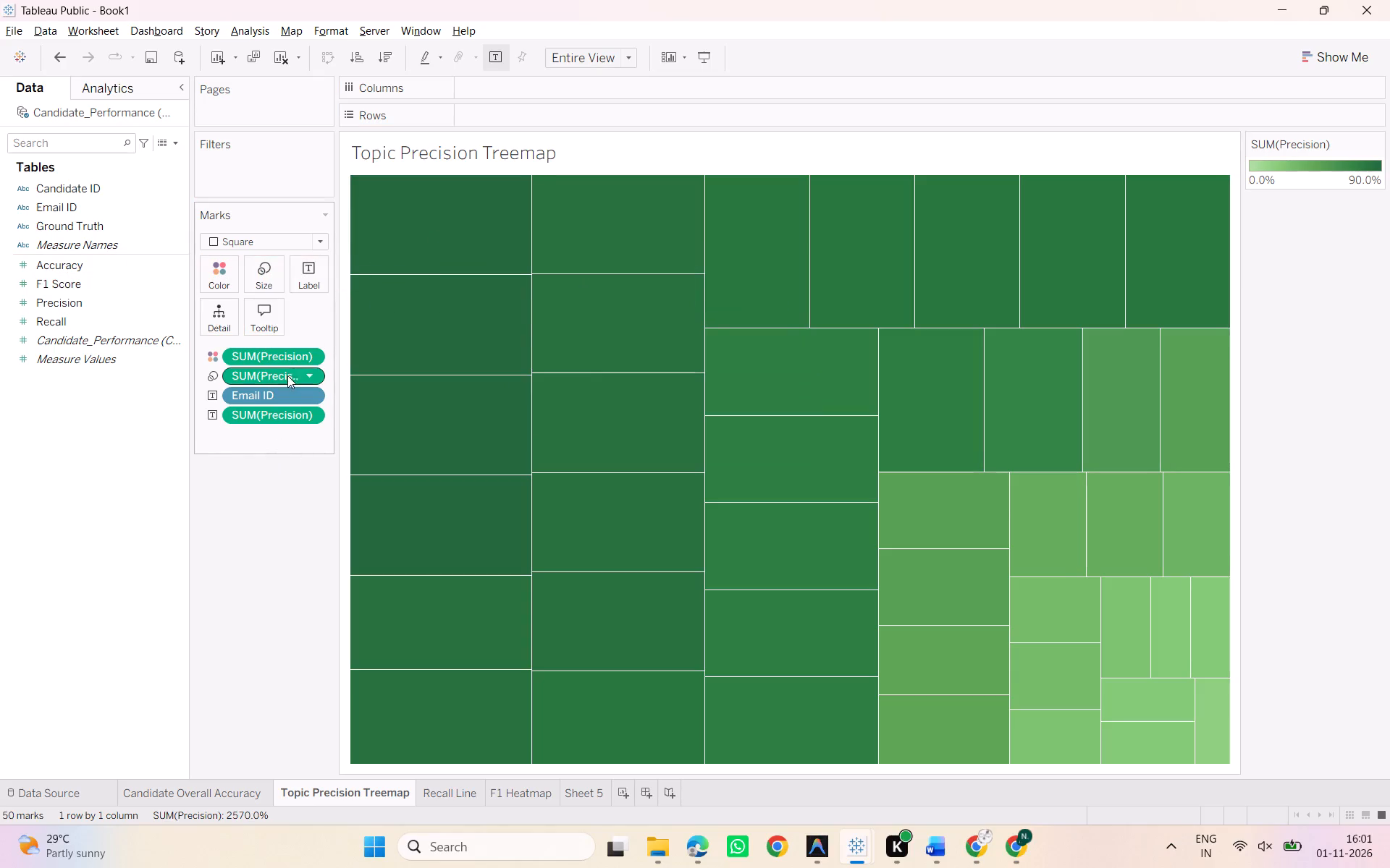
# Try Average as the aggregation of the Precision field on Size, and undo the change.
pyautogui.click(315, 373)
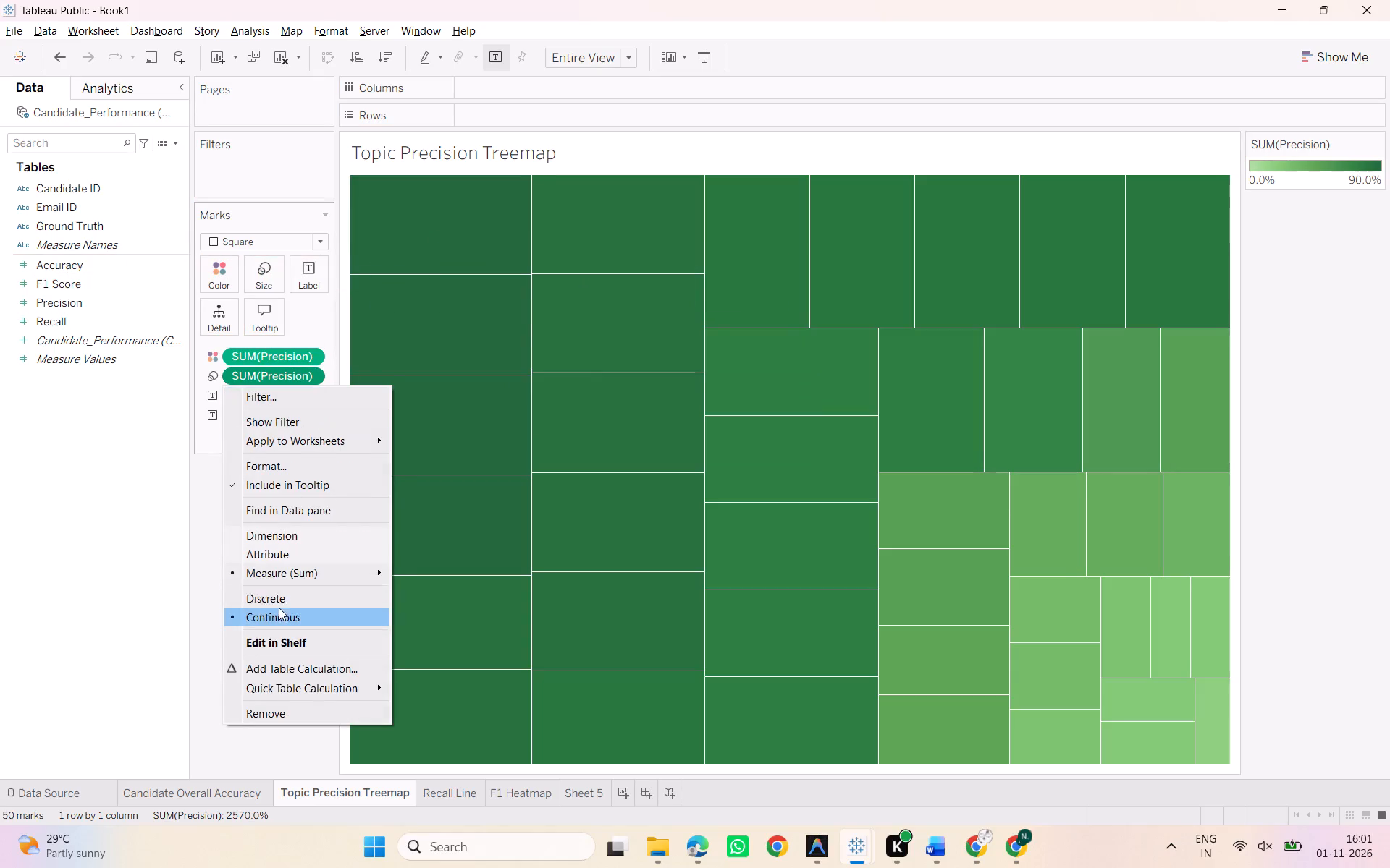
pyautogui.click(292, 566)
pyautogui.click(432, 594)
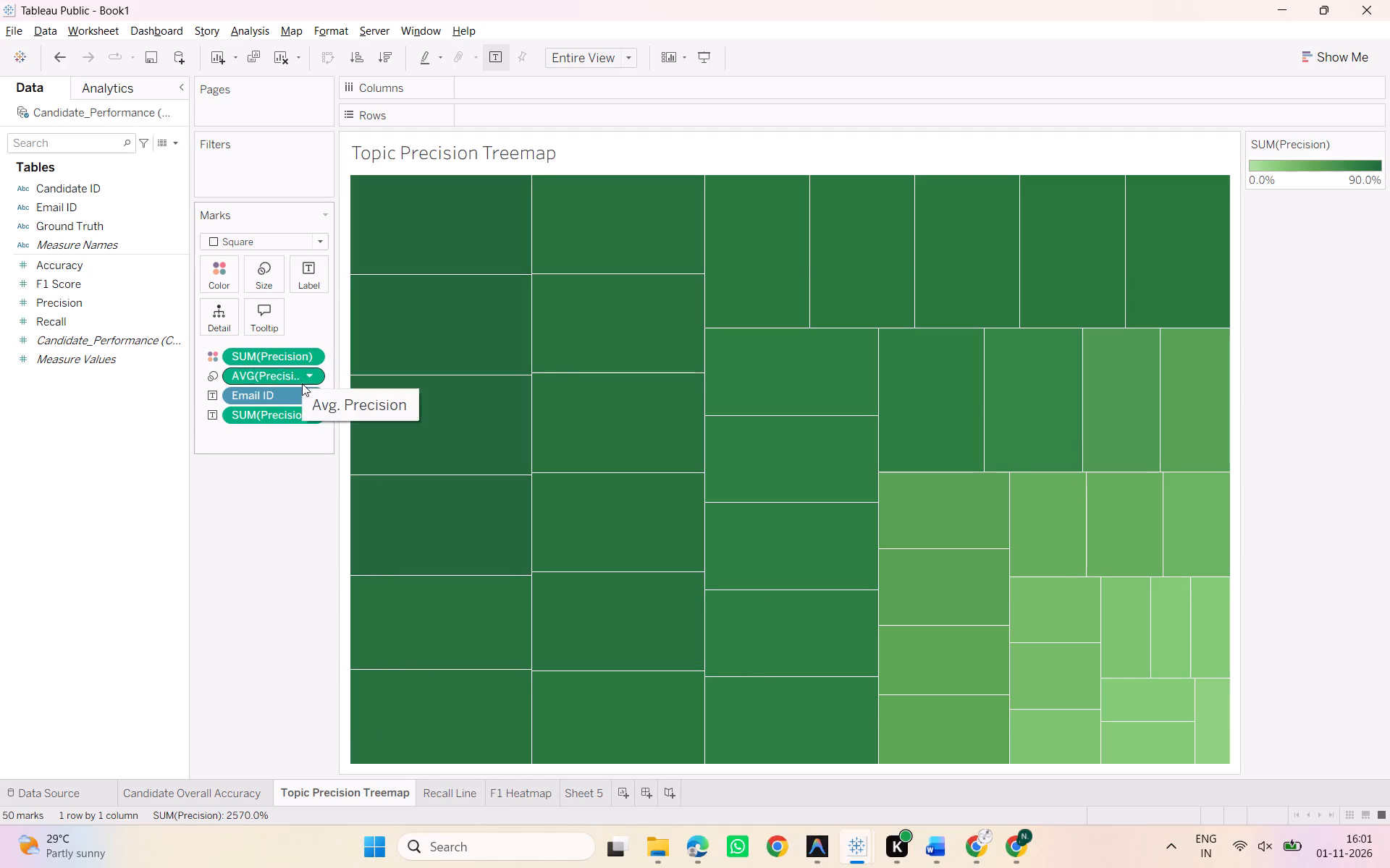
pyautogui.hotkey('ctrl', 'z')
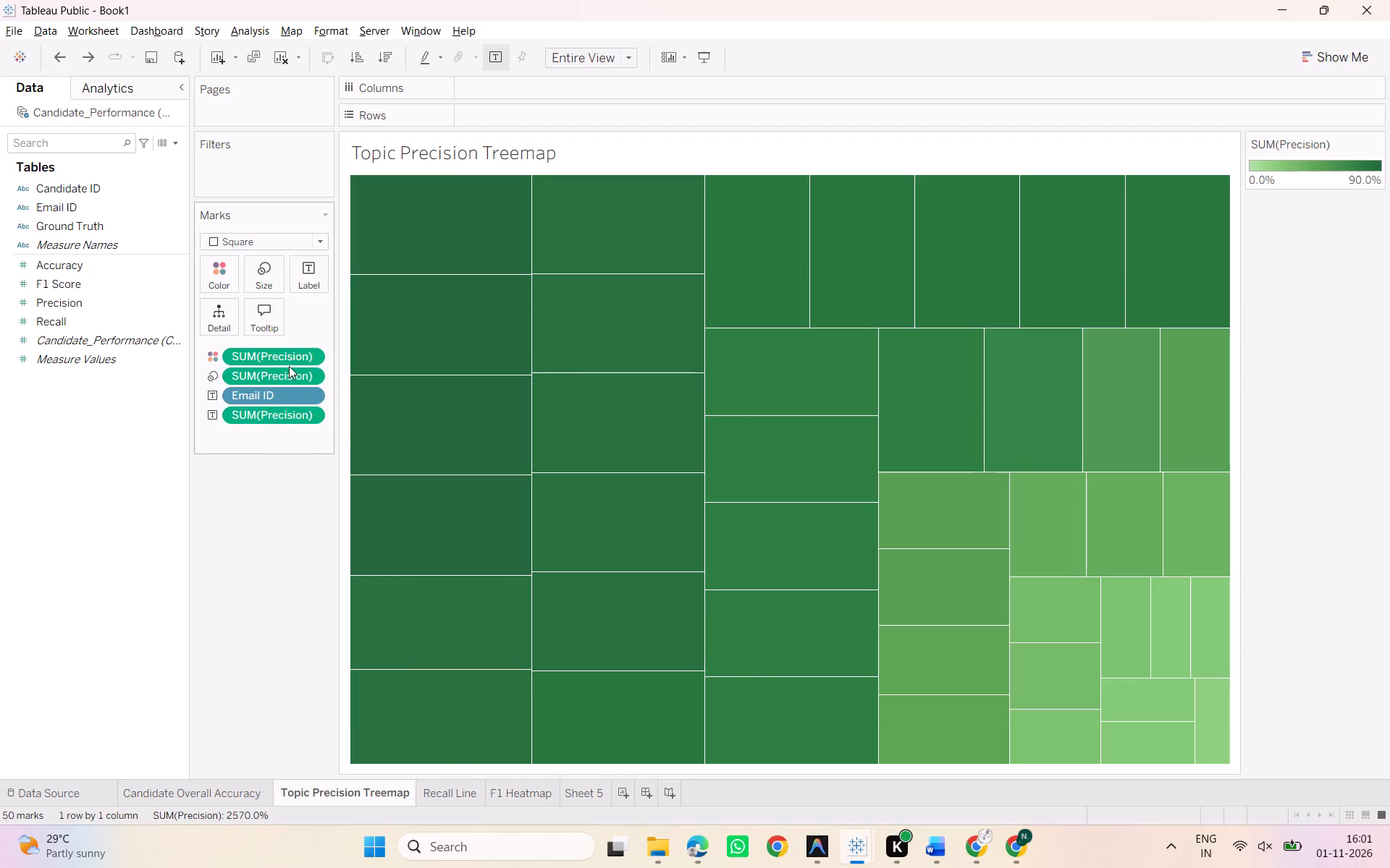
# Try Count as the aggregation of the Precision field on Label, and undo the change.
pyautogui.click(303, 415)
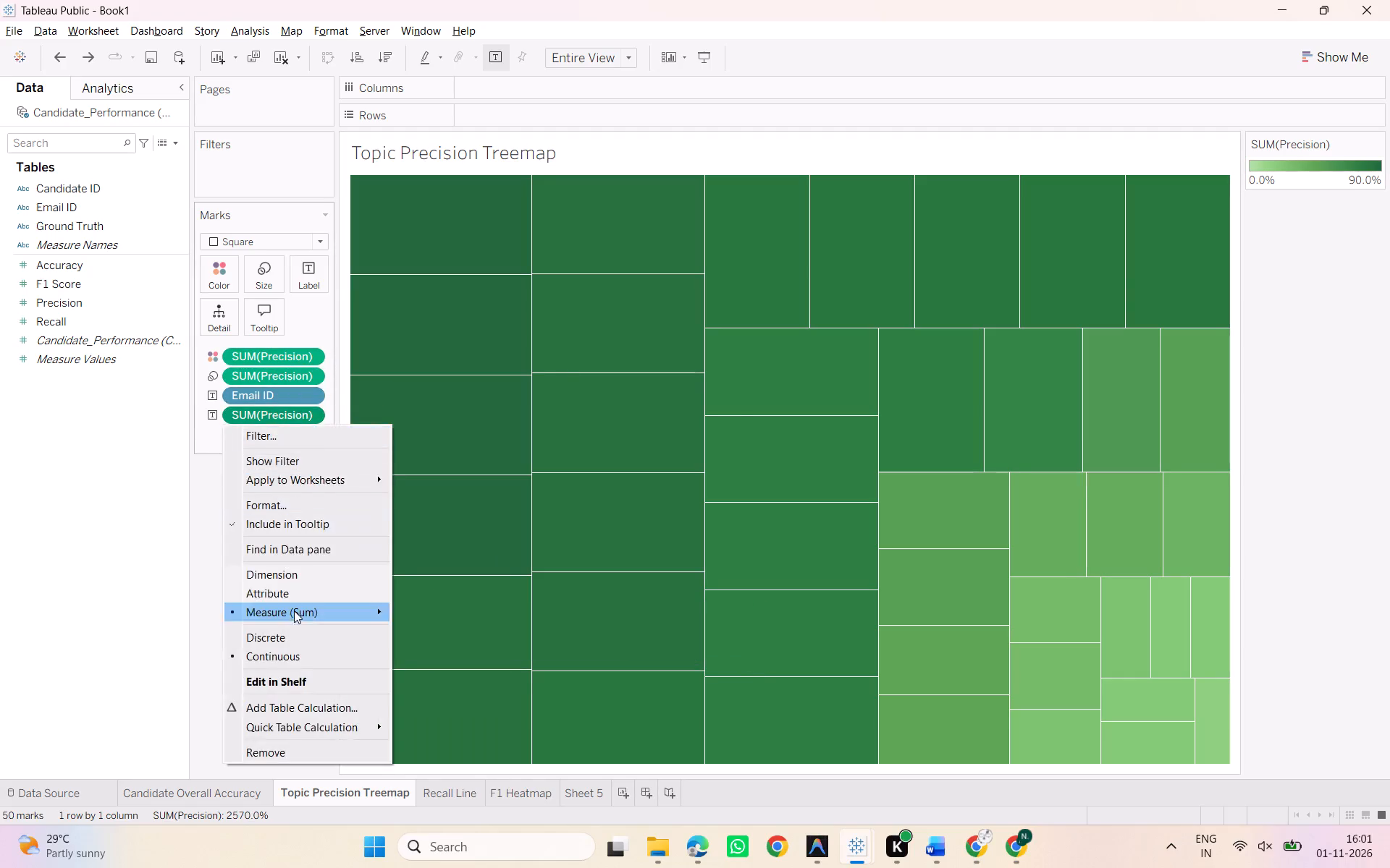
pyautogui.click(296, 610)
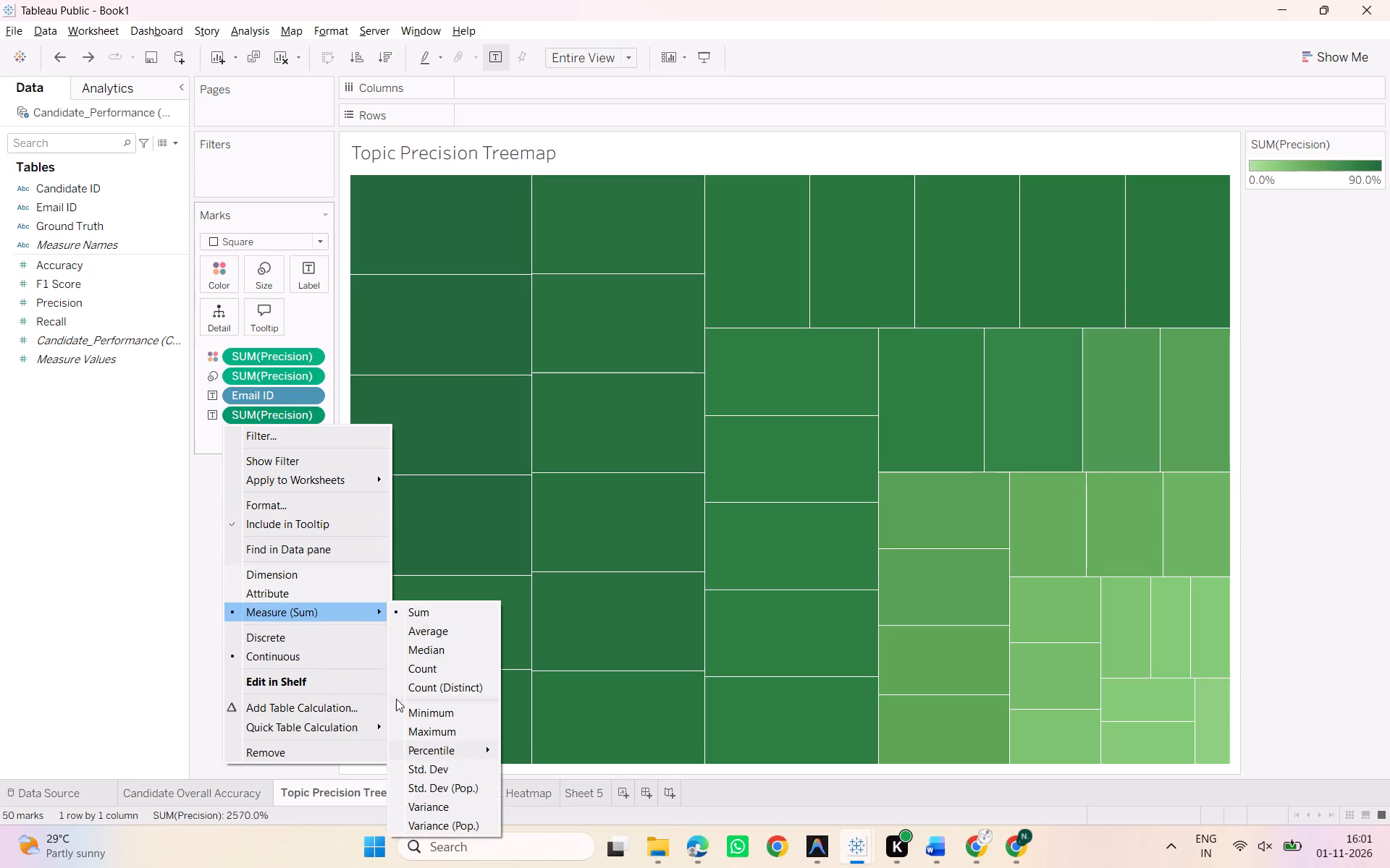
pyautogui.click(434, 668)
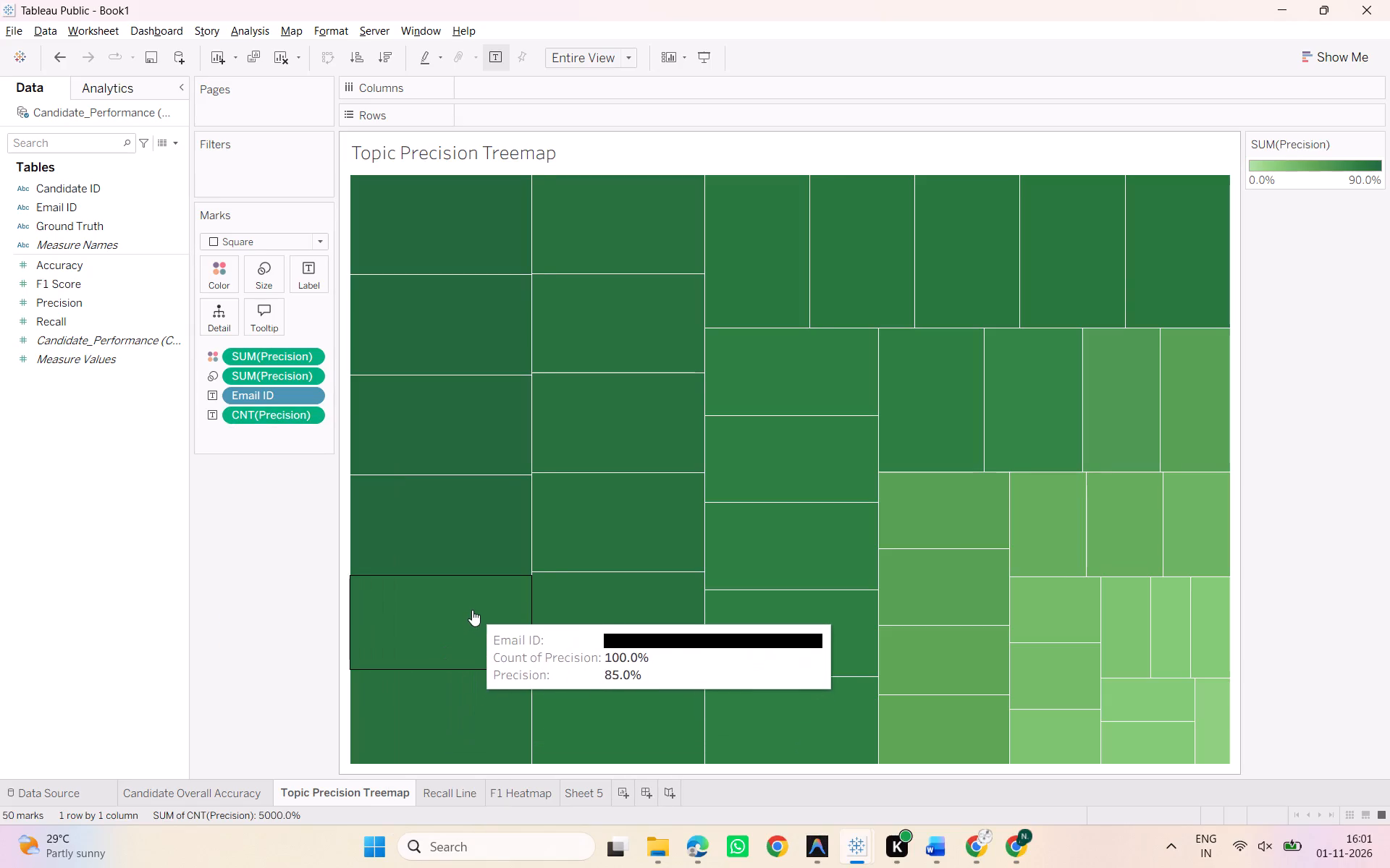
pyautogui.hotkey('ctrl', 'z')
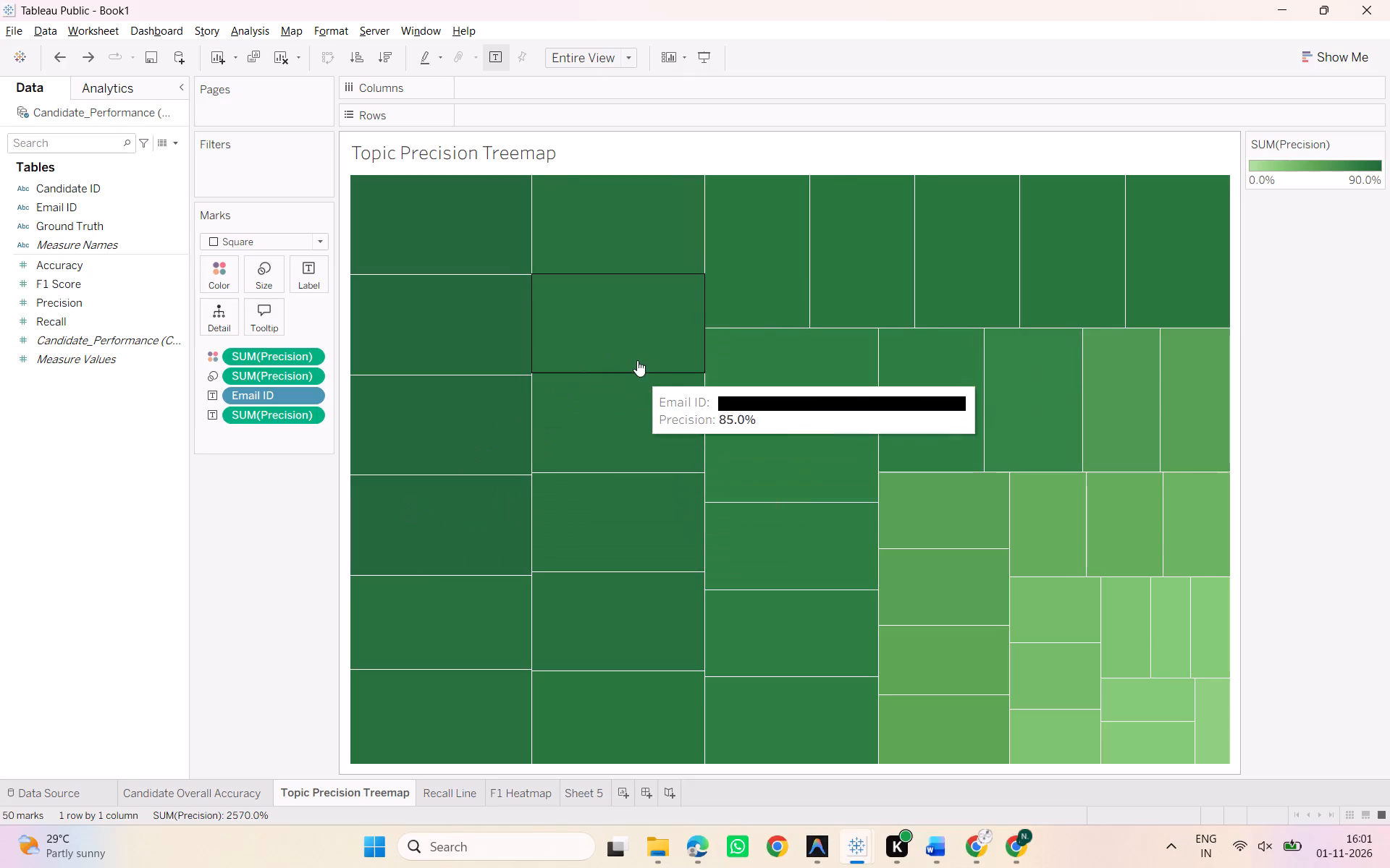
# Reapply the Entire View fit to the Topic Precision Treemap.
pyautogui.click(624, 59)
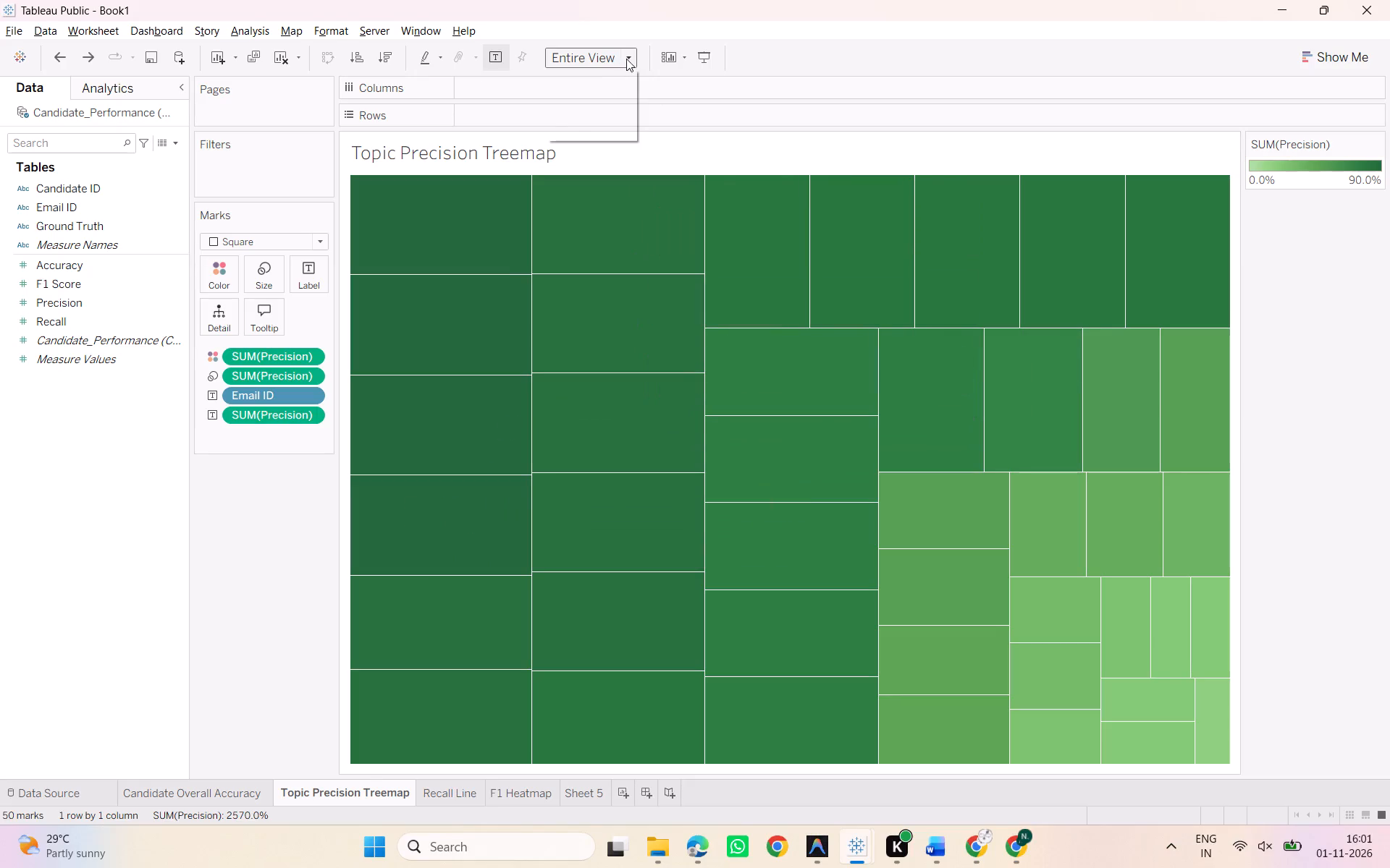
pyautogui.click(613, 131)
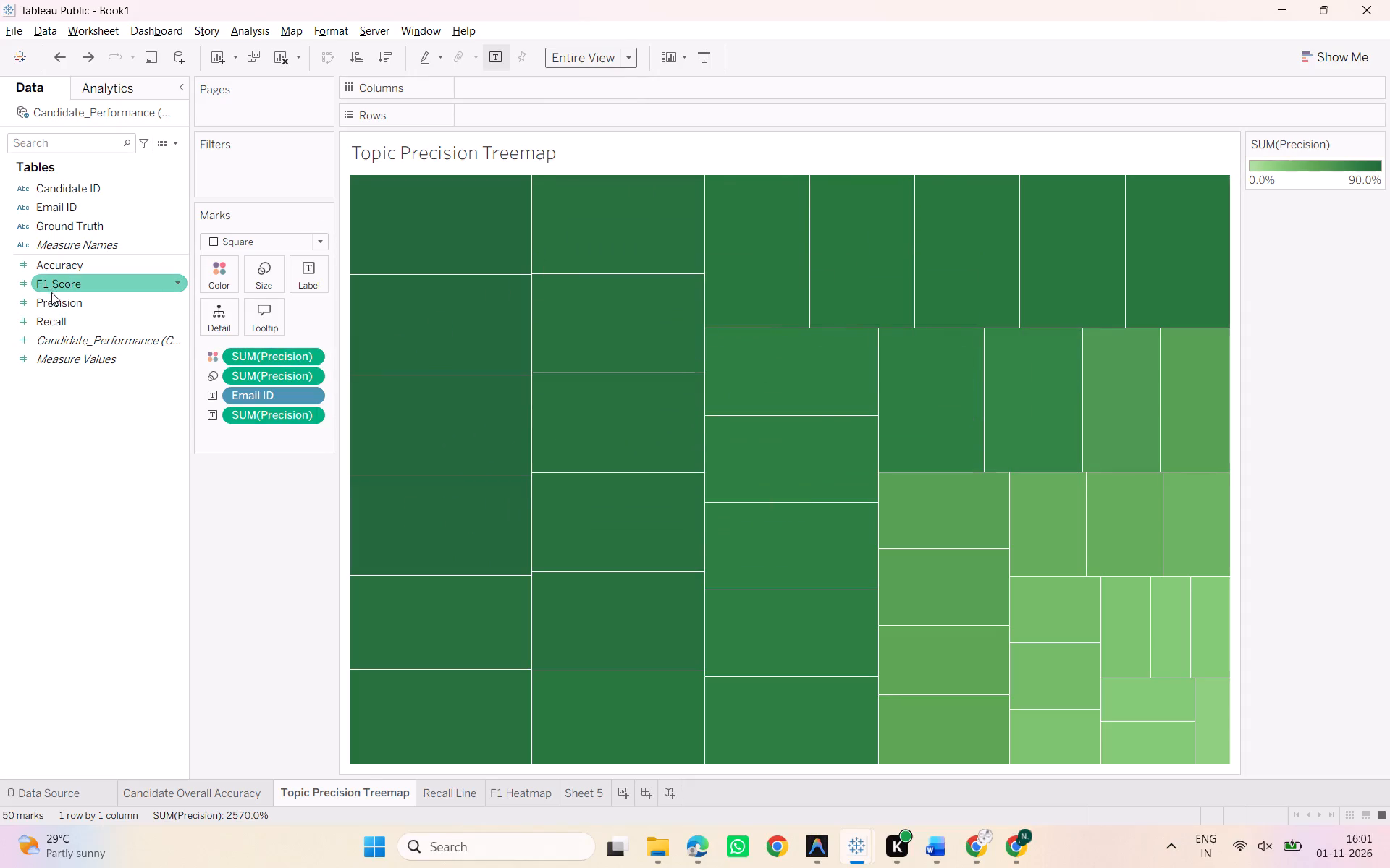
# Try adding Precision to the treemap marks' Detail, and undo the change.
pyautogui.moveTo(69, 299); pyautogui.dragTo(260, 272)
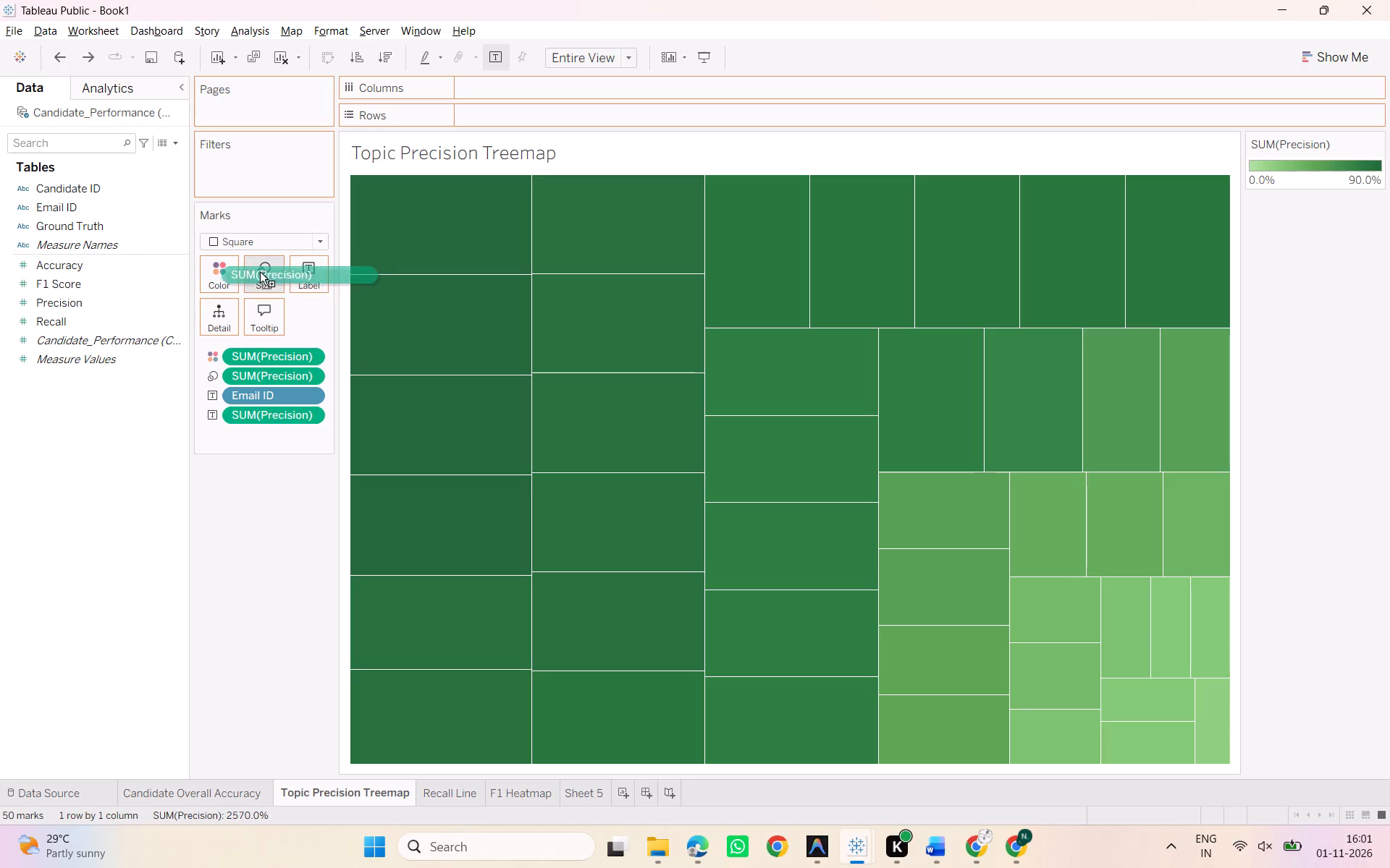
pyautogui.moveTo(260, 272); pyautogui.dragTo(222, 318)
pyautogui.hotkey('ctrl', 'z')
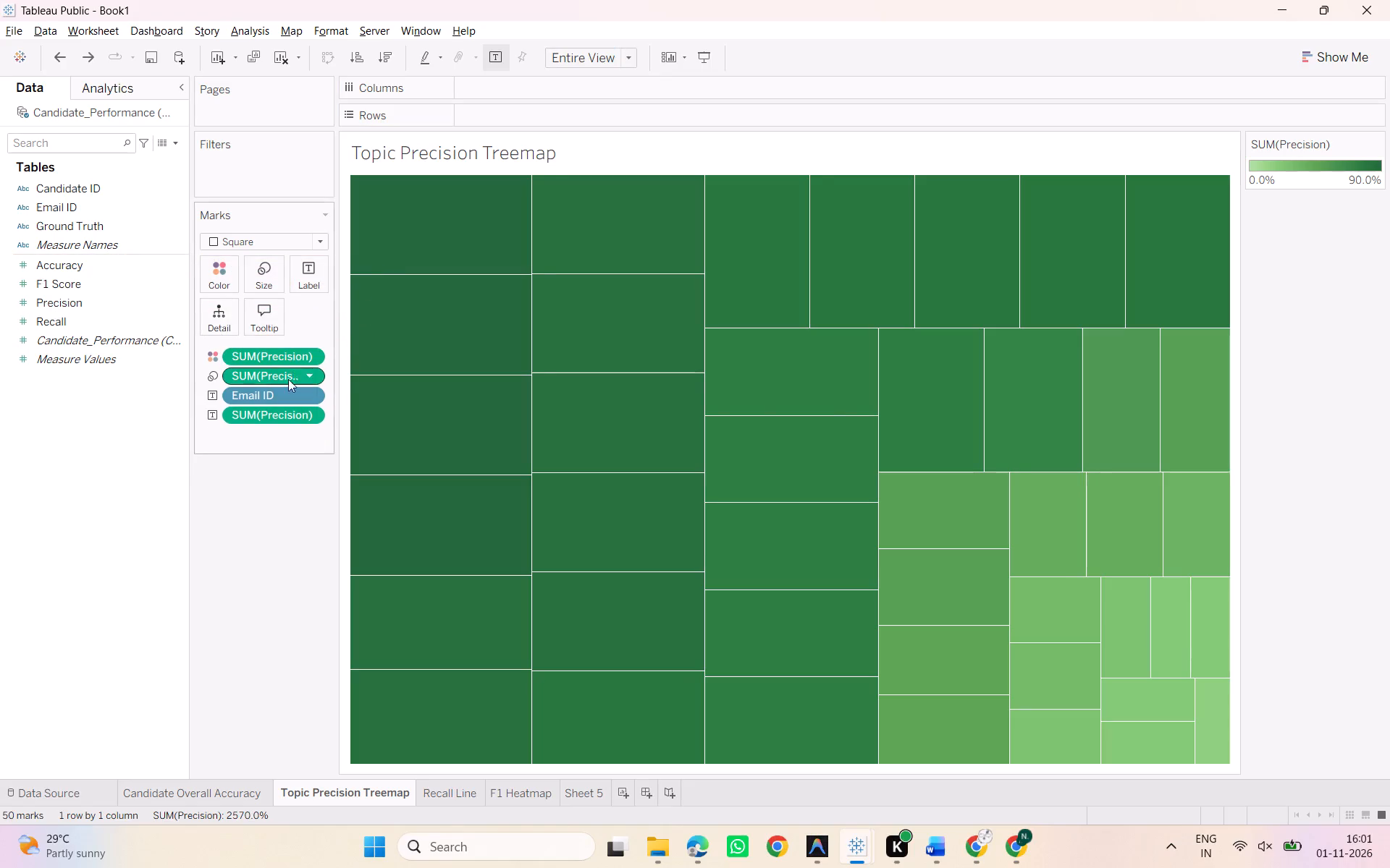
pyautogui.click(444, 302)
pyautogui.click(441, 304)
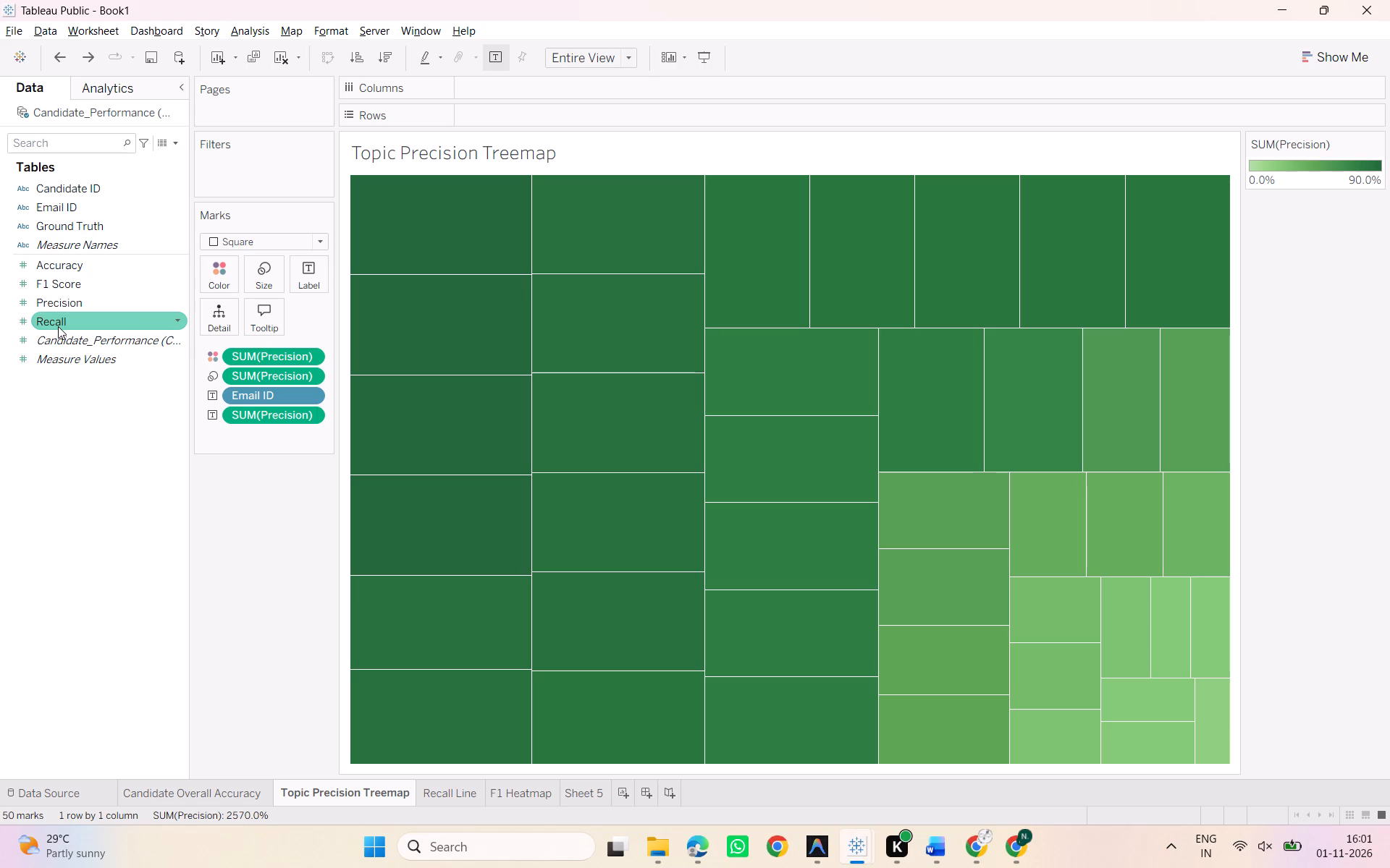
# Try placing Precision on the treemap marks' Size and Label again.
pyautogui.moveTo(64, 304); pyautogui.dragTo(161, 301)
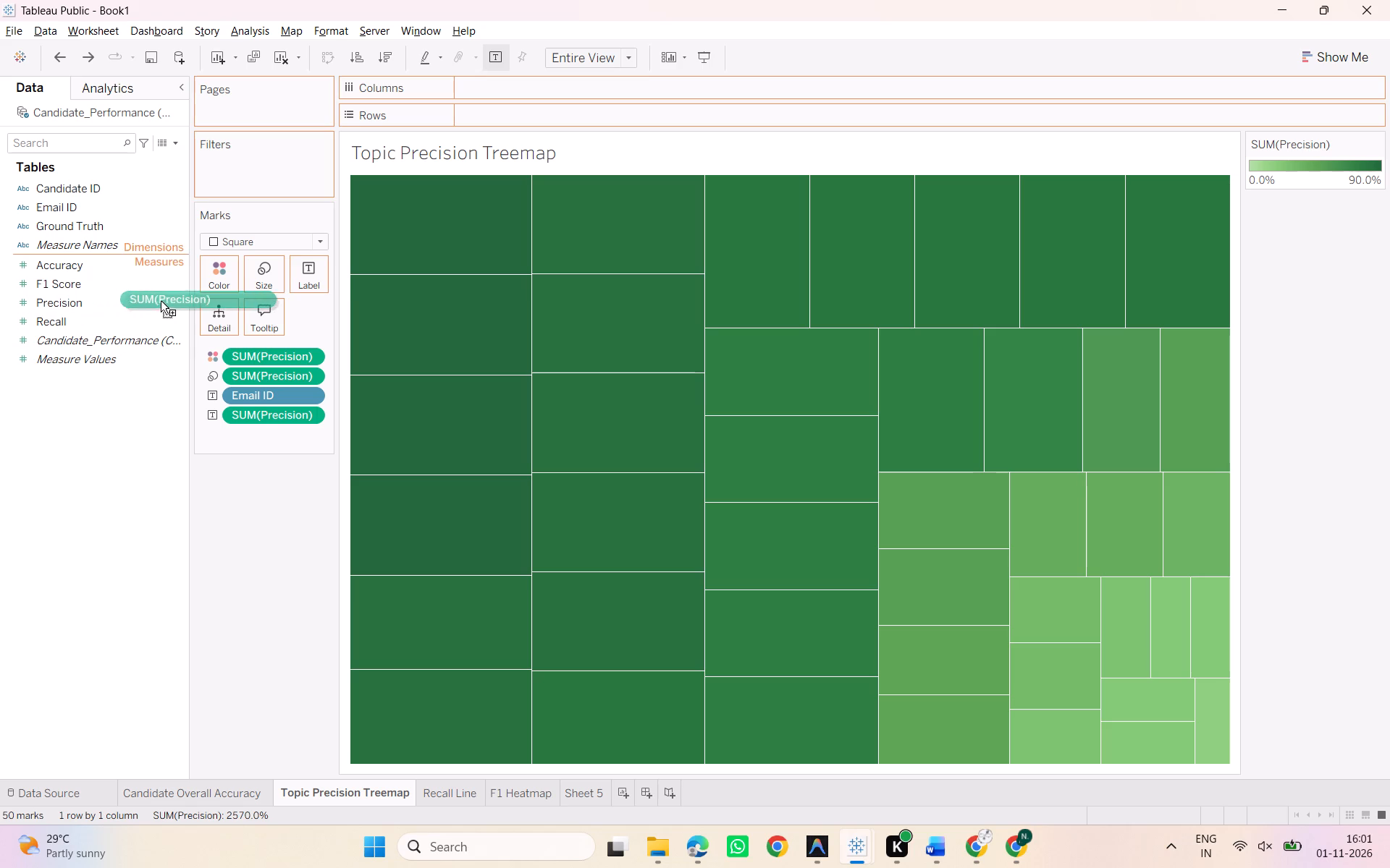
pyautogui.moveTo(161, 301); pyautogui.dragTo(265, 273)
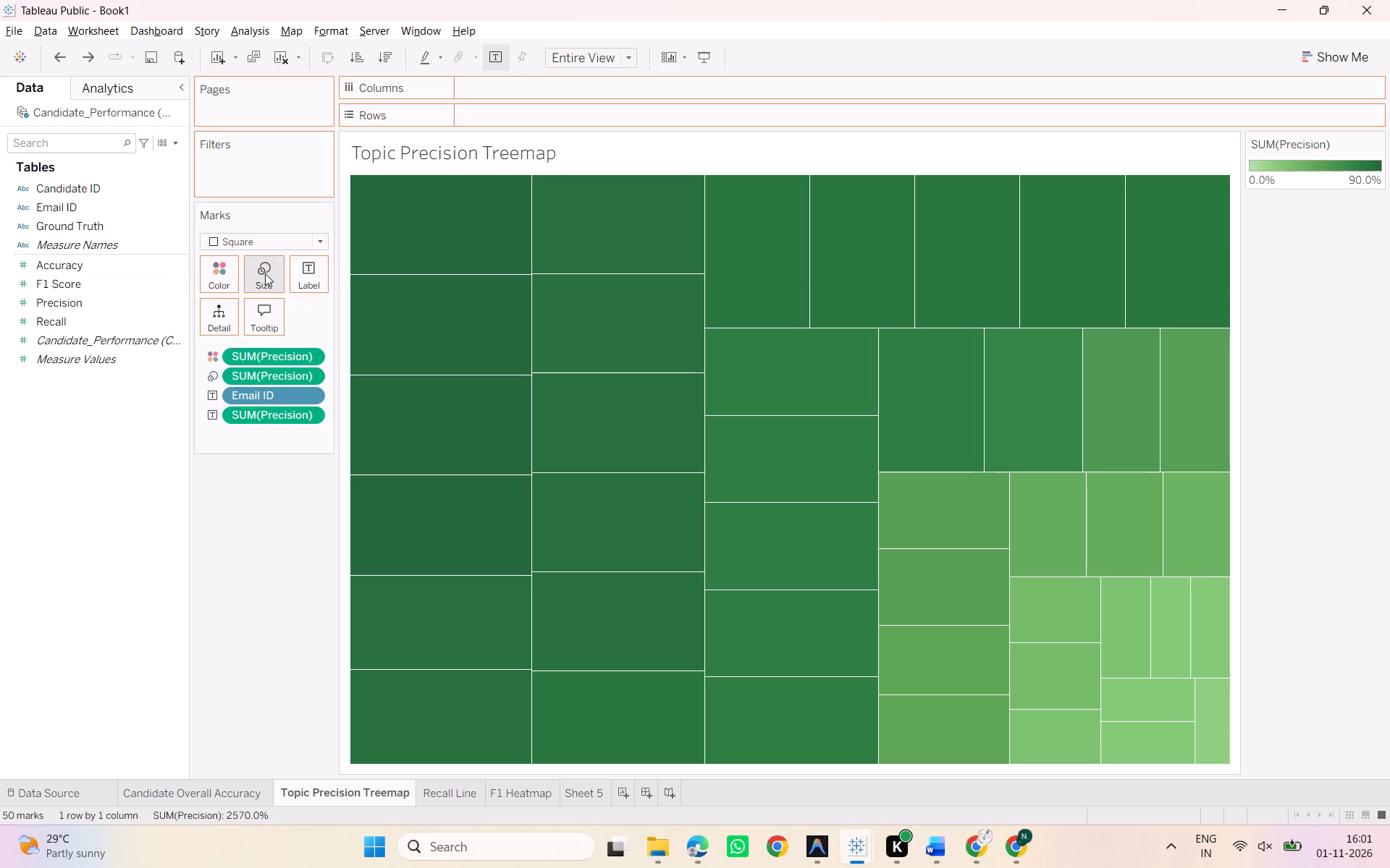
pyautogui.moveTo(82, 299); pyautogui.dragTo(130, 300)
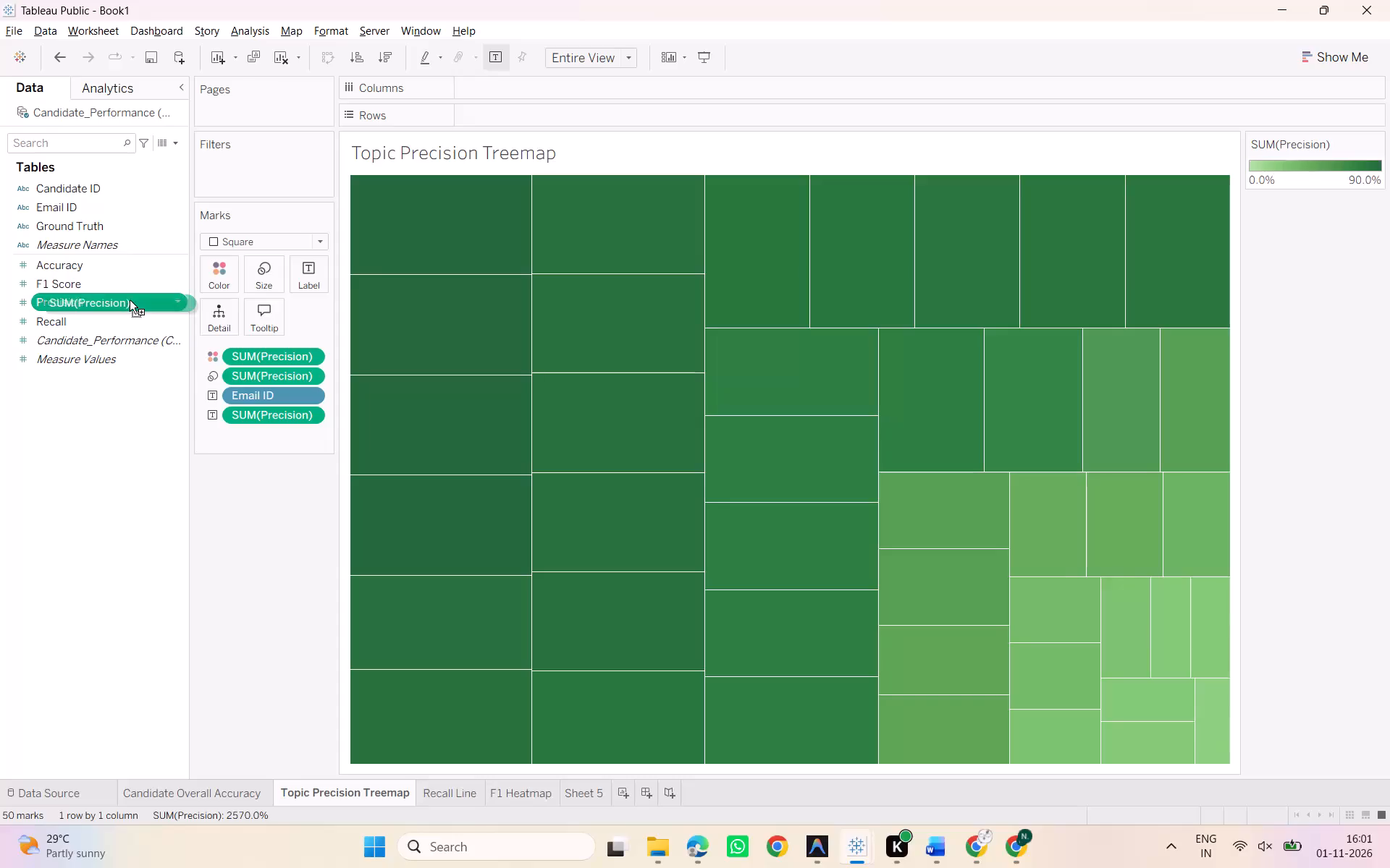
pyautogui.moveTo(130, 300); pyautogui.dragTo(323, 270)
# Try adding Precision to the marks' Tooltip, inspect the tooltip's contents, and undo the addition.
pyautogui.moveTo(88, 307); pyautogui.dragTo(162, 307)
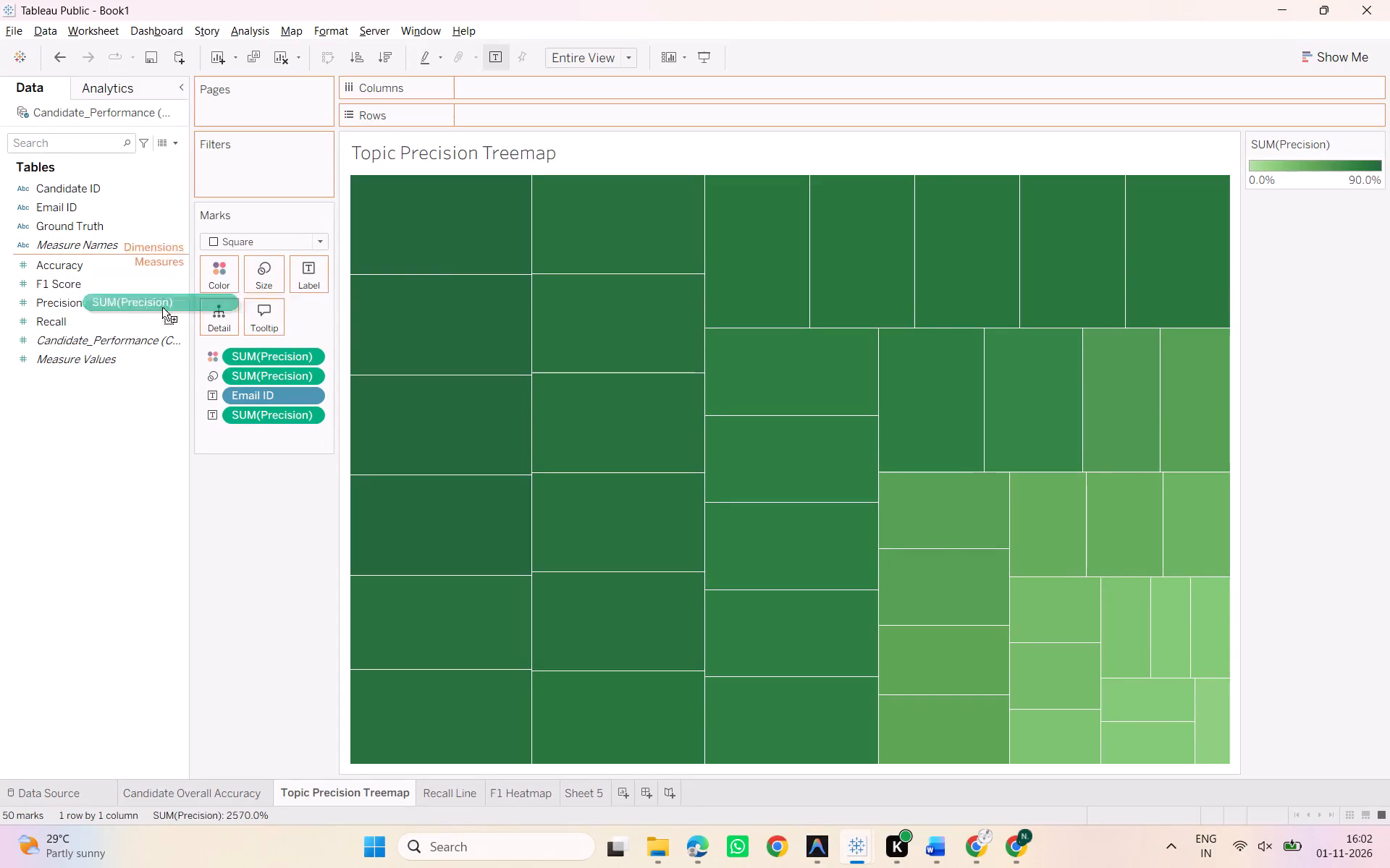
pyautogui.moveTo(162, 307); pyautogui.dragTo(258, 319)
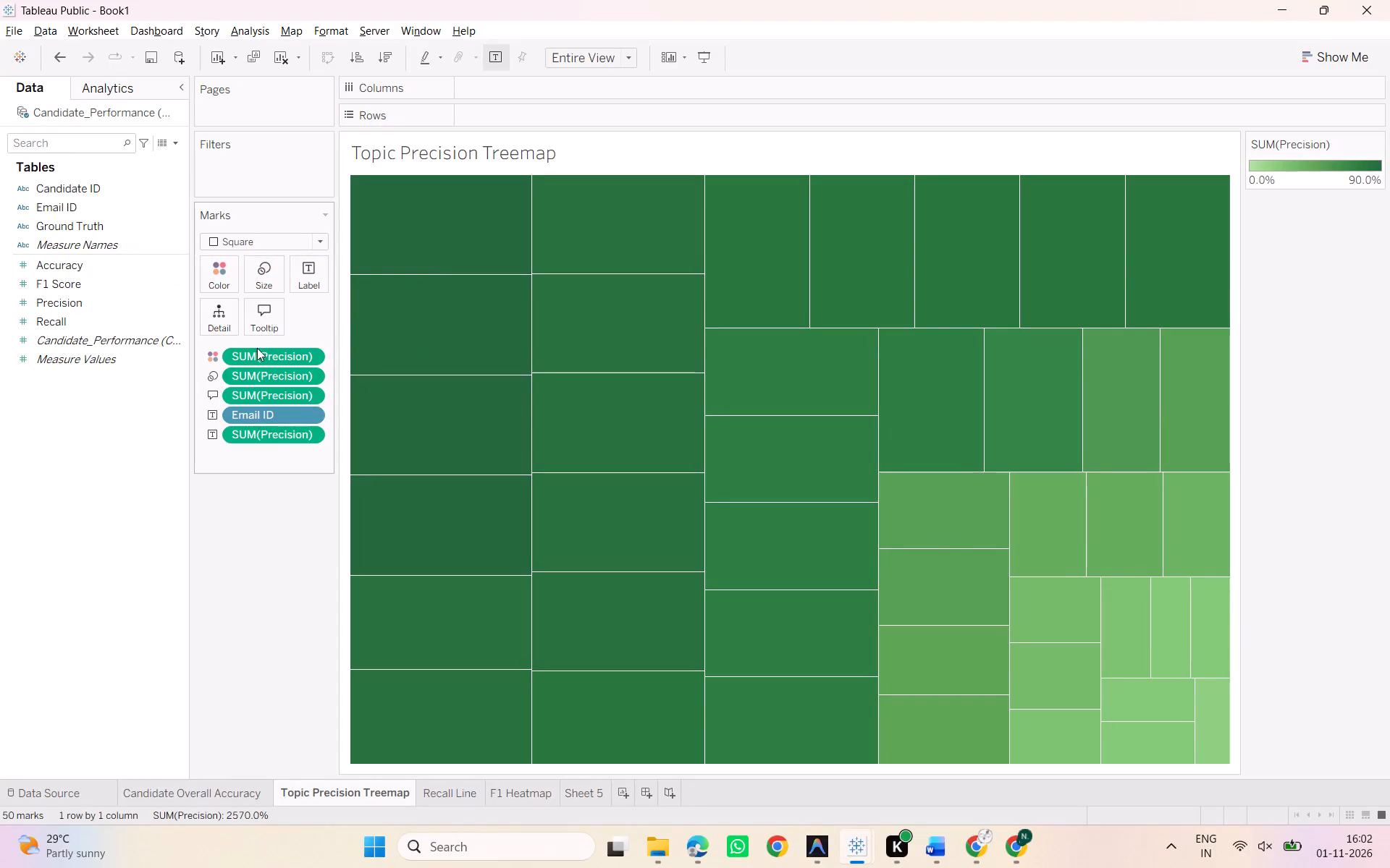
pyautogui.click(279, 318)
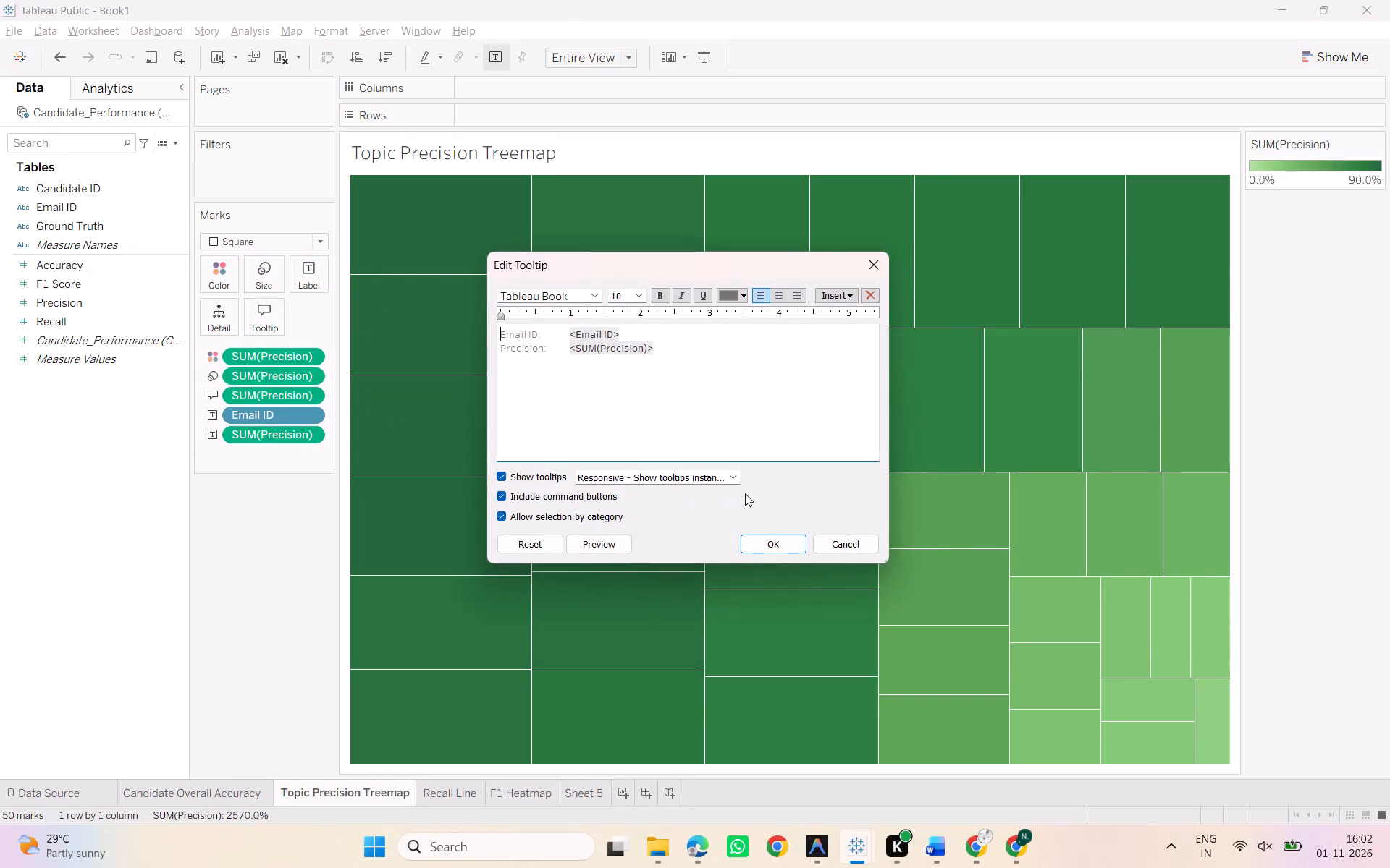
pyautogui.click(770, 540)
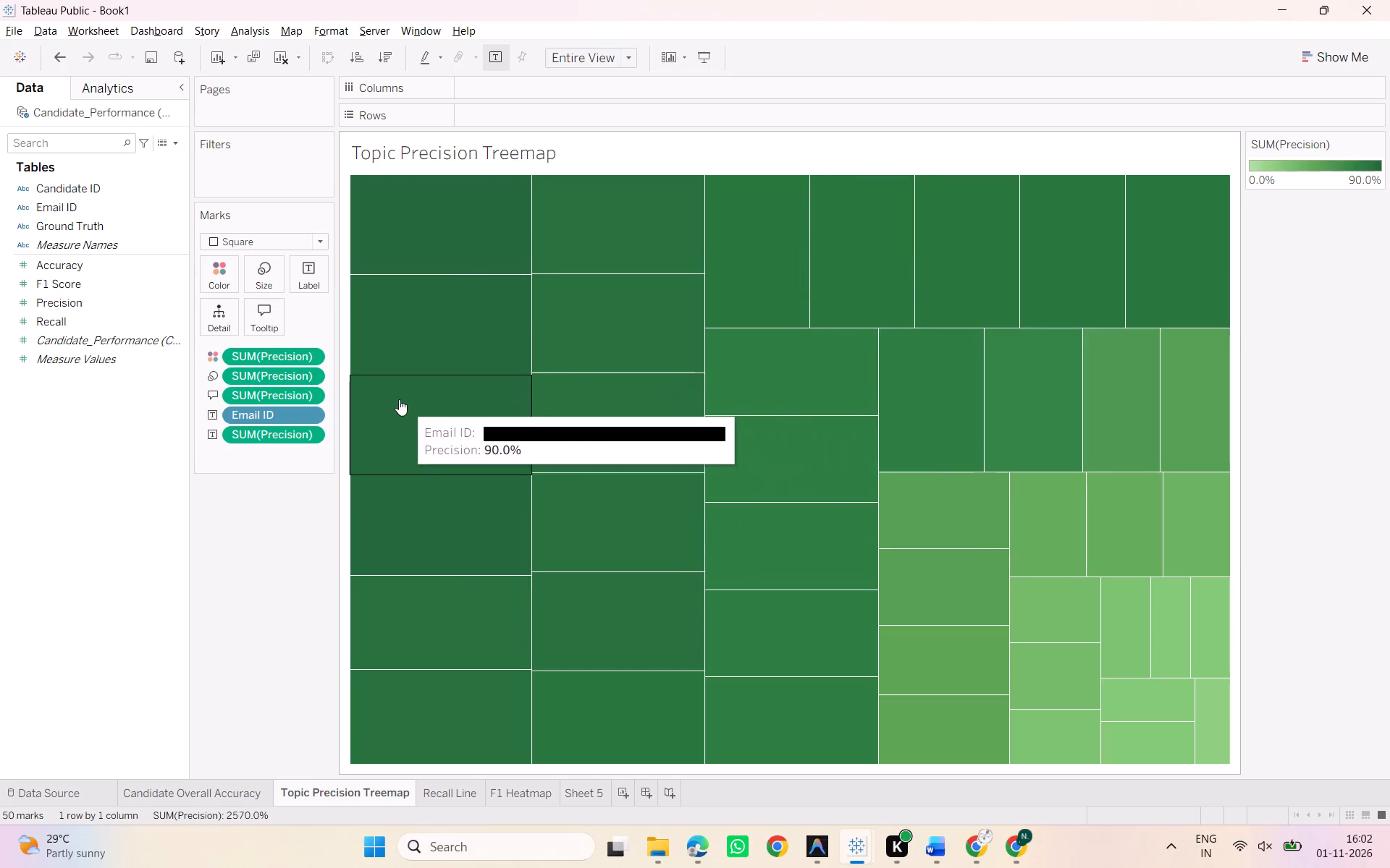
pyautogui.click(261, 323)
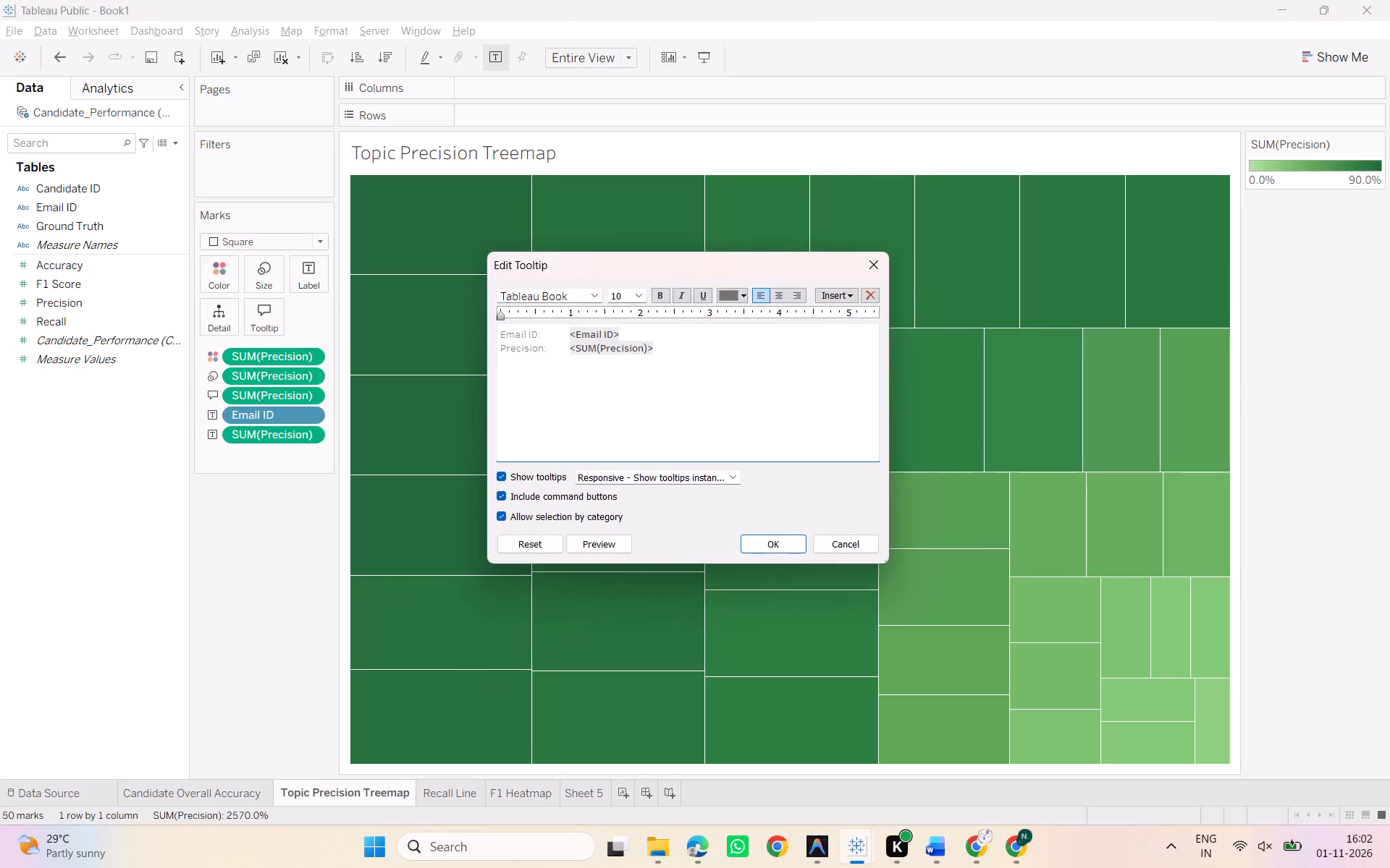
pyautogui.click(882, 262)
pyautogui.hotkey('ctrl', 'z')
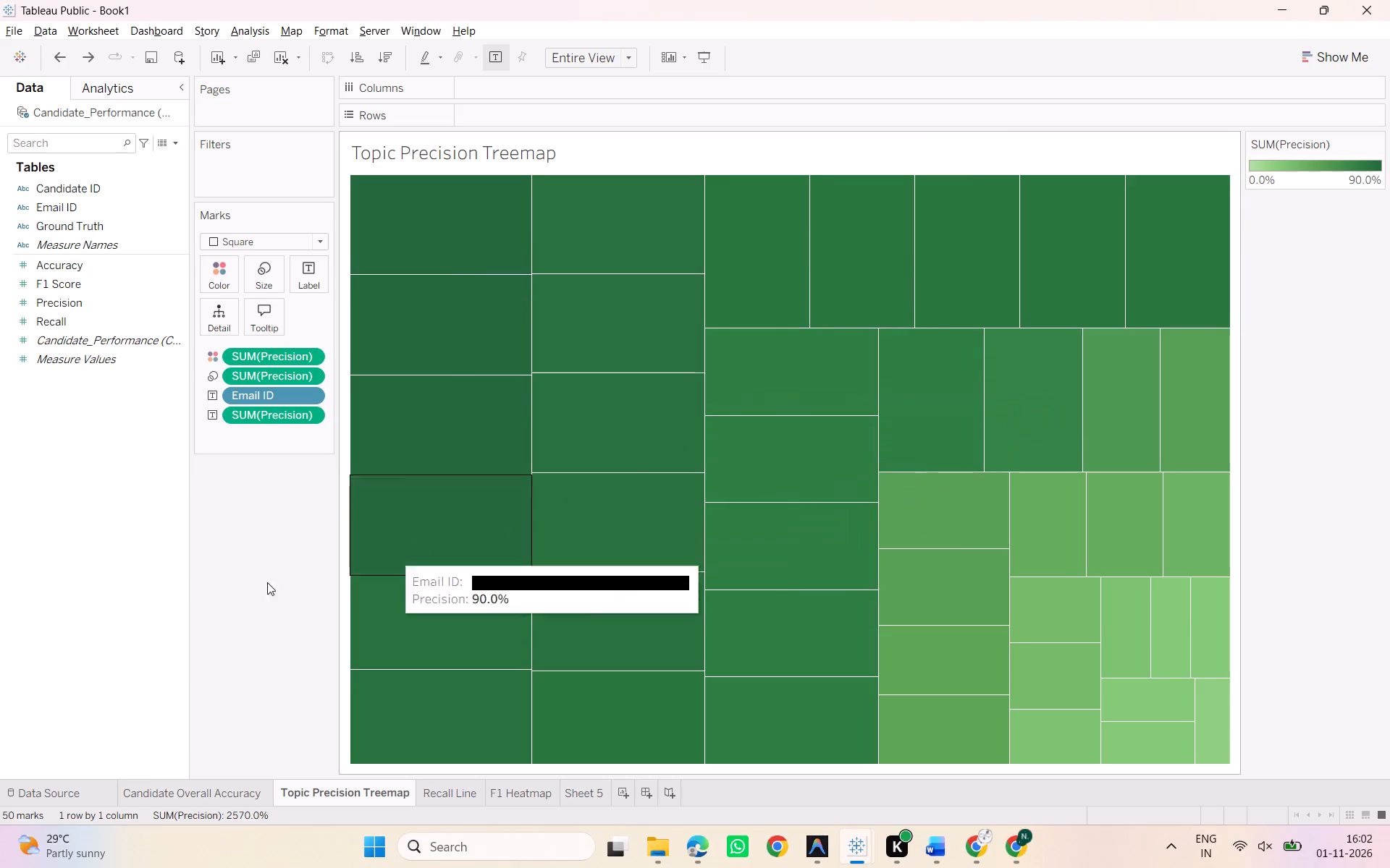
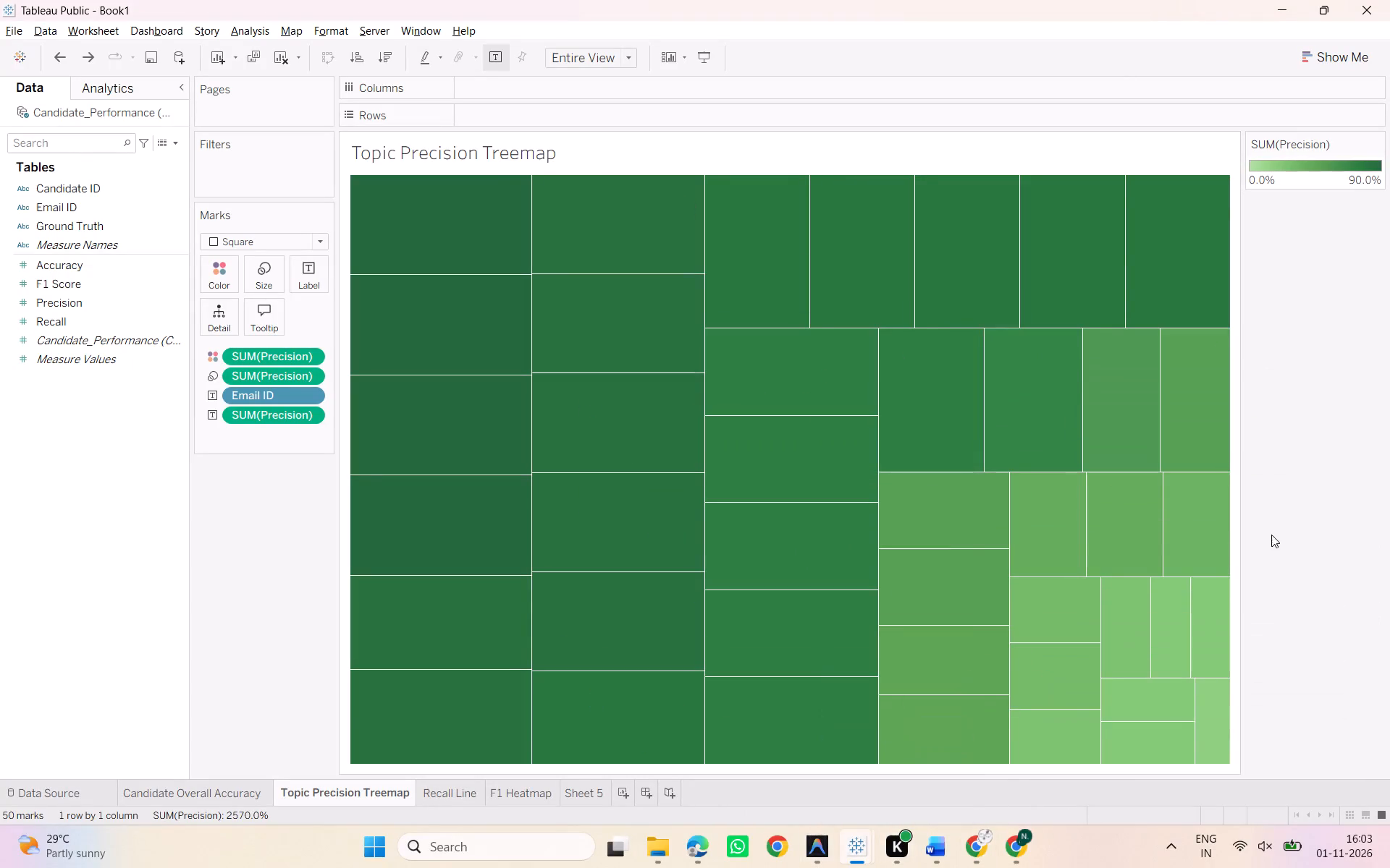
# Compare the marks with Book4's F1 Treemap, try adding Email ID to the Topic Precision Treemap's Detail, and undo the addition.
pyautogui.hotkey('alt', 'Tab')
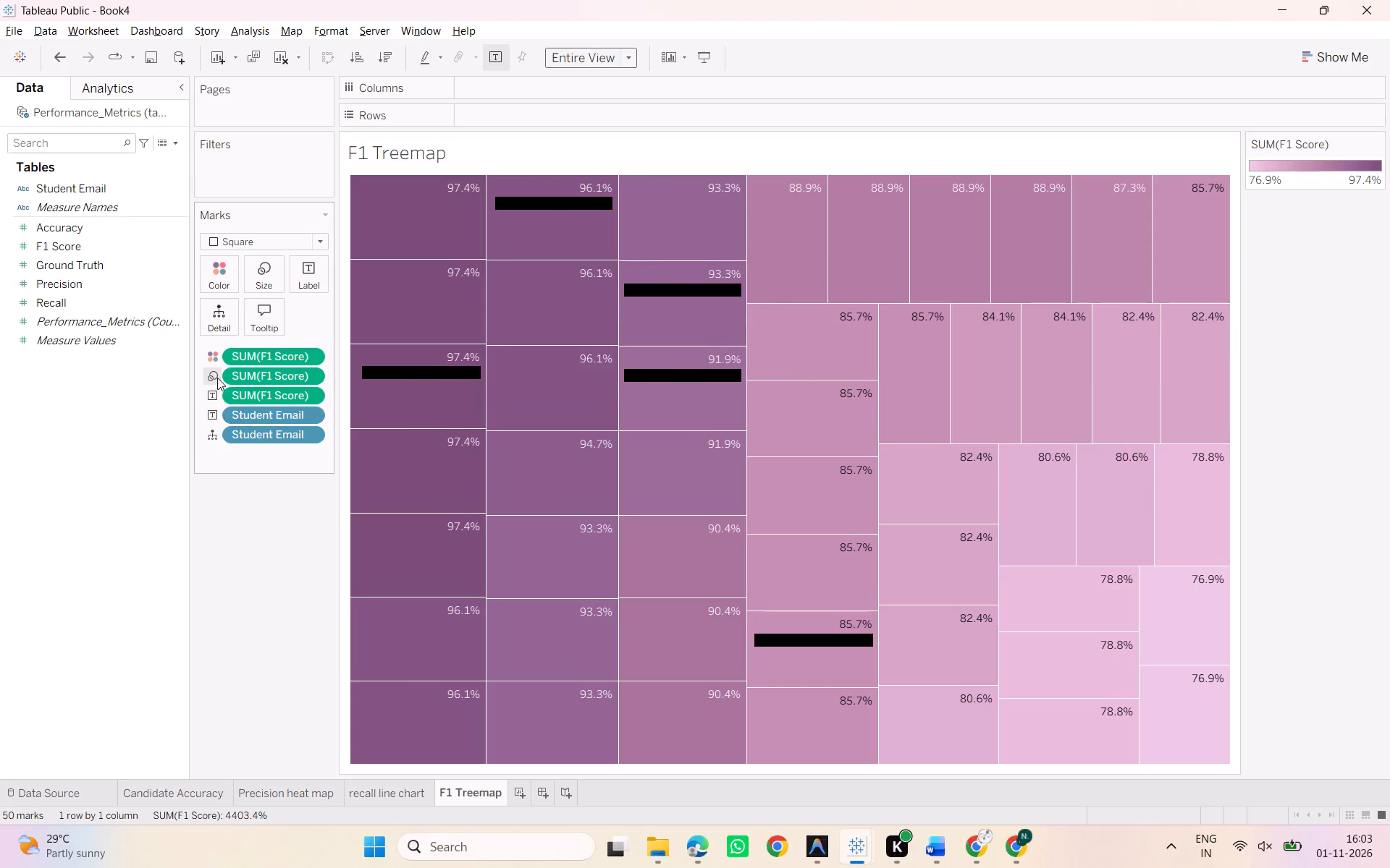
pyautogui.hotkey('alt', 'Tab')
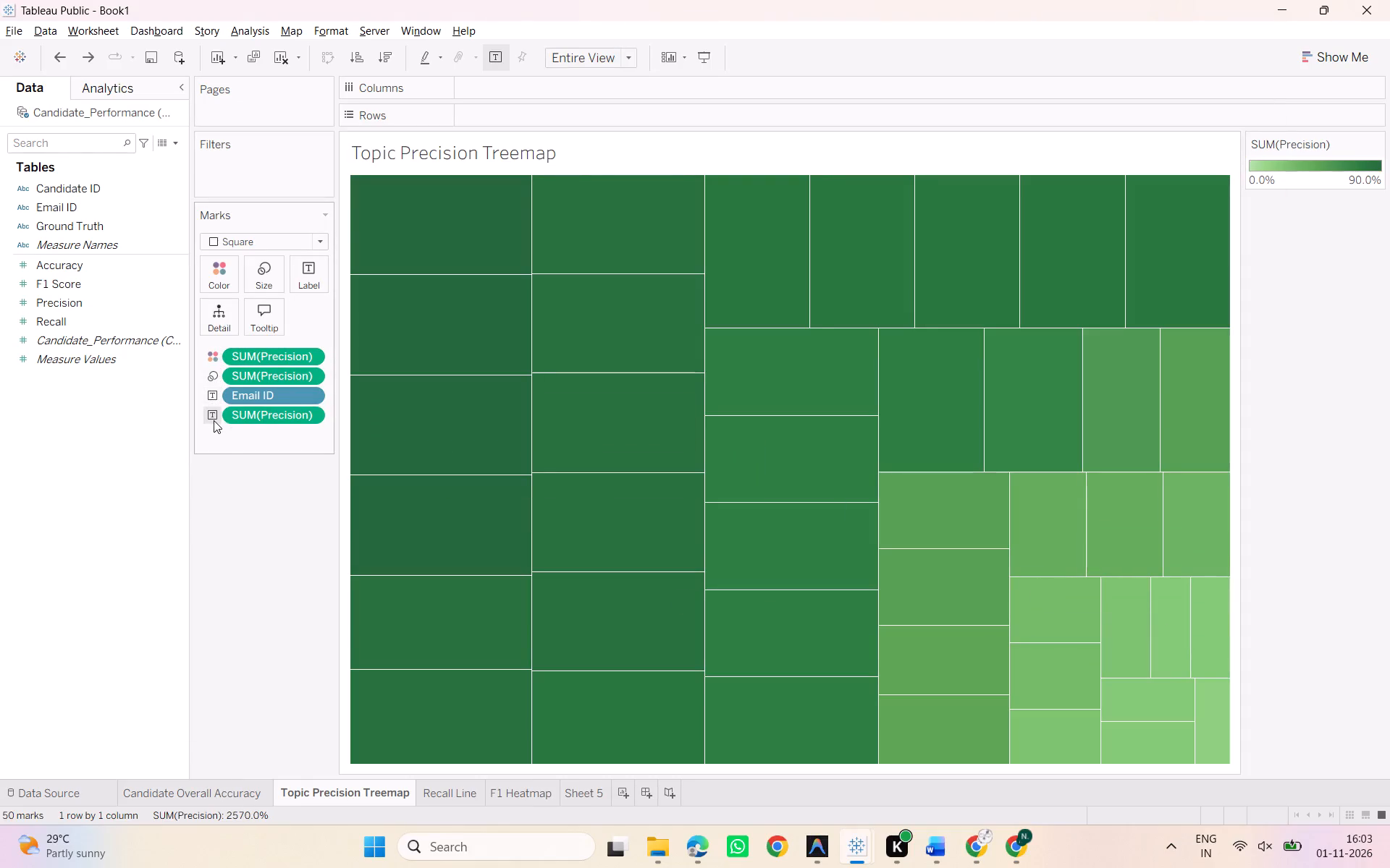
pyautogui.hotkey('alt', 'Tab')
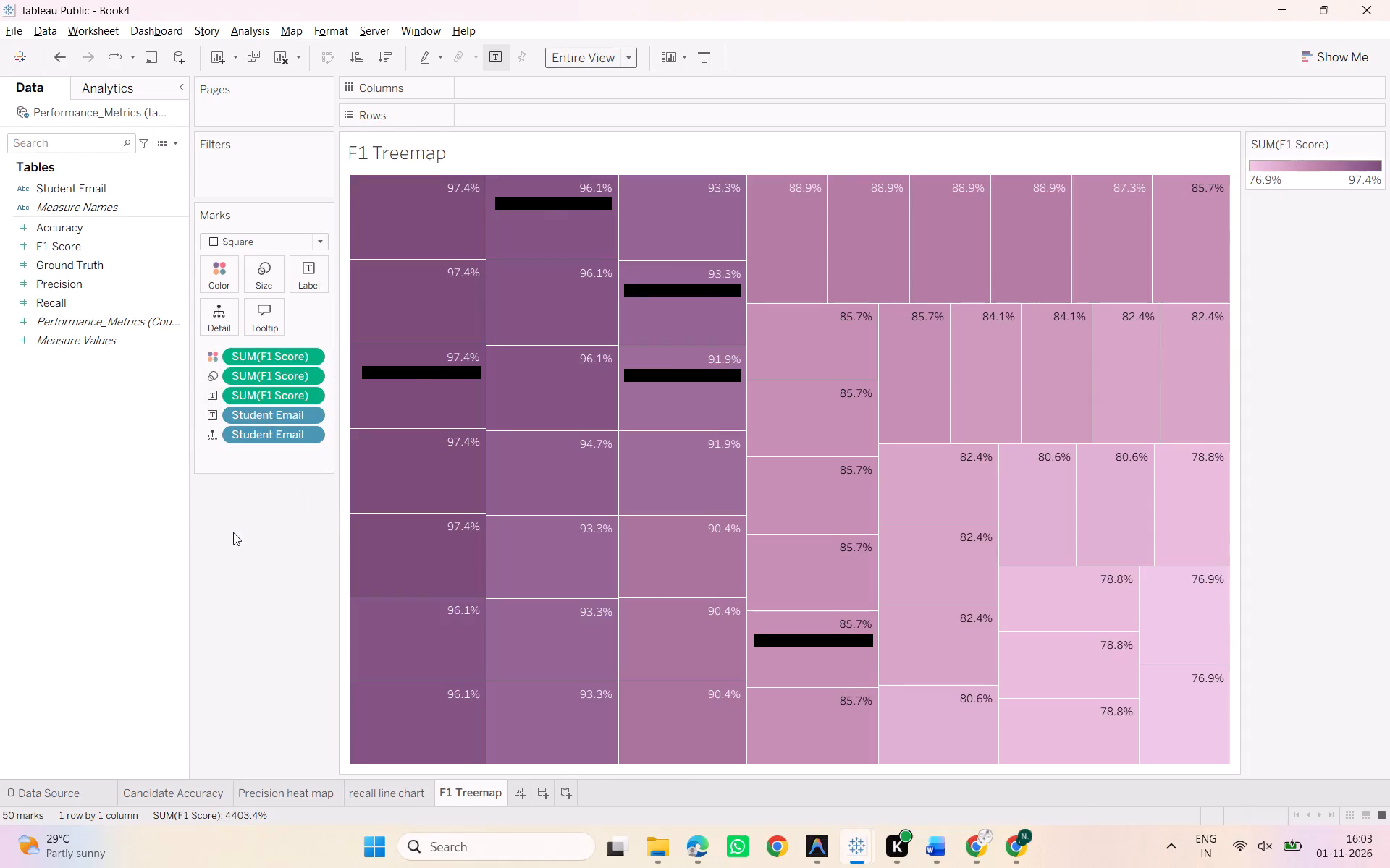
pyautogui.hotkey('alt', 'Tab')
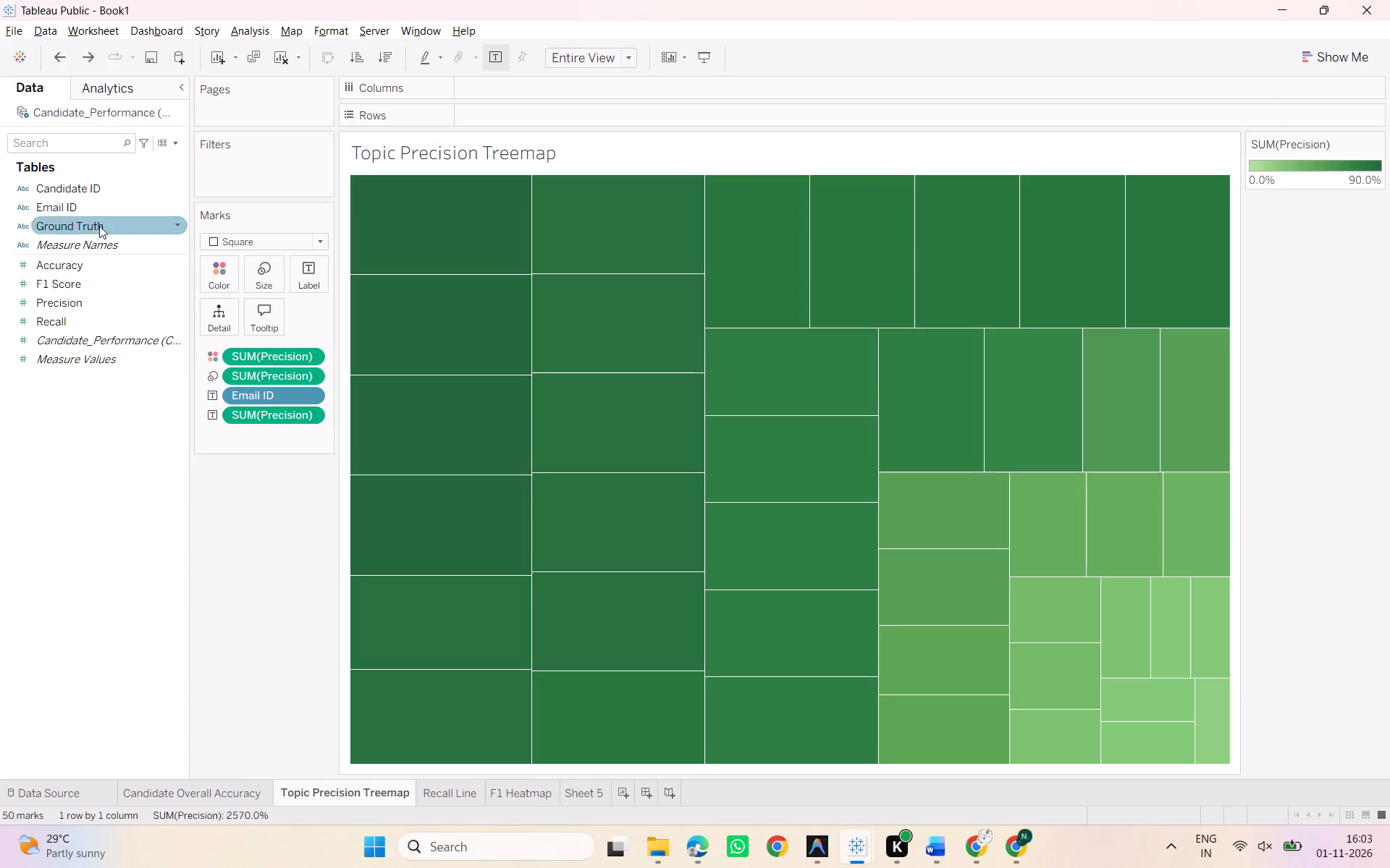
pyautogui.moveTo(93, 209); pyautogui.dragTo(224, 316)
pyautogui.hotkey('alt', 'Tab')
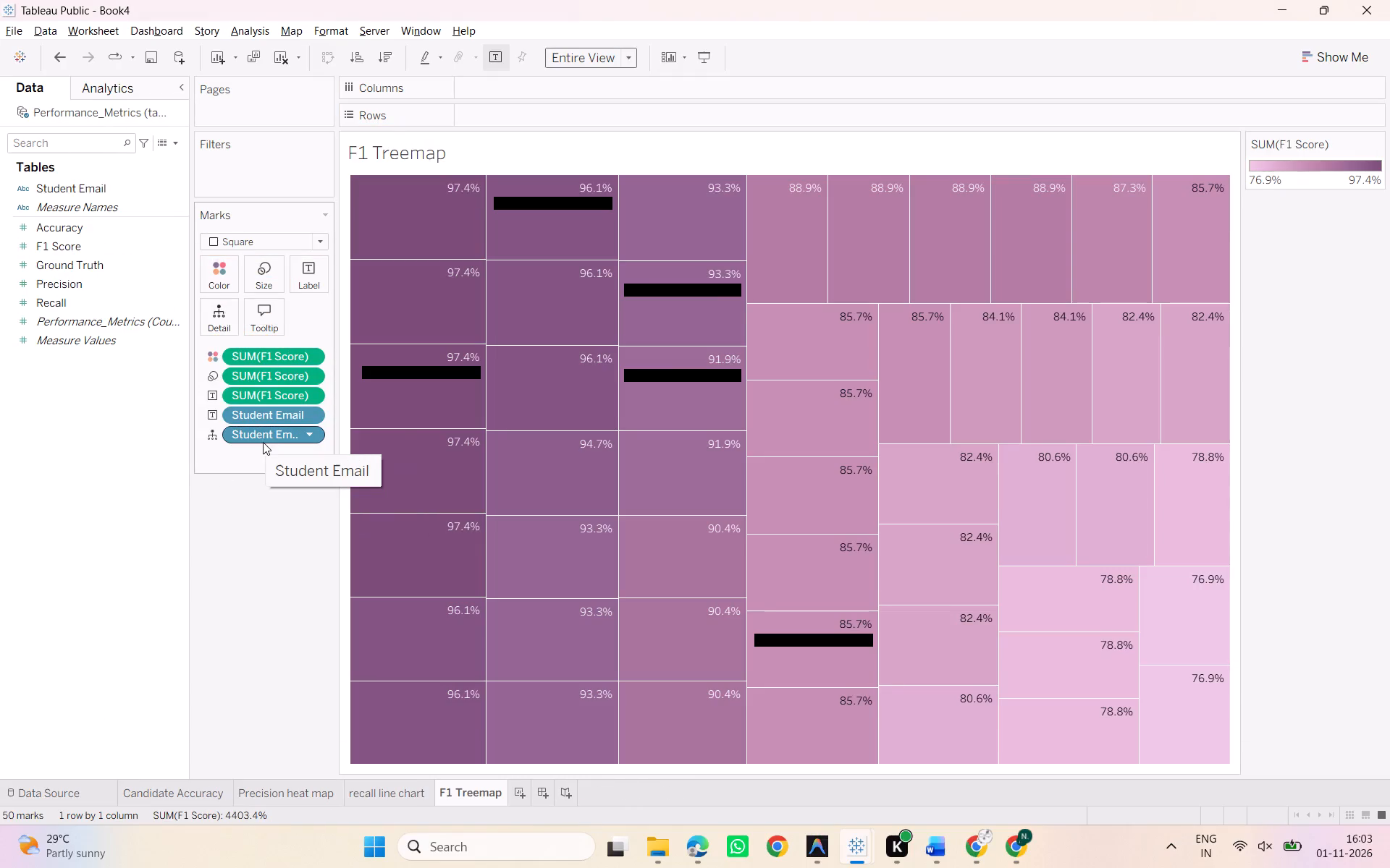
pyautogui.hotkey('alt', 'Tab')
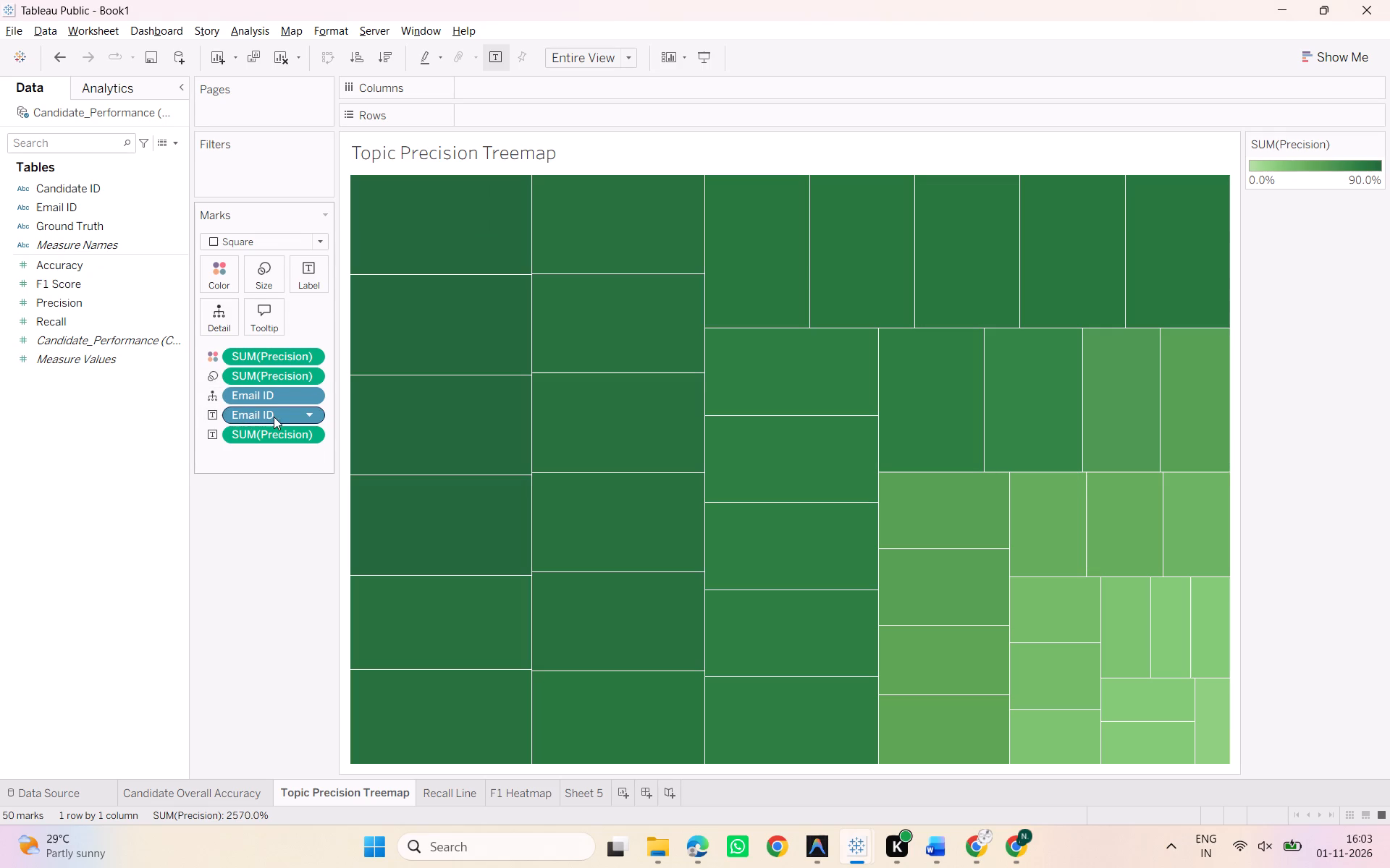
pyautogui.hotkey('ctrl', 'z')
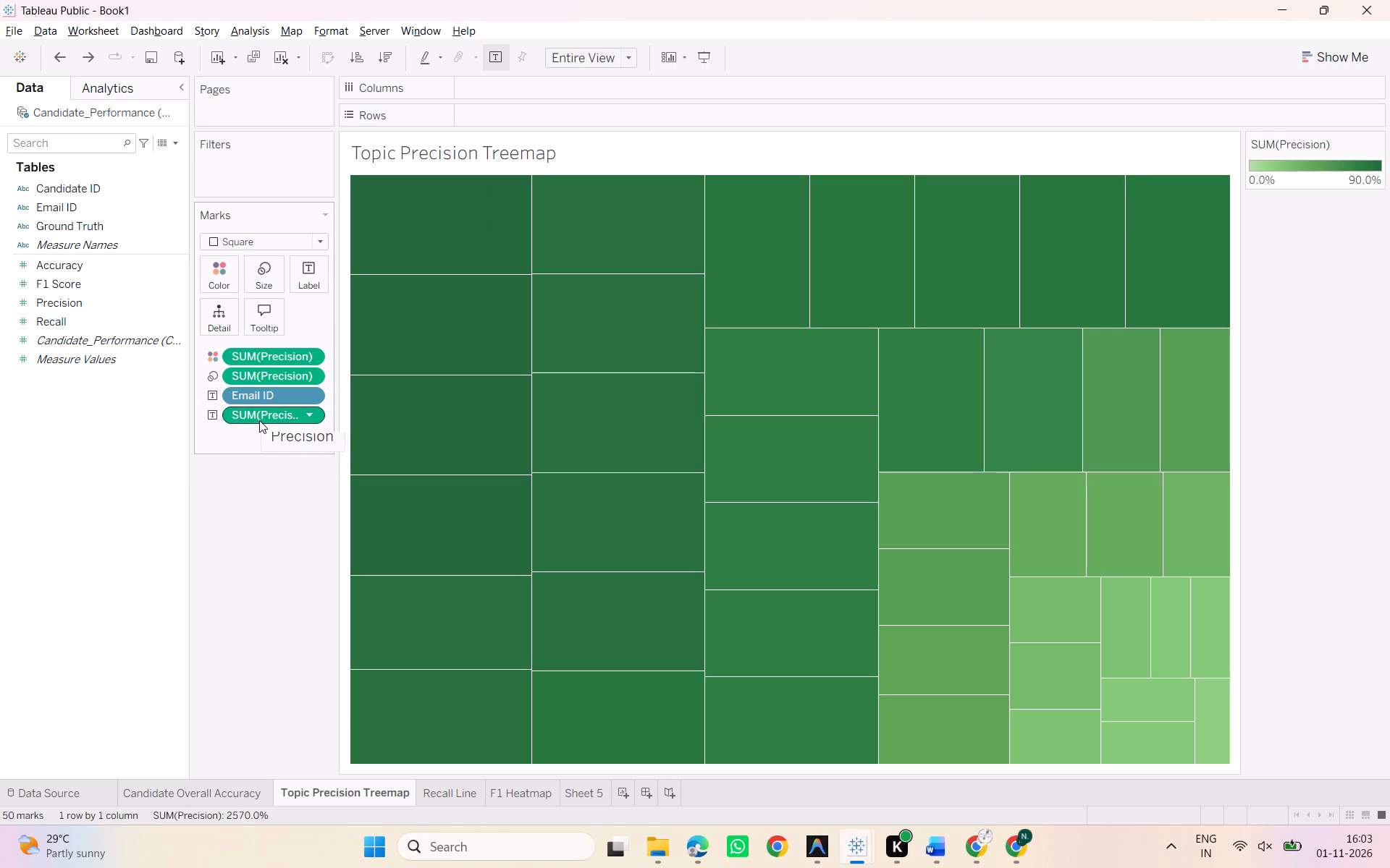
# Examine the marks setup of Book4's F1 Treemap again as a reference, and return to Book1's Topic Precision Treemap.
pyautogui.hotkey('alt', 'Tab')
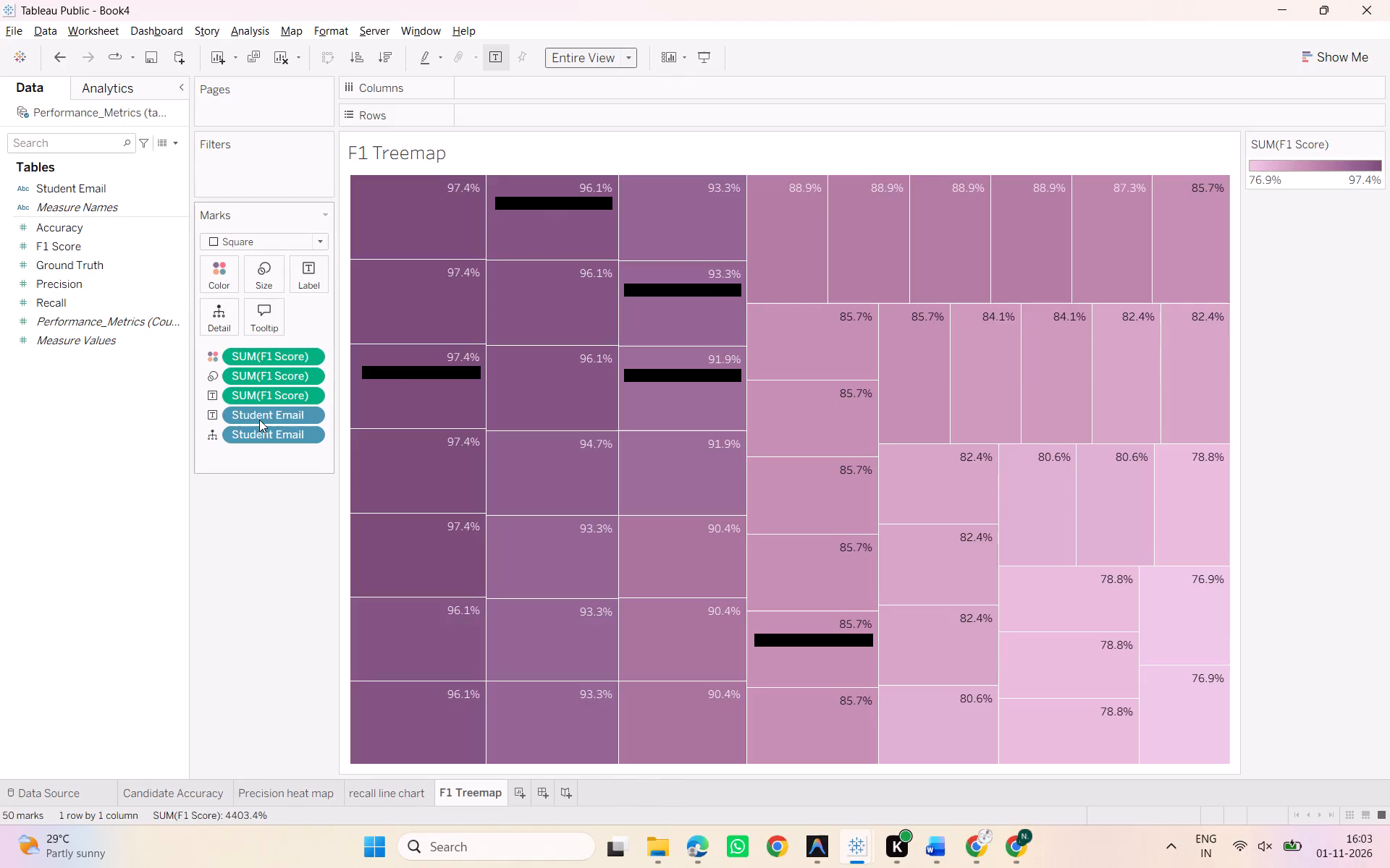
pyautogui.hotkey('alt', 'Tab')
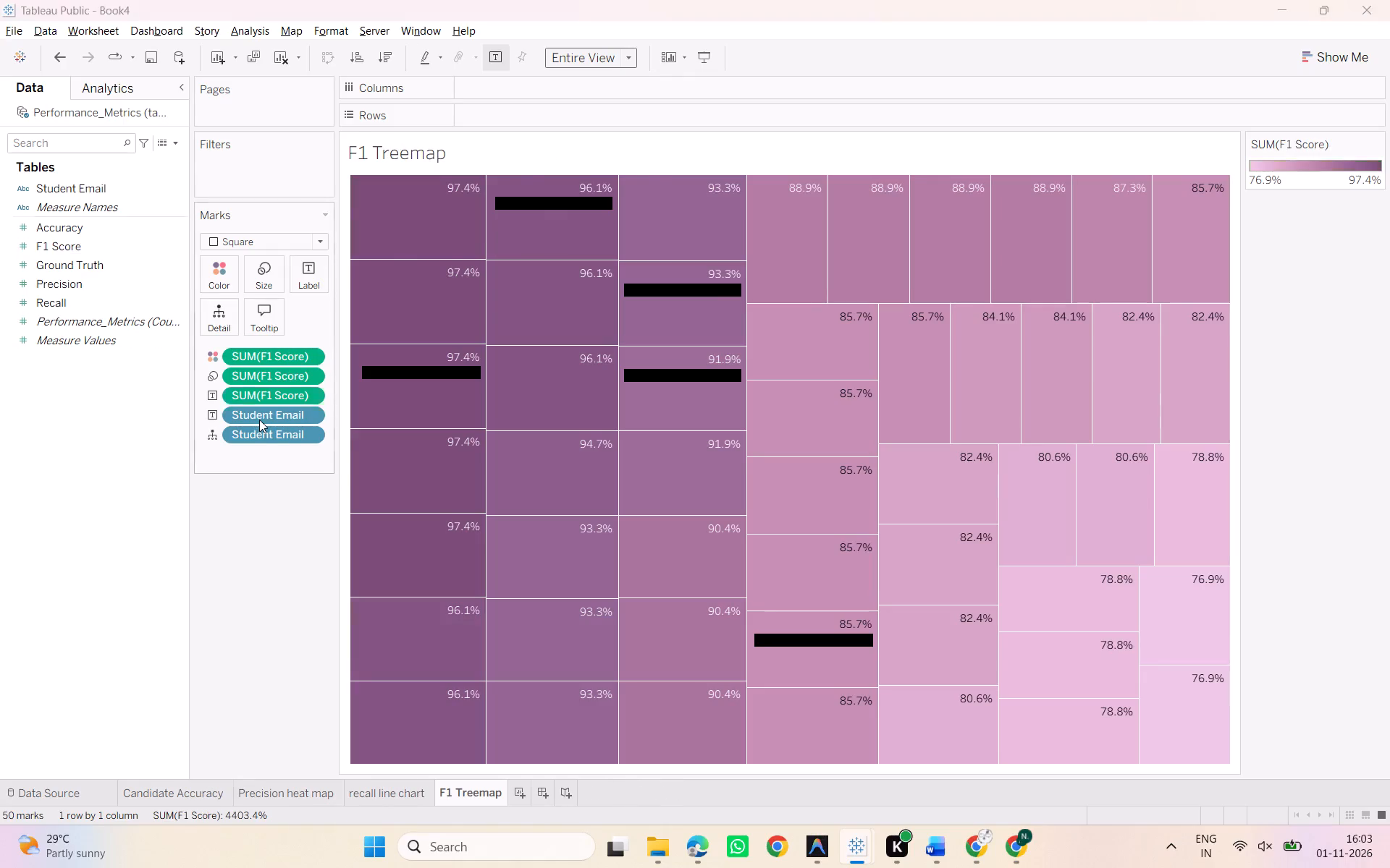
pyautogui.hotkey('alt', 'Tab')
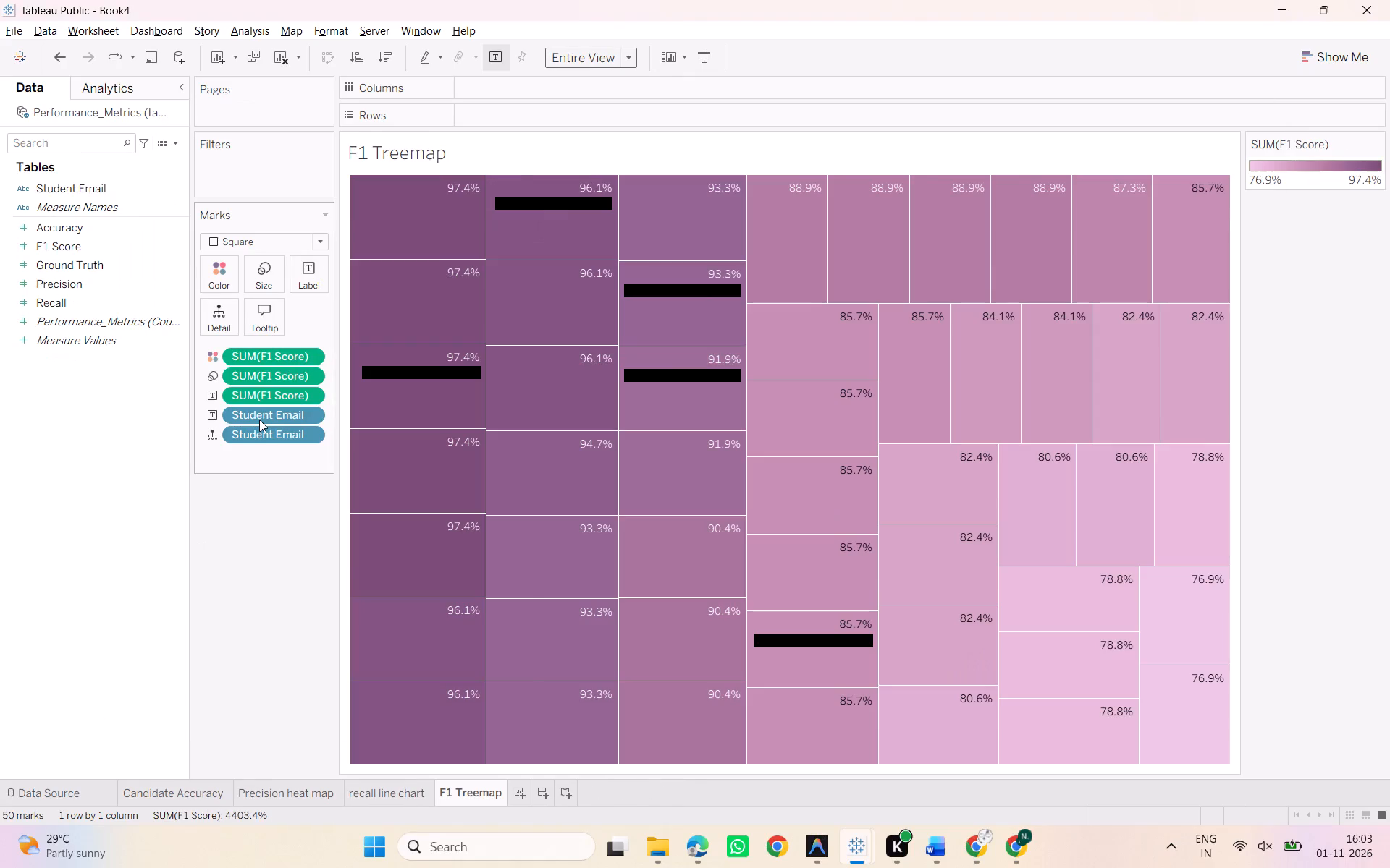
pyautogui.hotkey('alt', 'Tab')
pyautogui.hotkey('alt', 'Tab')
pyautogui.hotkey('alt', 'Tab')
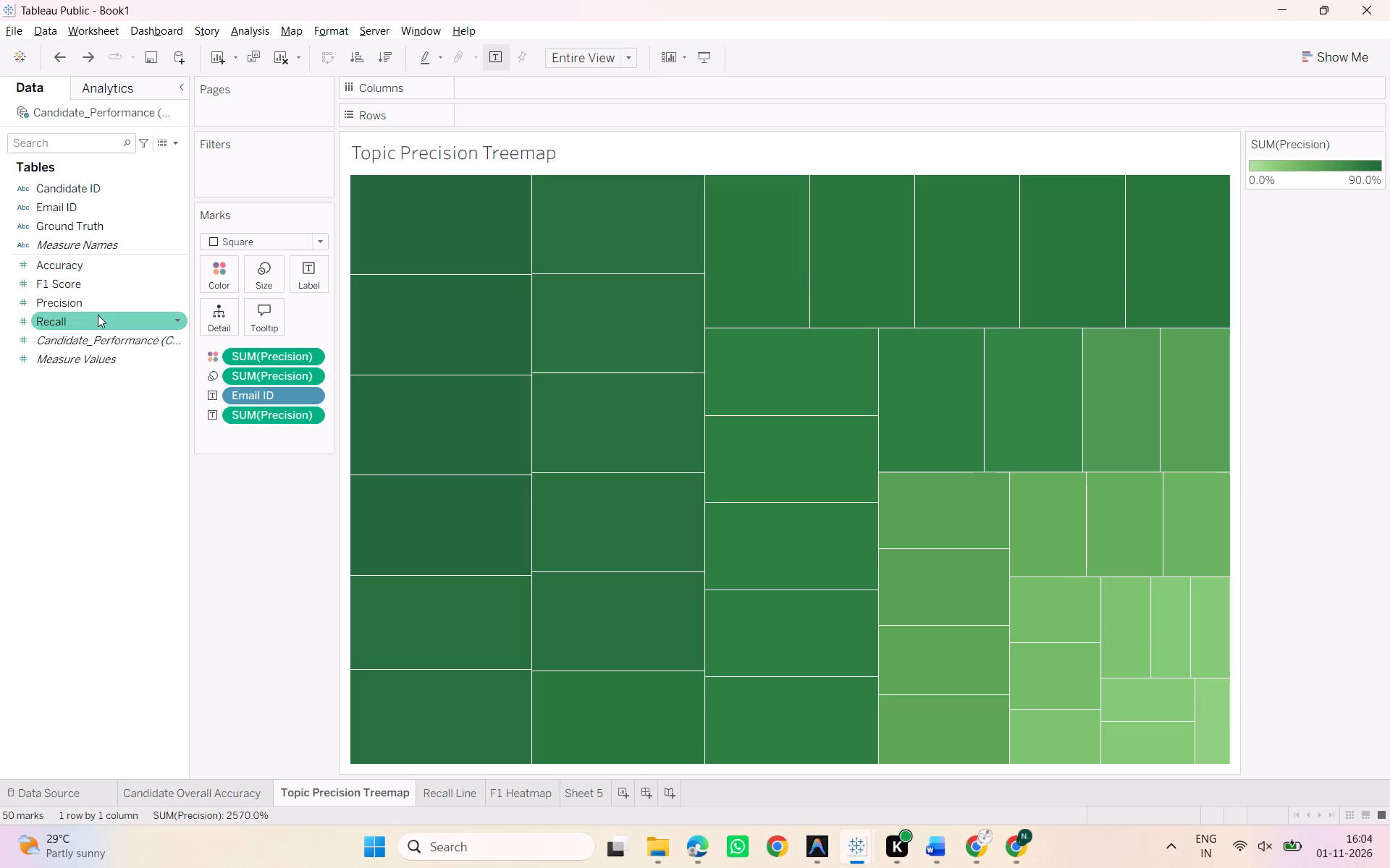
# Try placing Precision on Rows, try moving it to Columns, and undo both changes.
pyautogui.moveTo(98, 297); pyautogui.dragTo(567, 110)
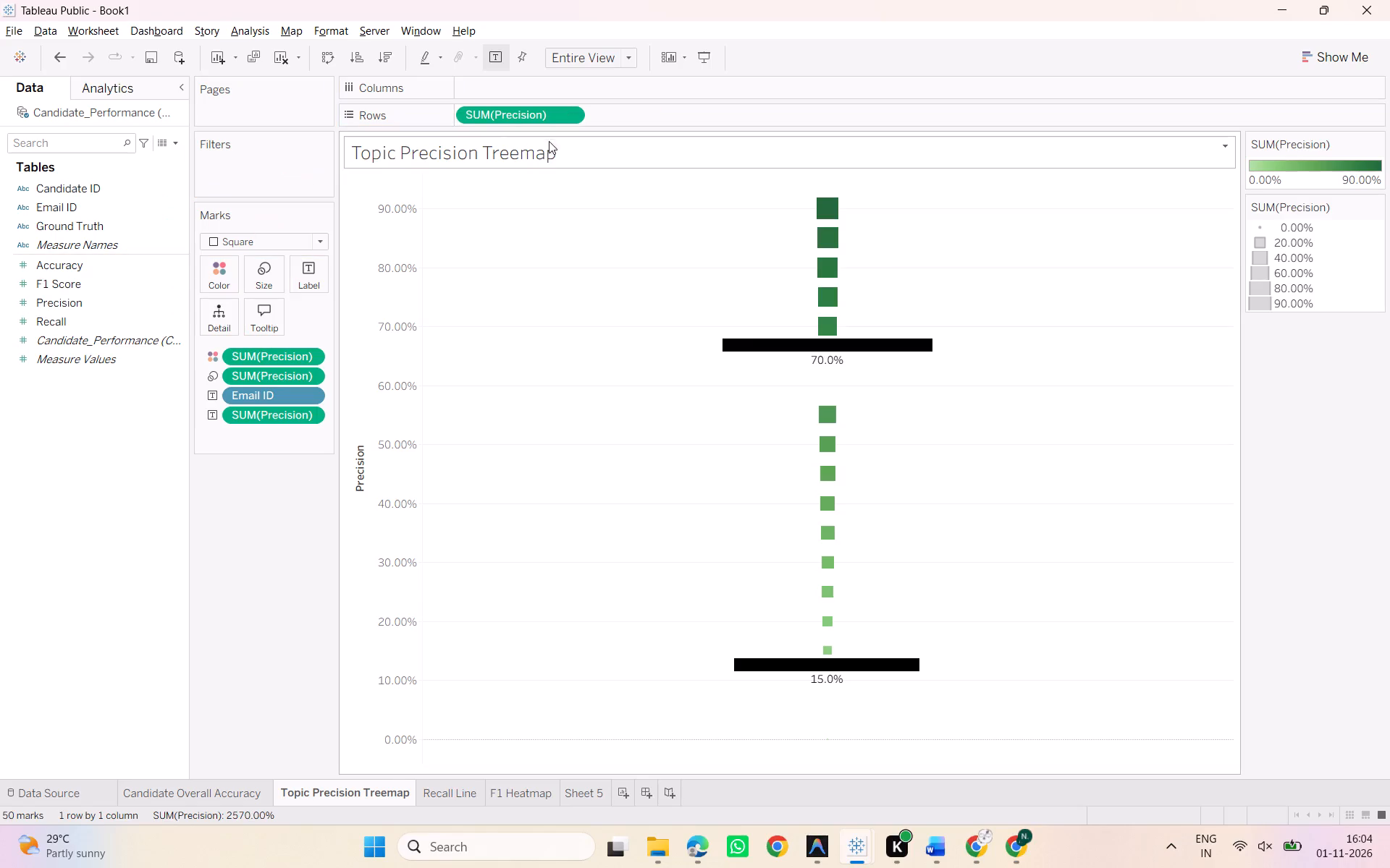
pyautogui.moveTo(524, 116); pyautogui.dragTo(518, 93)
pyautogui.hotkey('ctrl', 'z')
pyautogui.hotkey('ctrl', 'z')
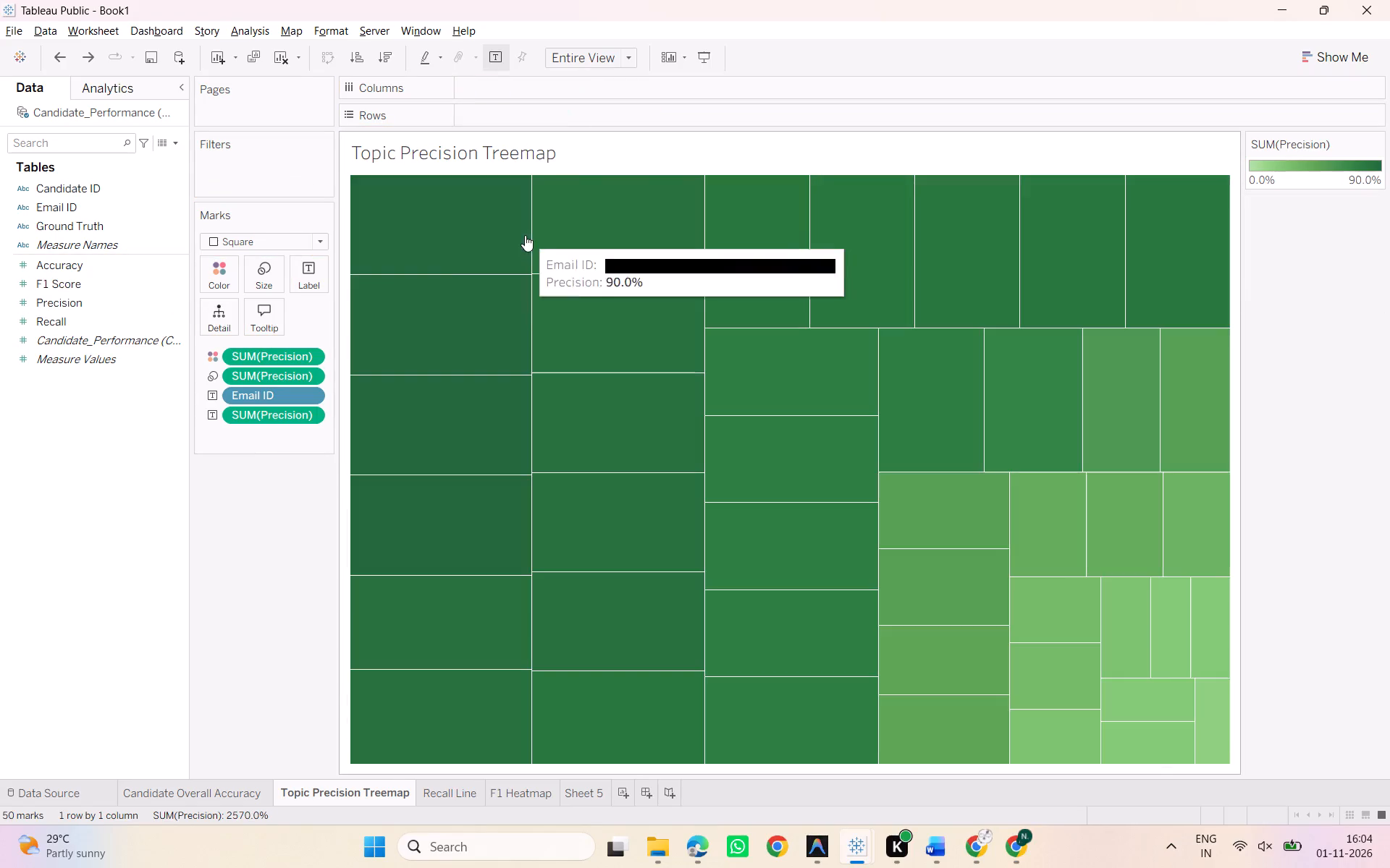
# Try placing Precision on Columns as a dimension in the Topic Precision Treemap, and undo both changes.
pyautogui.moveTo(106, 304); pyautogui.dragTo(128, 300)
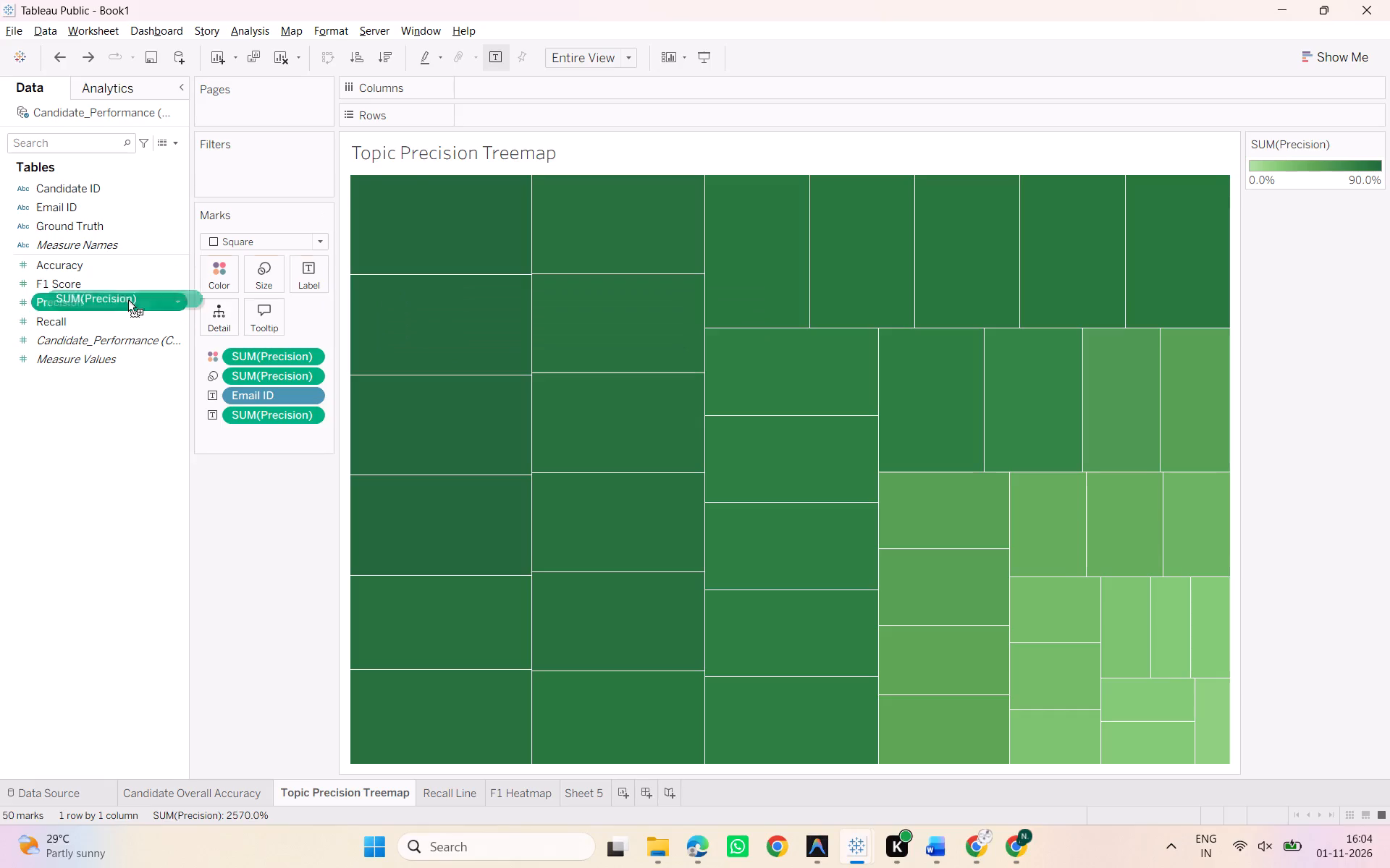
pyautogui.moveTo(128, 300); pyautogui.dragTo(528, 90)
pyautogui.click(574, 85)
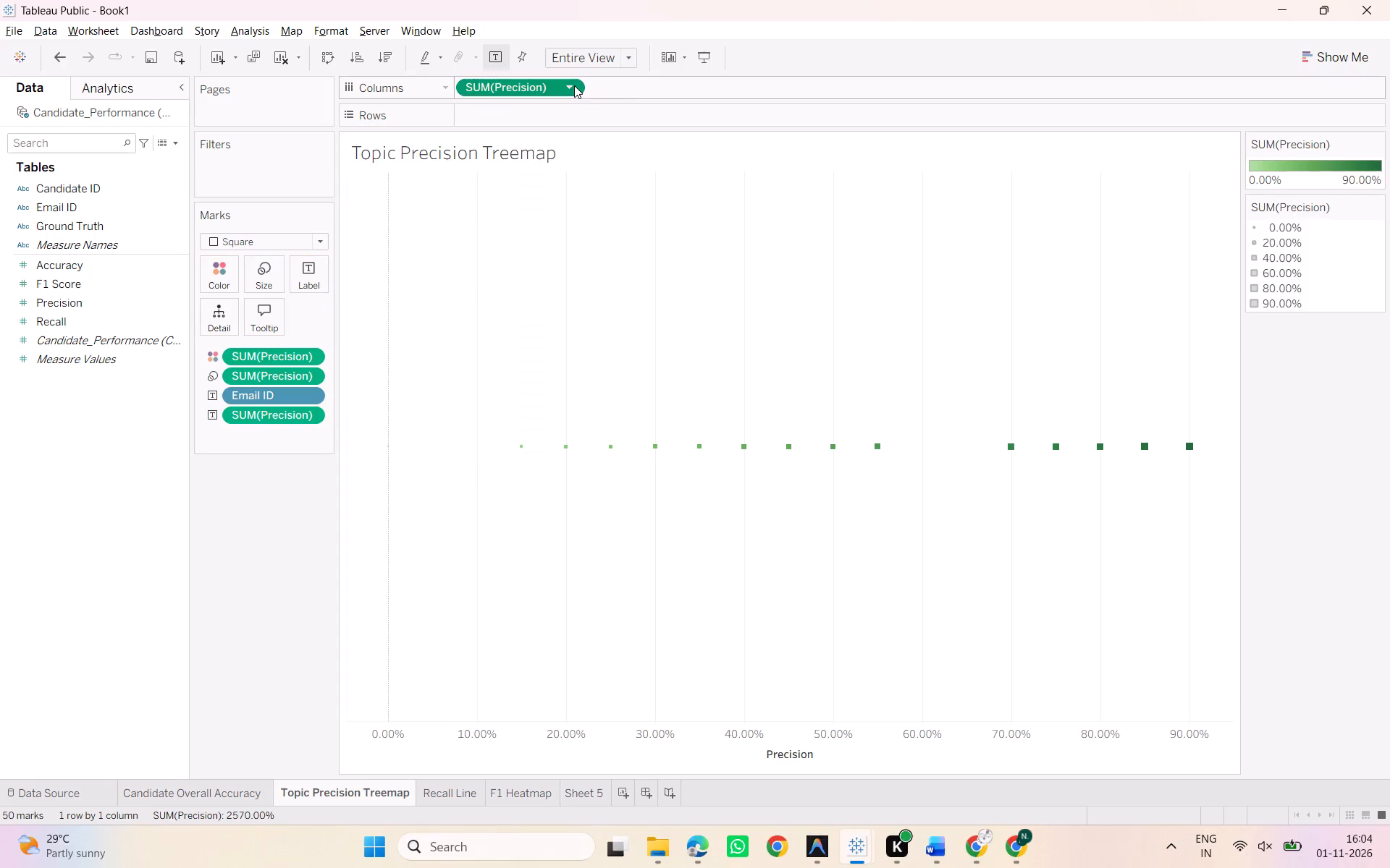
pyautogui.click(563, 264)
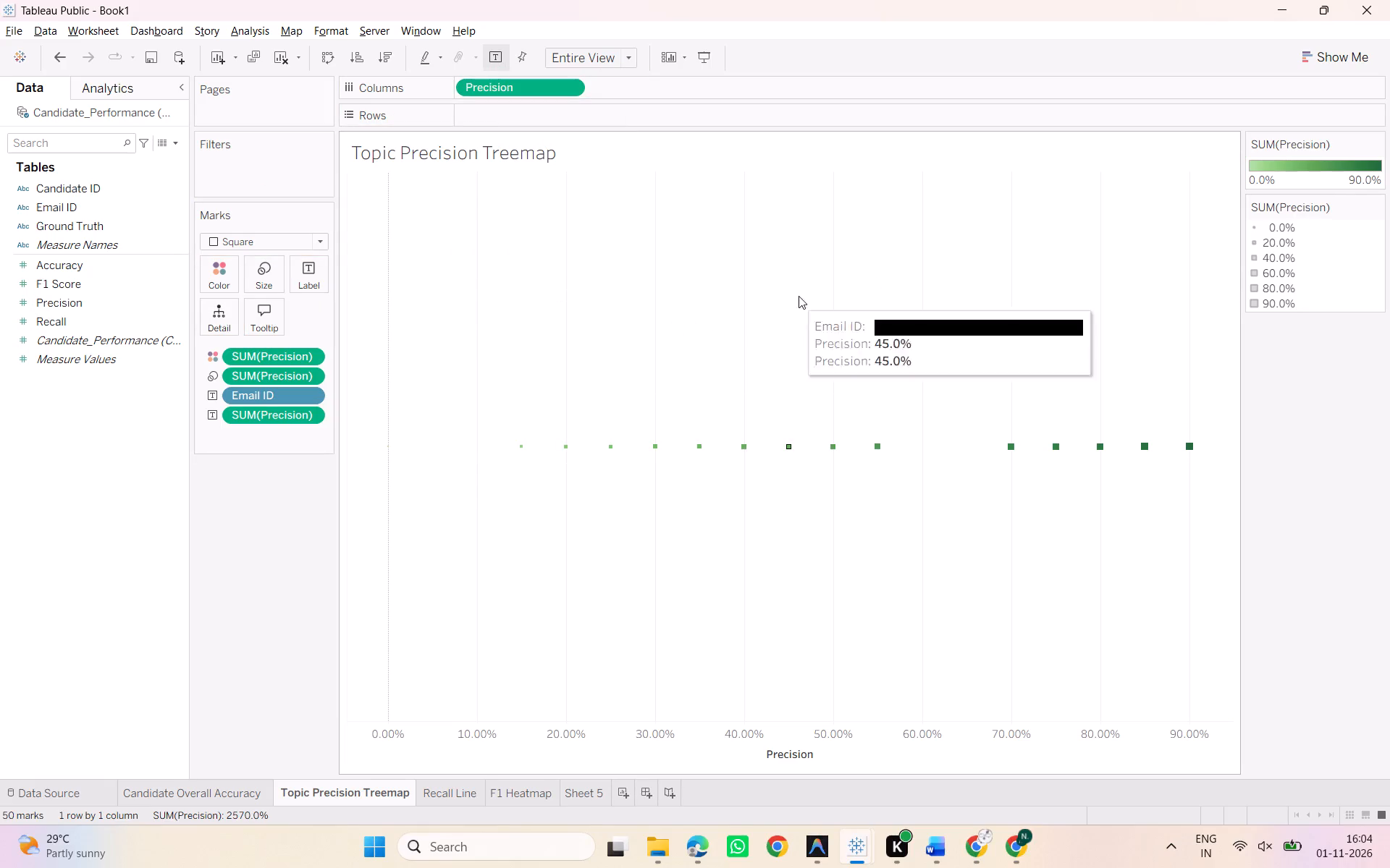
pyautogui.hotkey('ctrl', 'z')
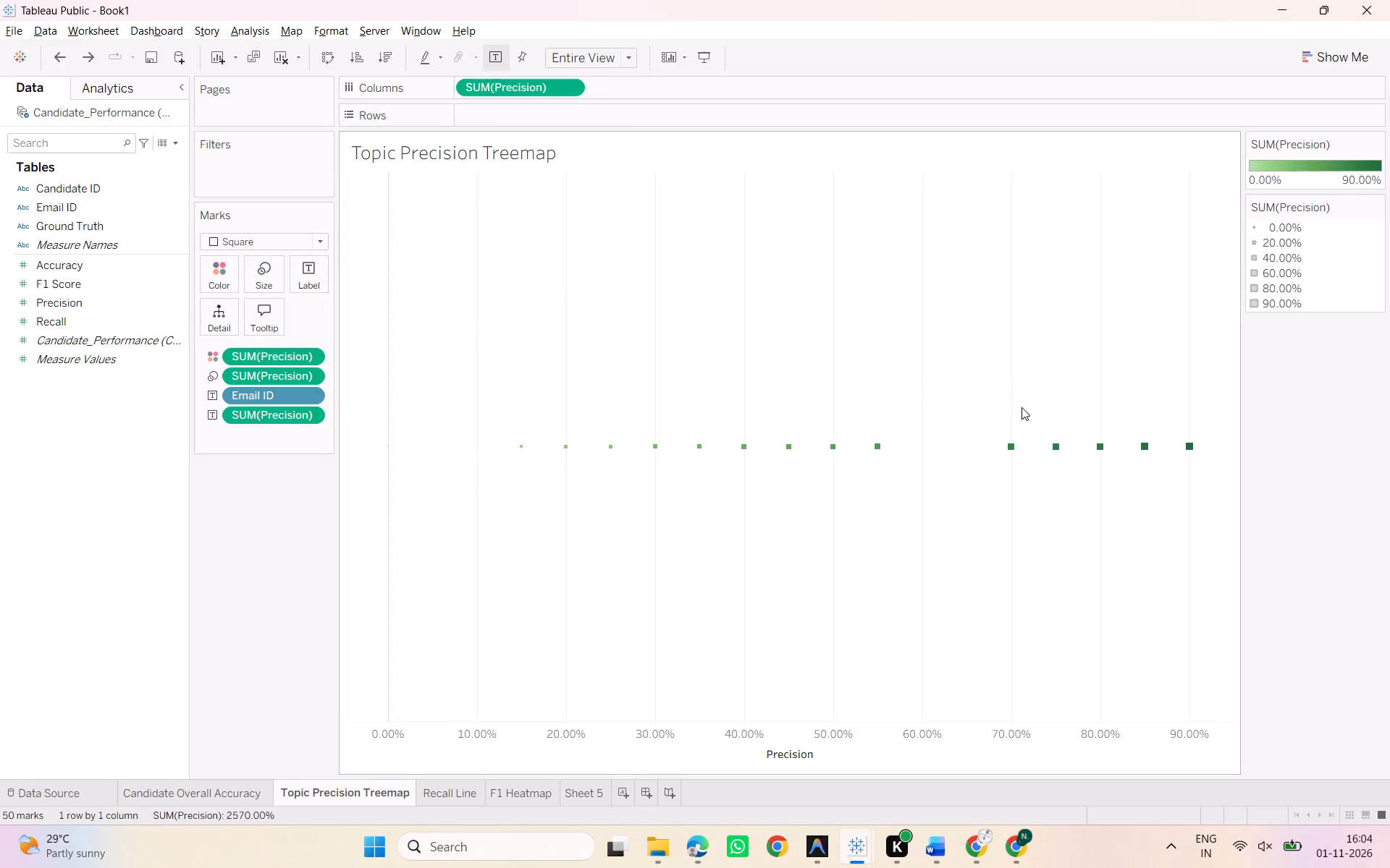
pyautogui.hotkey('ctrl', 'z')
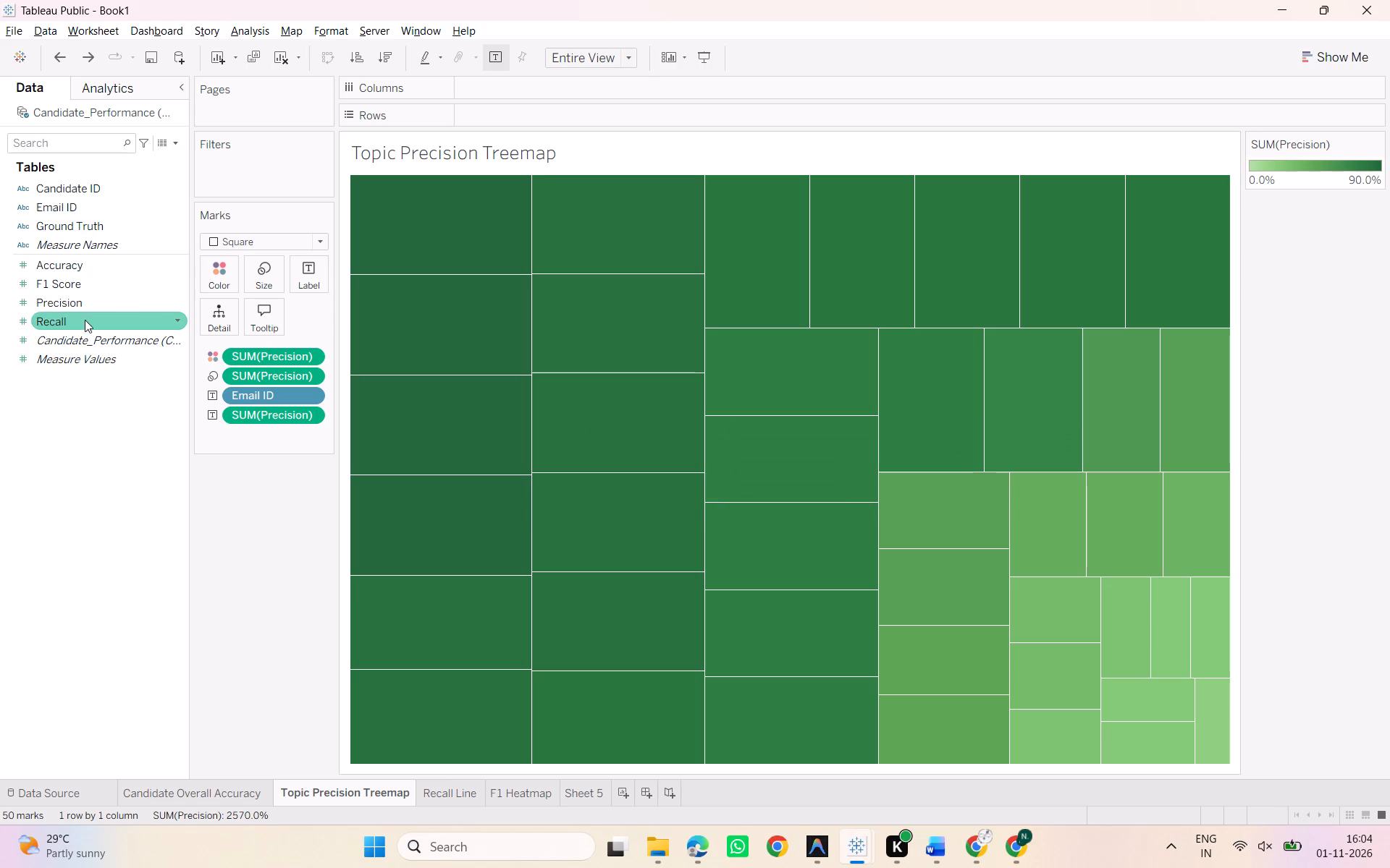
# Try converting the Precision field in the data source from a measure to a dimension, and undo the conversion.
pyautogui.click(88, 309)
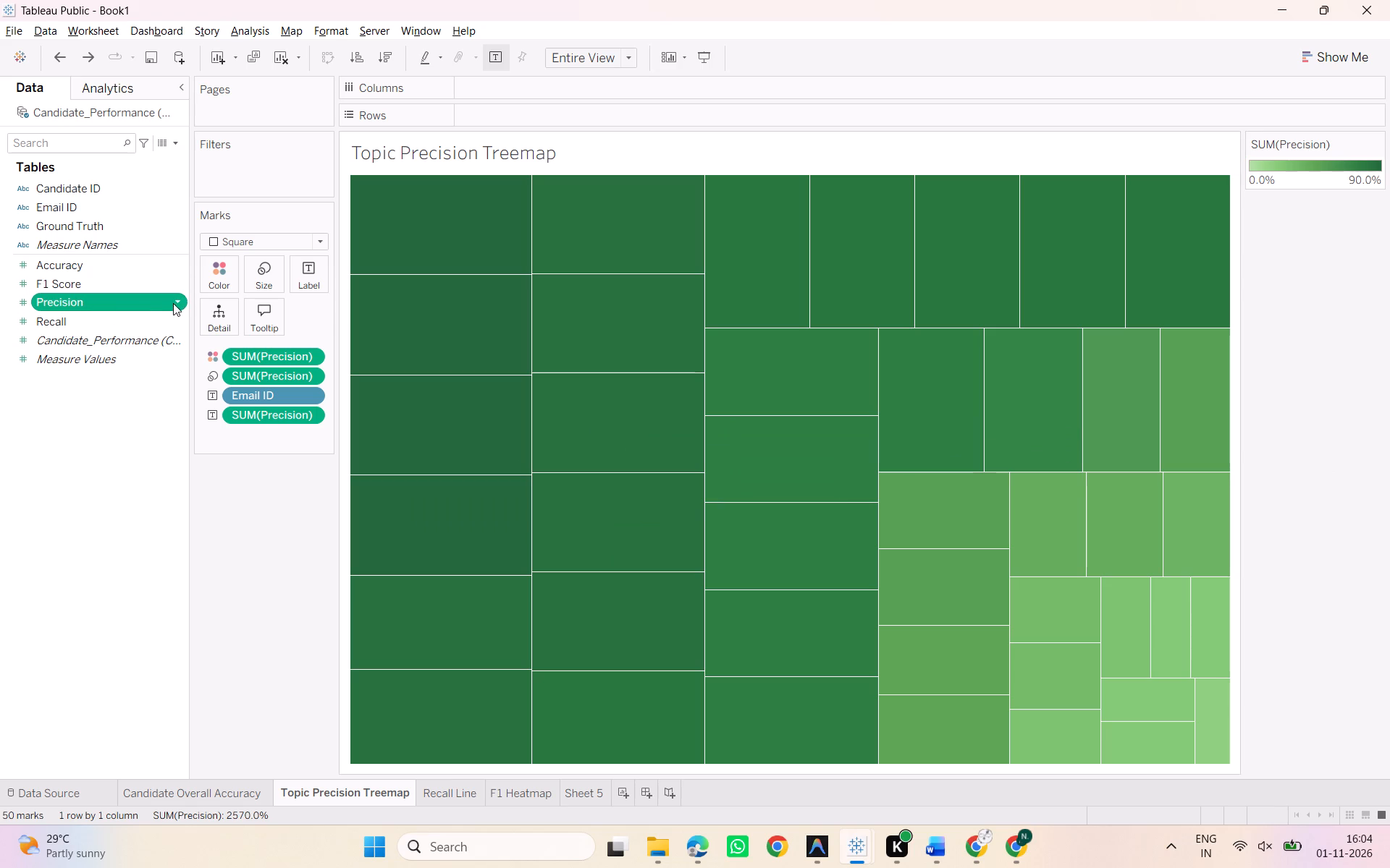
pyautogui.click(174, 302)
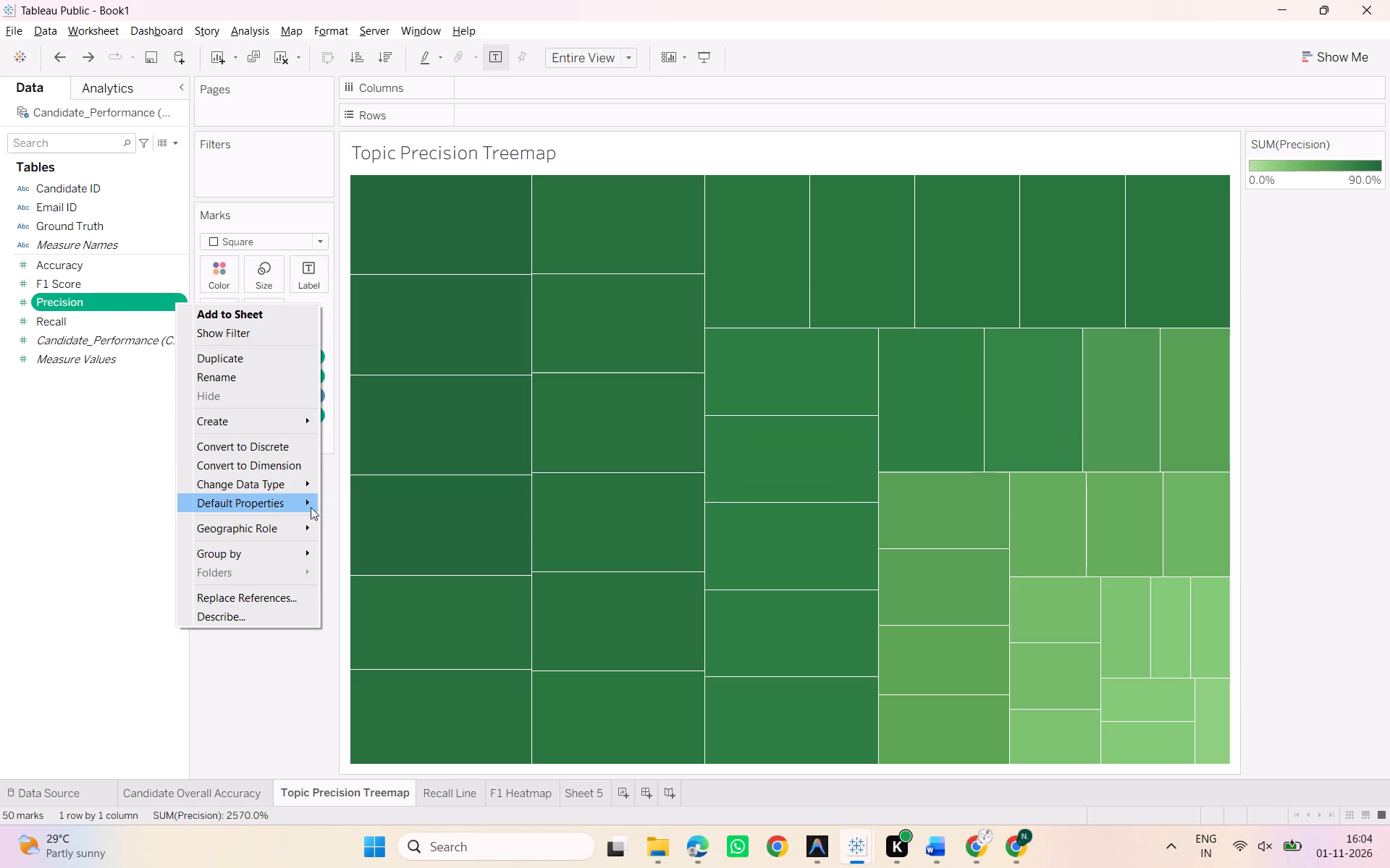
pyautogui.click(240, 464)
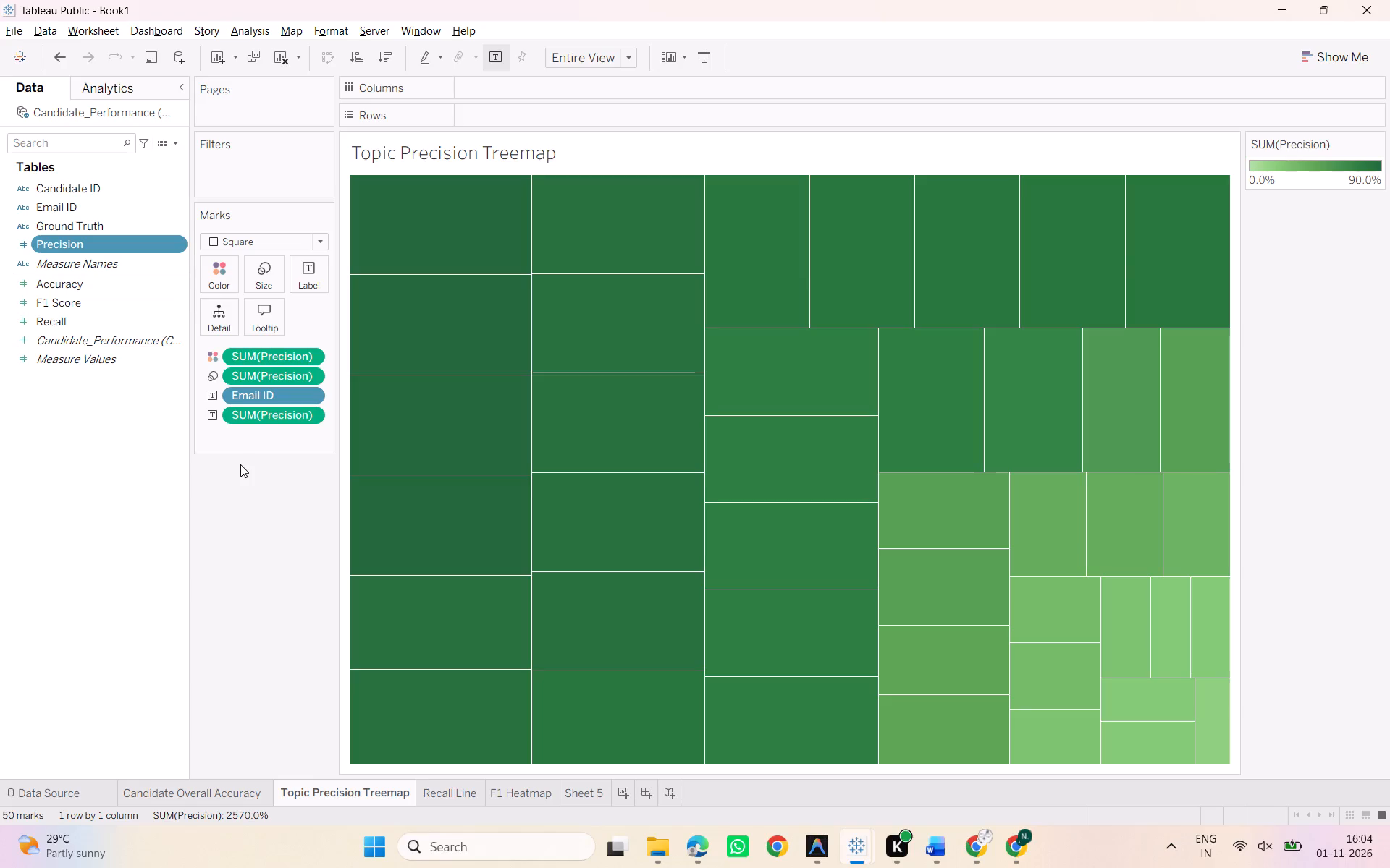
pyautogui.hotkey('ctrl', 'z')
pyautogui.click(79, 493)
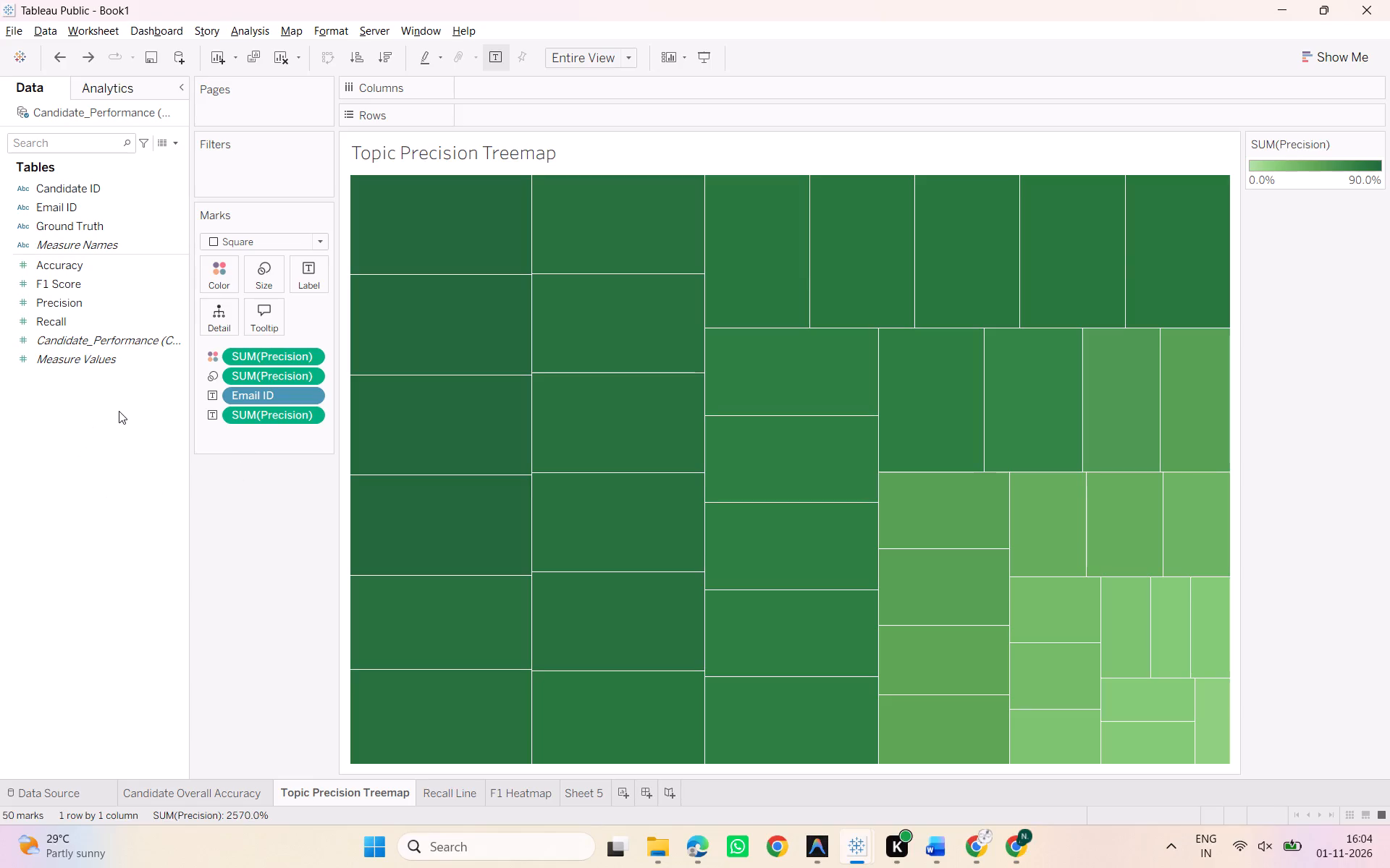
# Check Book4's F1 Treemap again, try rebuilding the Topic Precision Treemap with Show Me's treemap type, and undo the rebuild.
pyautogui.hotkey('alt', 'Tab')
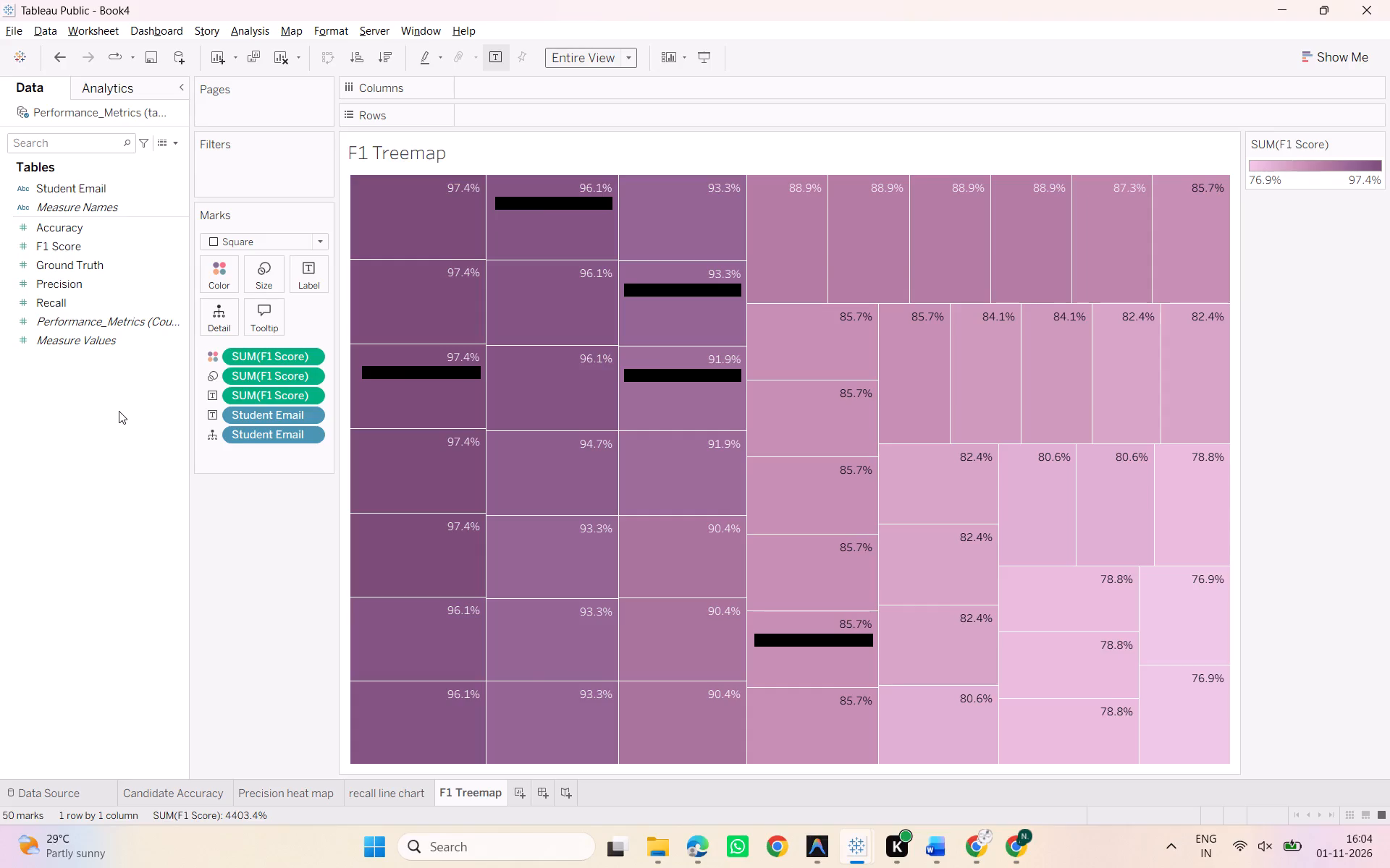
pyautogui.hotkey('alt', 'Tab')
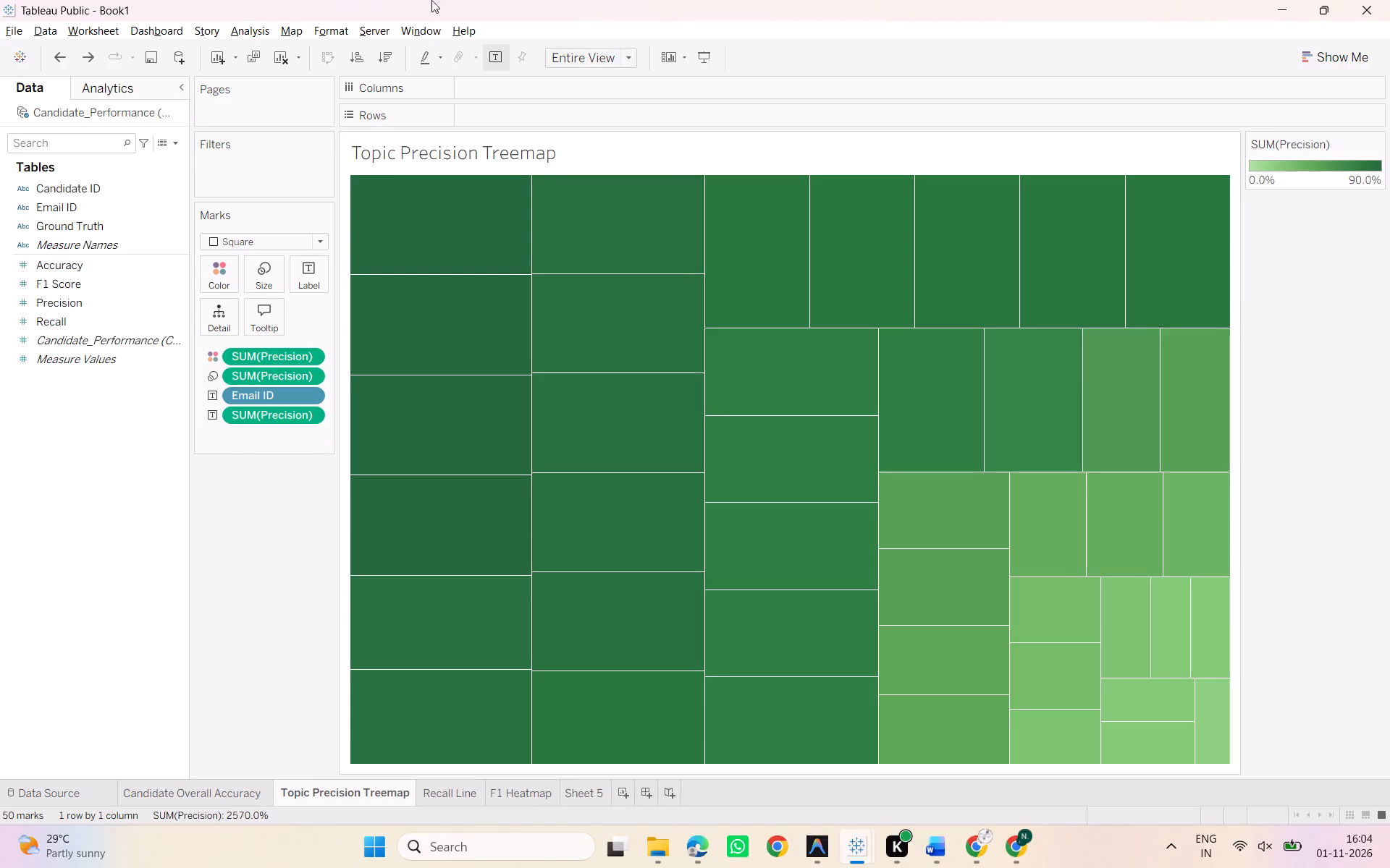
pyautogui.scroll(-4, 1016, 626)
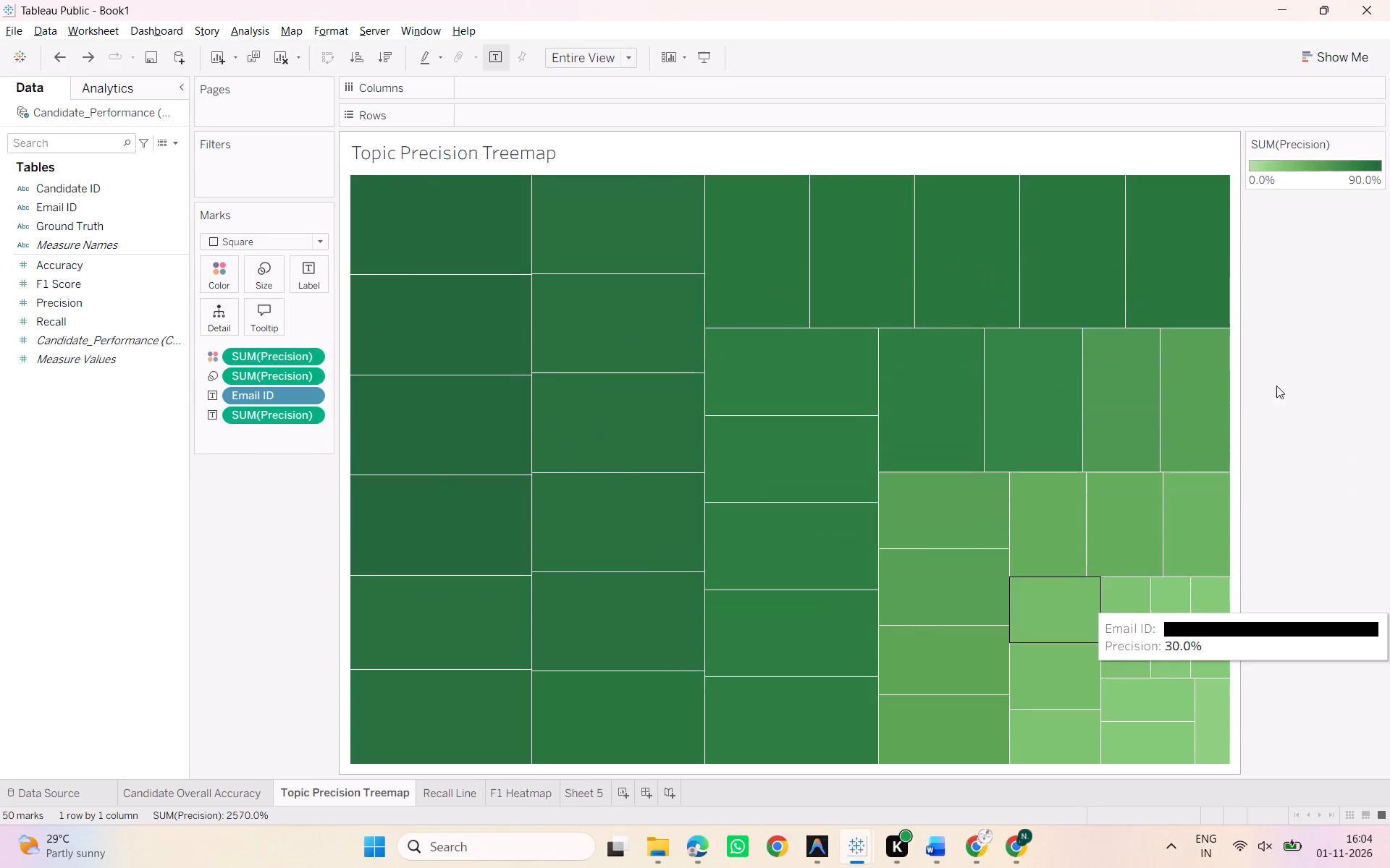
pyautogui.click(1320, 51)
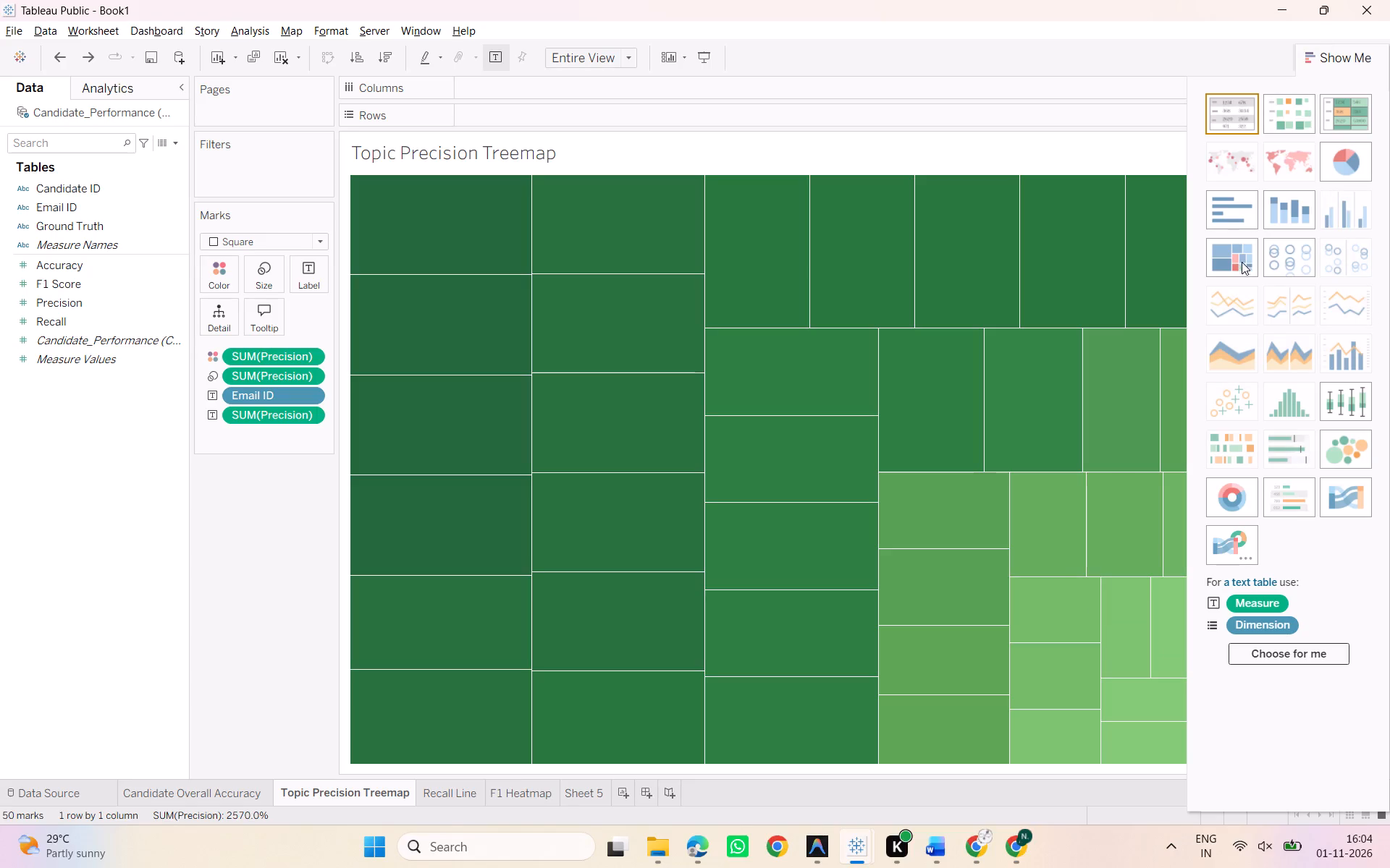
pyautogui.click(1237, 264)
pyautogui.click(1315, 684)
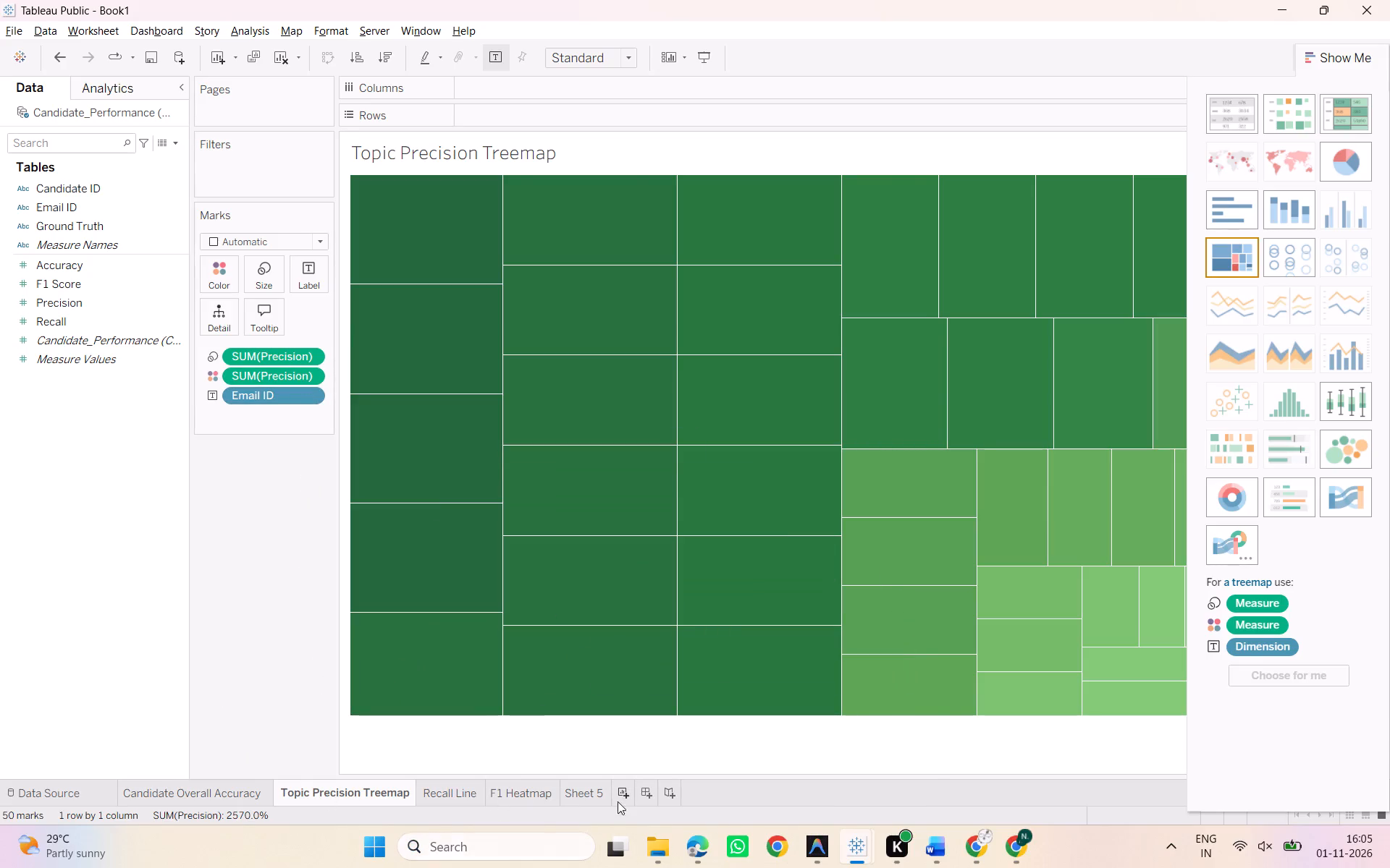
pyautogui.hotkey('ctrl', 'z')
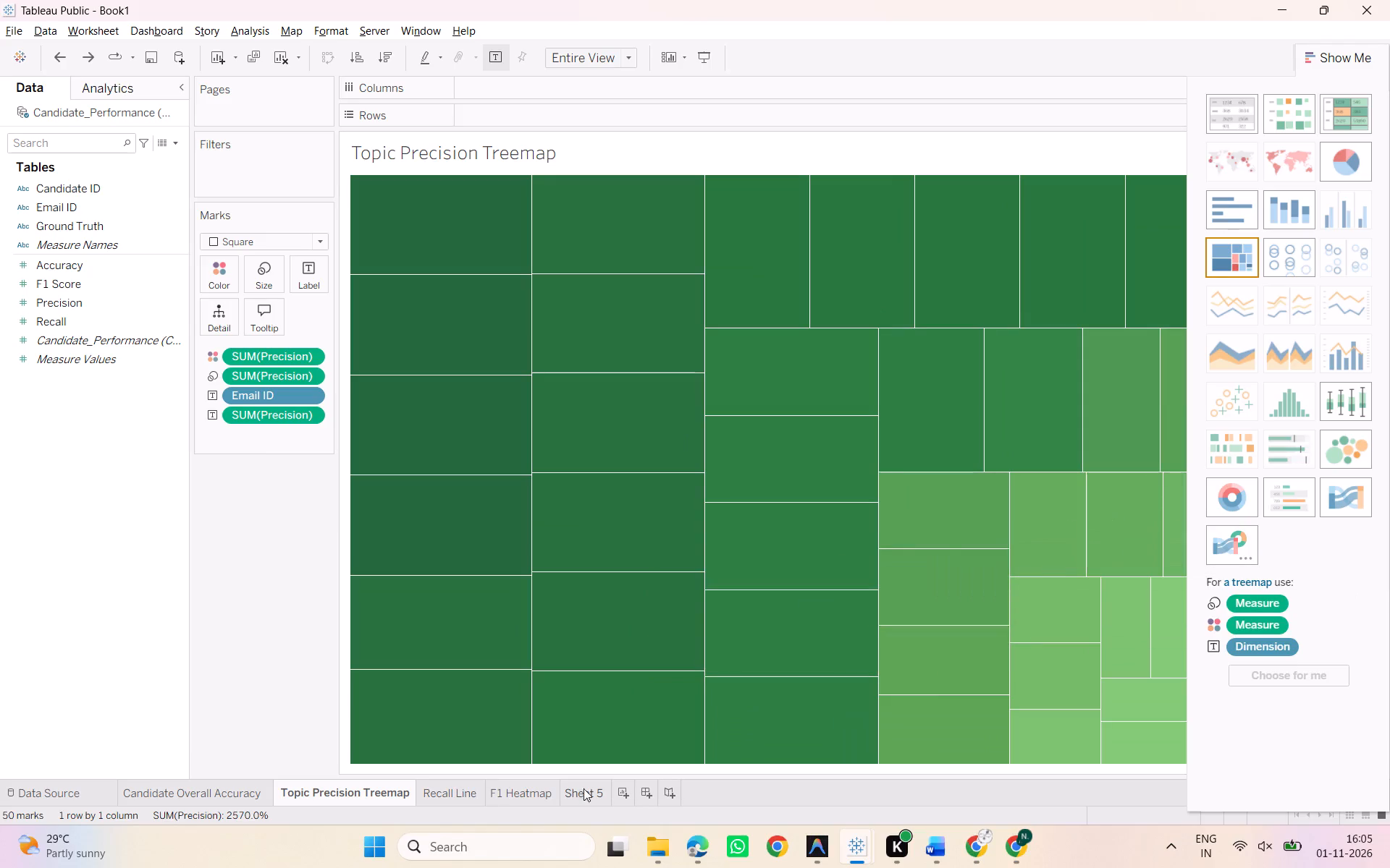
# Create a new worksheet in Book1 and generate a treemap on it with Show Me's automatic field choice.
pyautogui.click(627, 791)
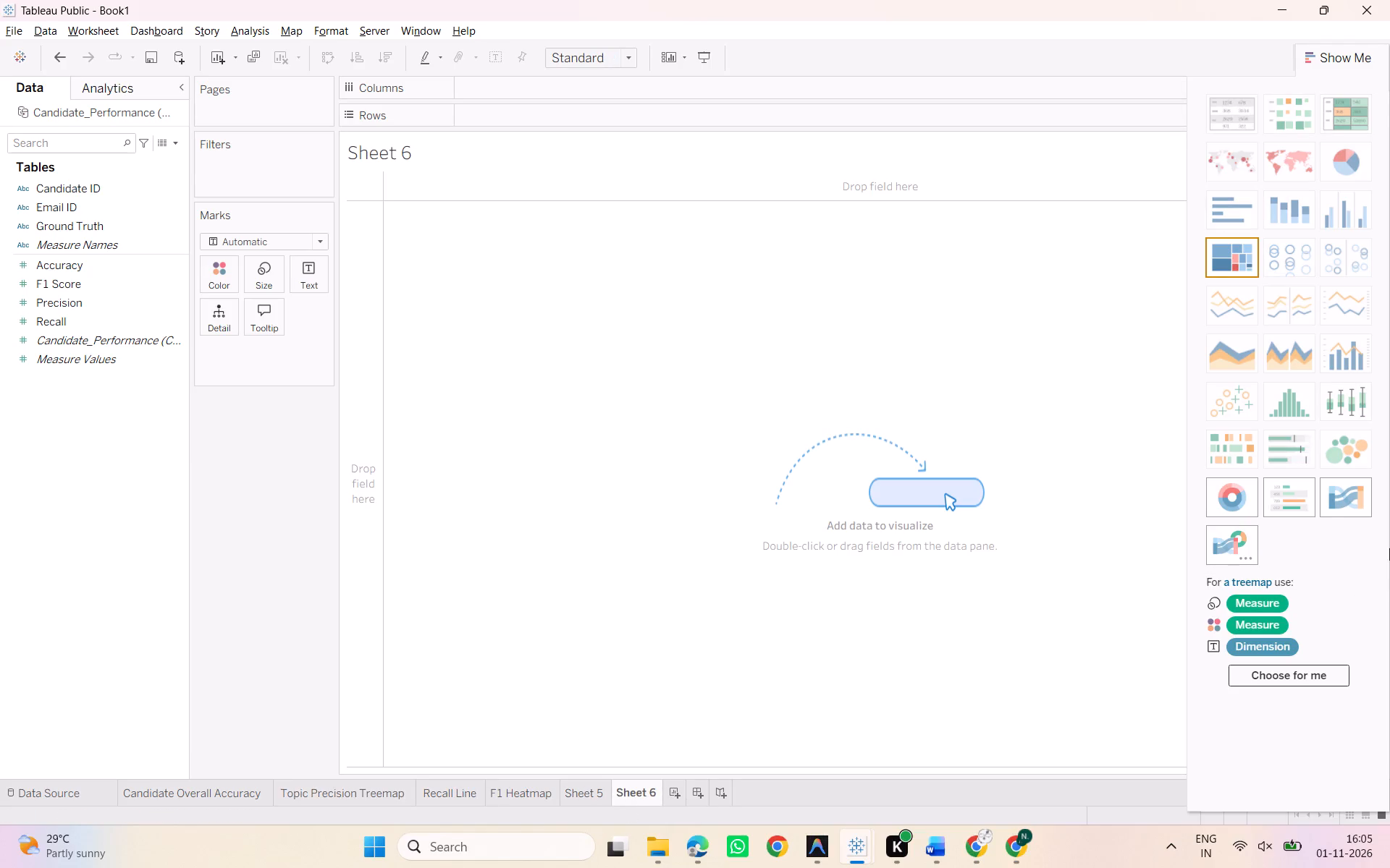
pyautogui.click(1221, 252)
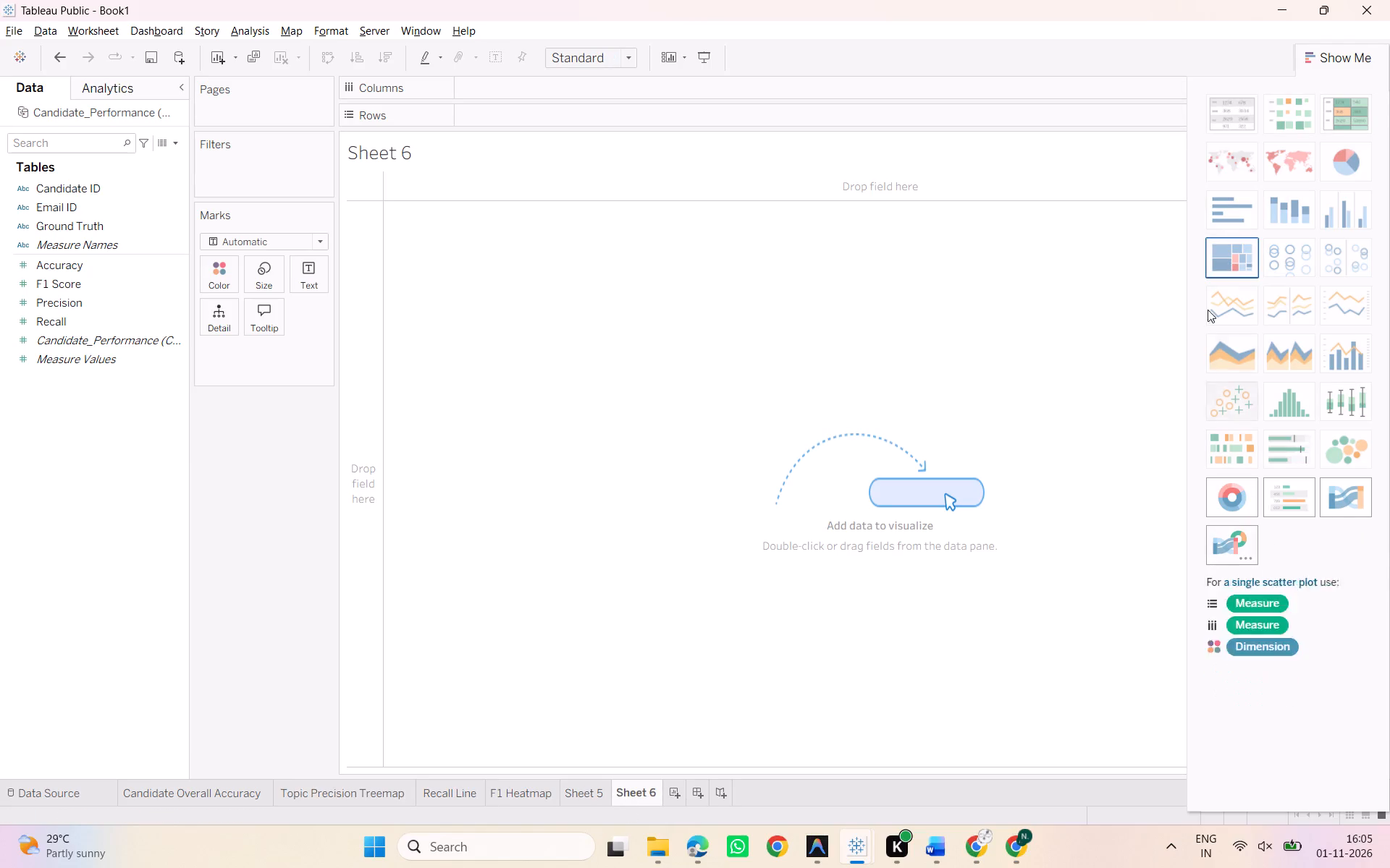
pyautogui.click(1229, 263)
pyautogui.click(1268, 686)
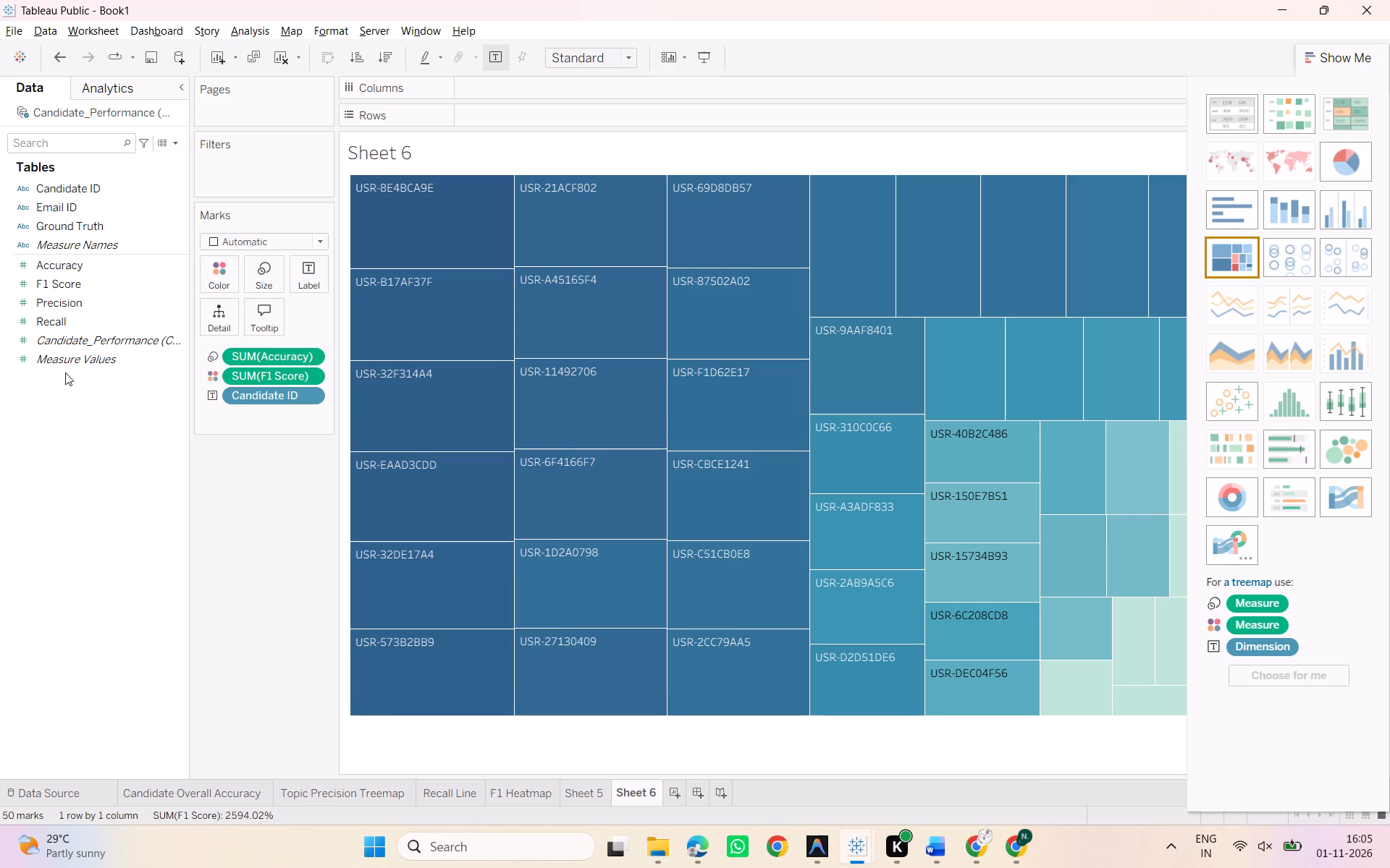
# Add Precision to the Label of the new worksheet's treemap marks.
pyautogui.moveTo(77, 300); pyautogui.dragTo(229, 298)
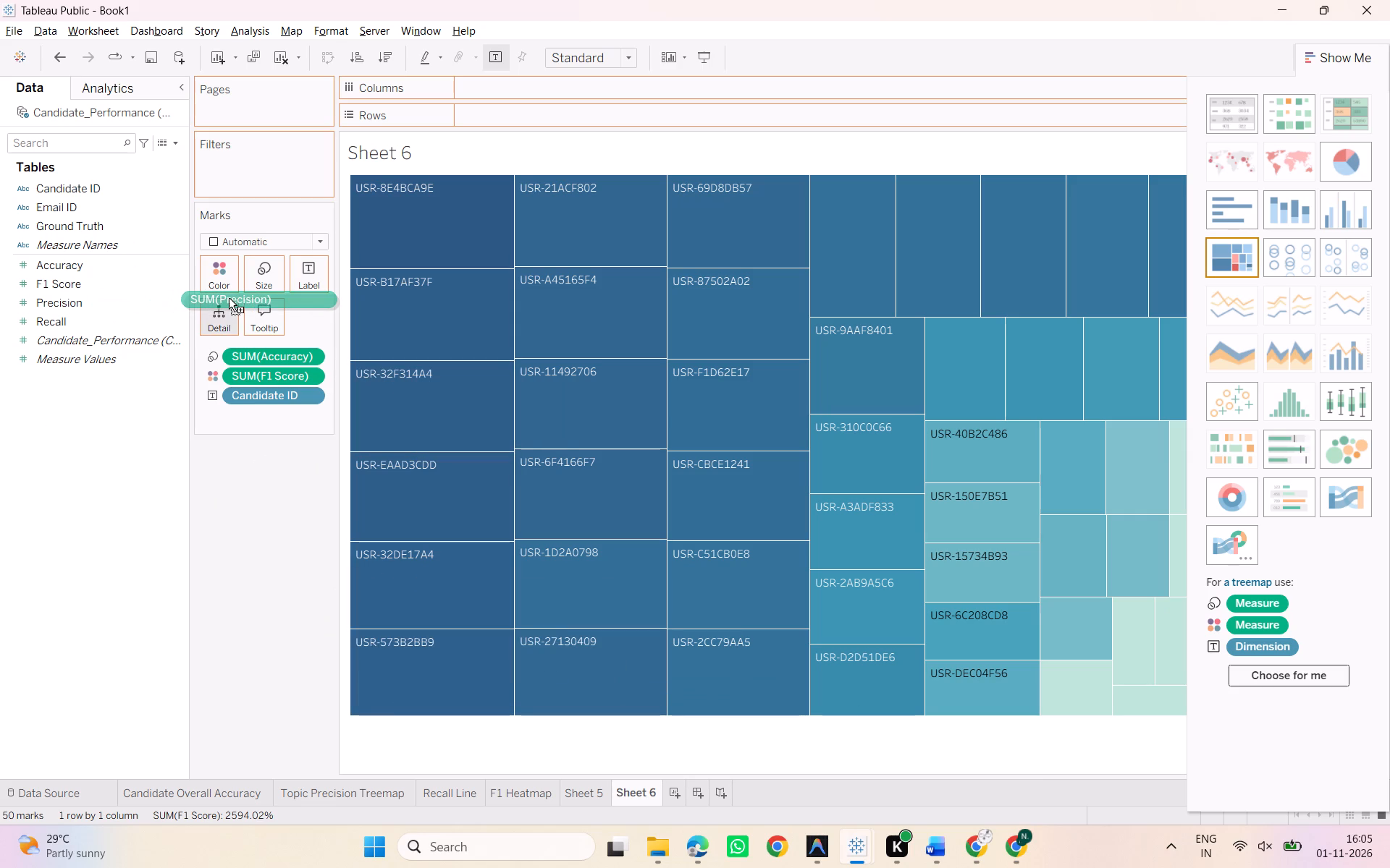
pyautogui.moveTo(229, 298); pyautogui.dragTo(321, 278)
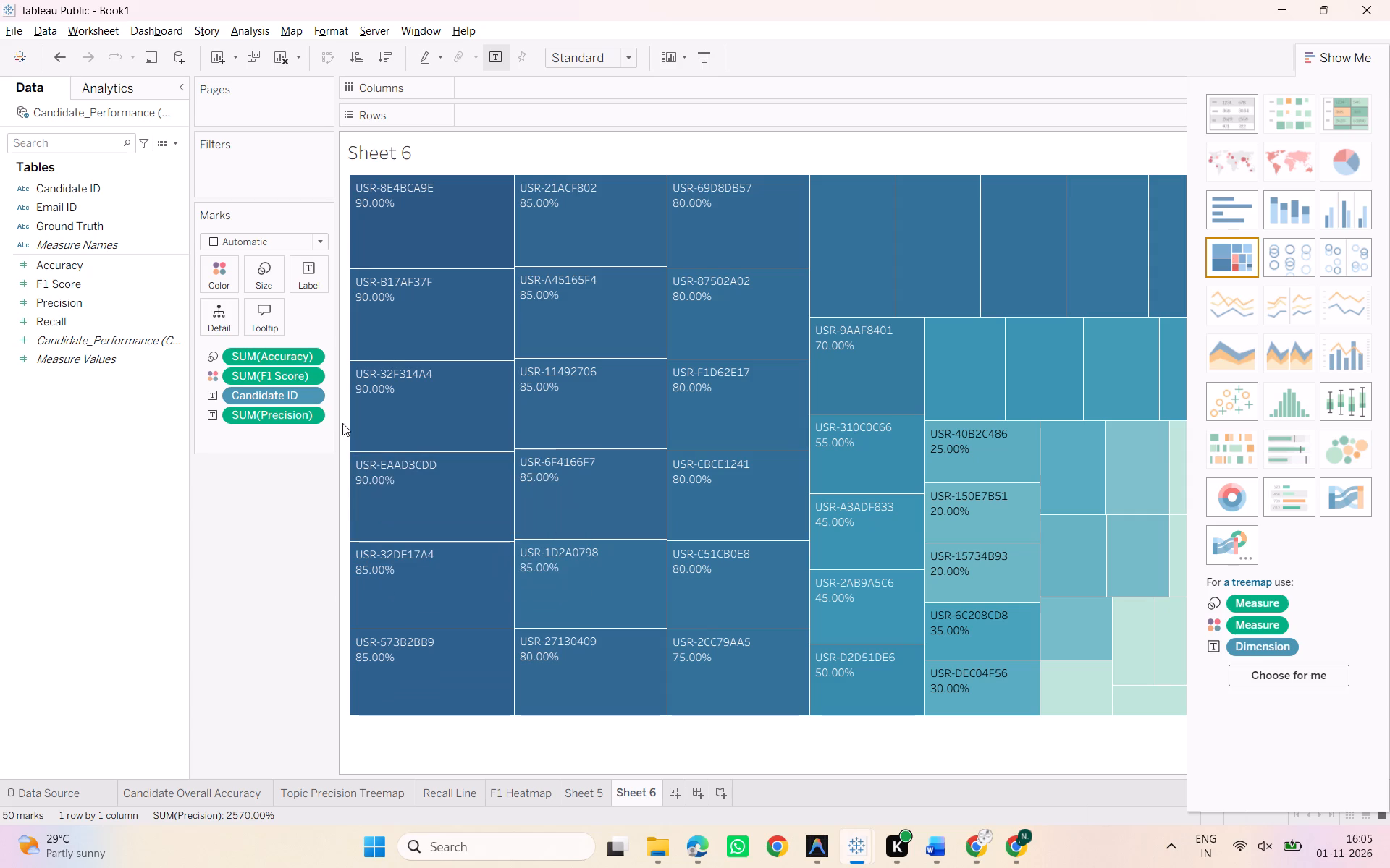
# Remove F1 Score from the Color of the new treemap's marks.
pyautogui.rightClick(274, 372)
pyautogui.click(346, 695)
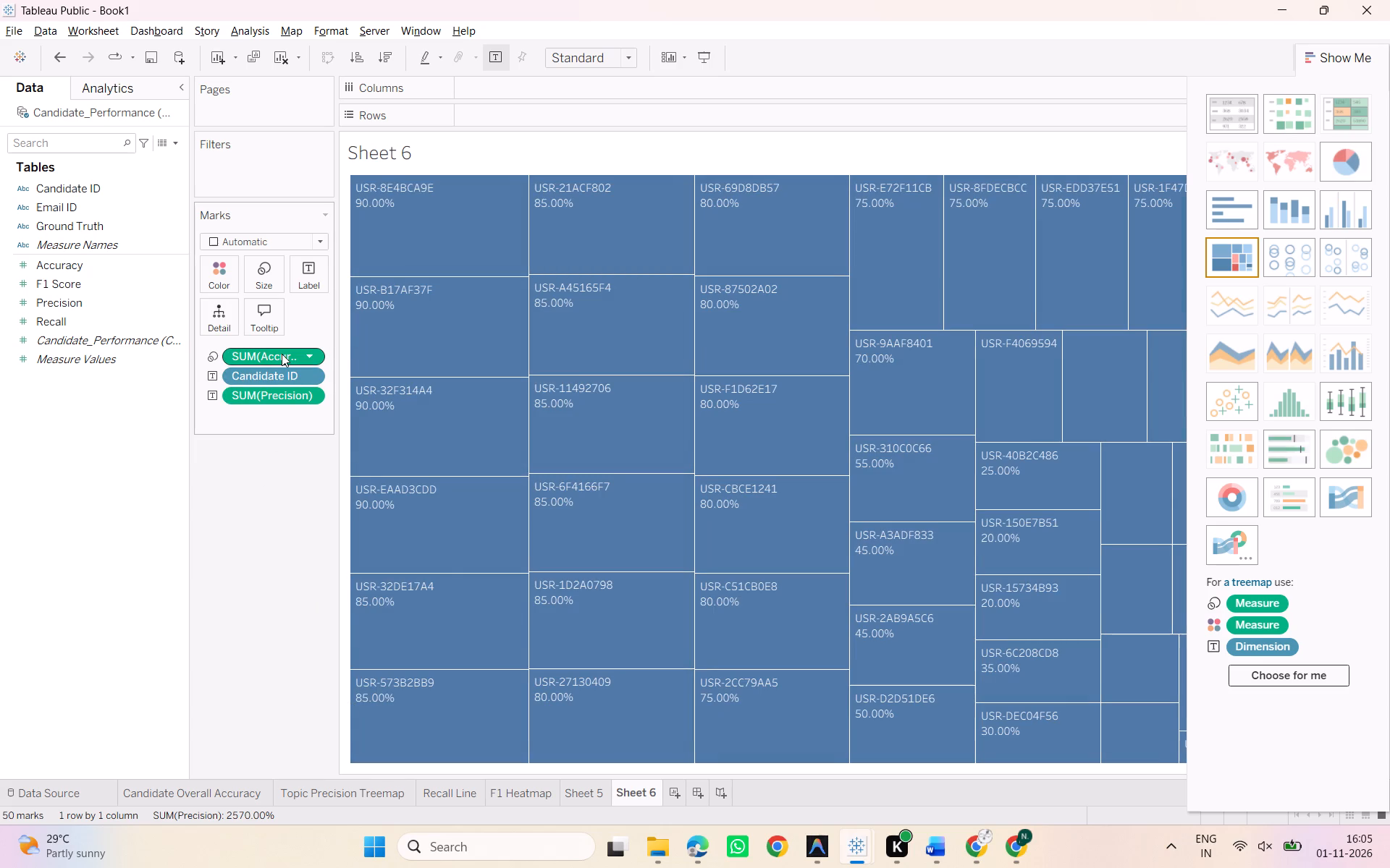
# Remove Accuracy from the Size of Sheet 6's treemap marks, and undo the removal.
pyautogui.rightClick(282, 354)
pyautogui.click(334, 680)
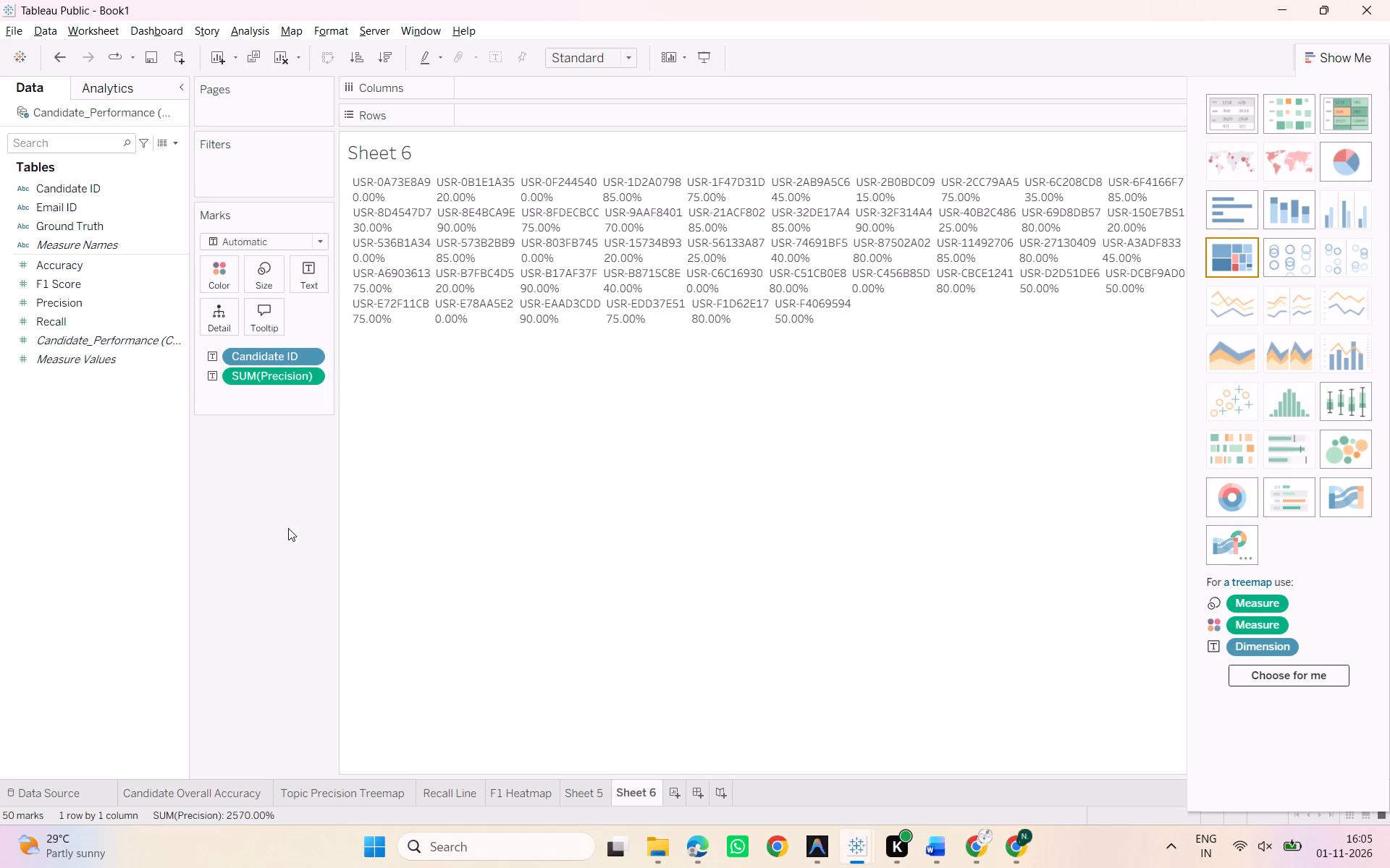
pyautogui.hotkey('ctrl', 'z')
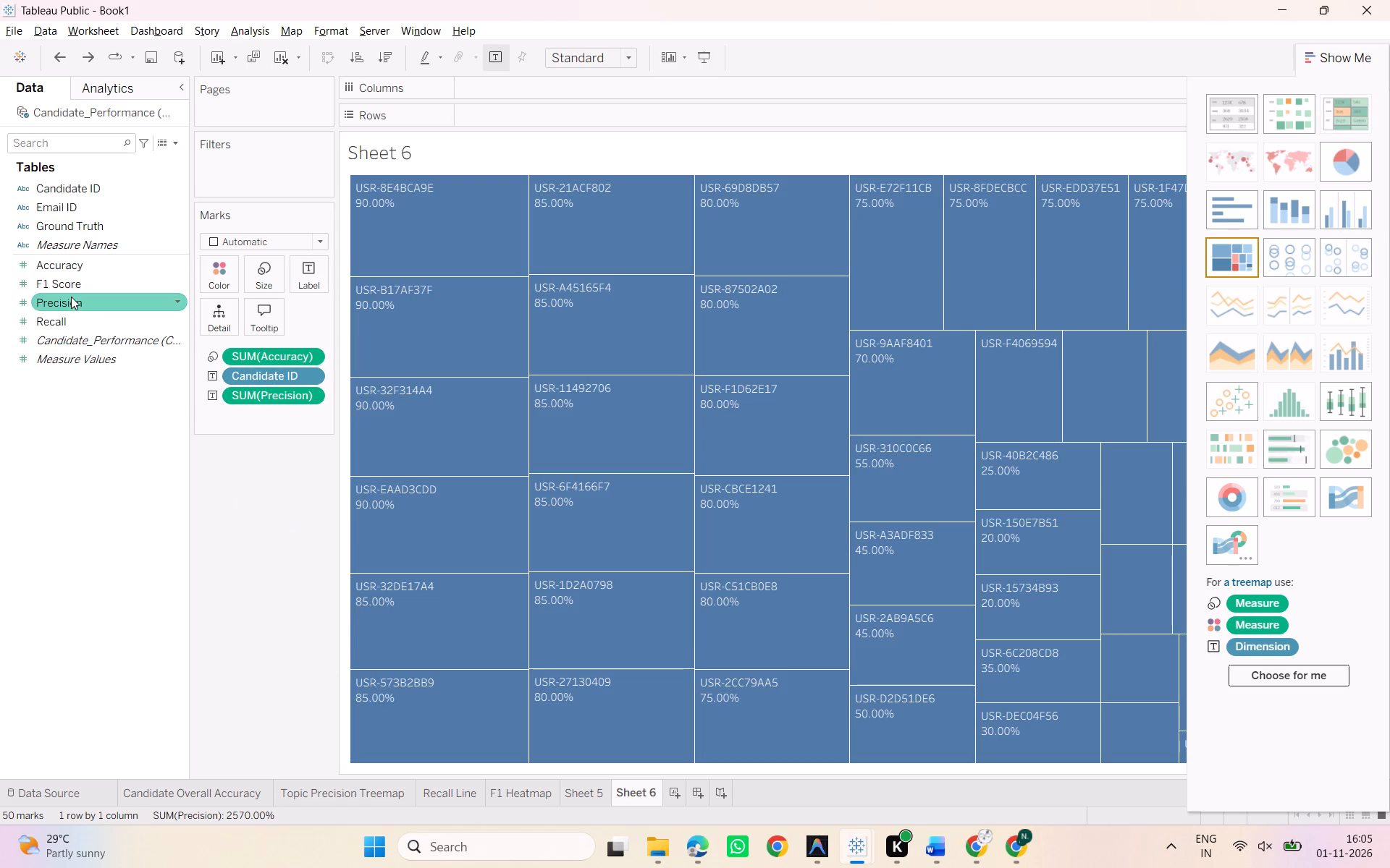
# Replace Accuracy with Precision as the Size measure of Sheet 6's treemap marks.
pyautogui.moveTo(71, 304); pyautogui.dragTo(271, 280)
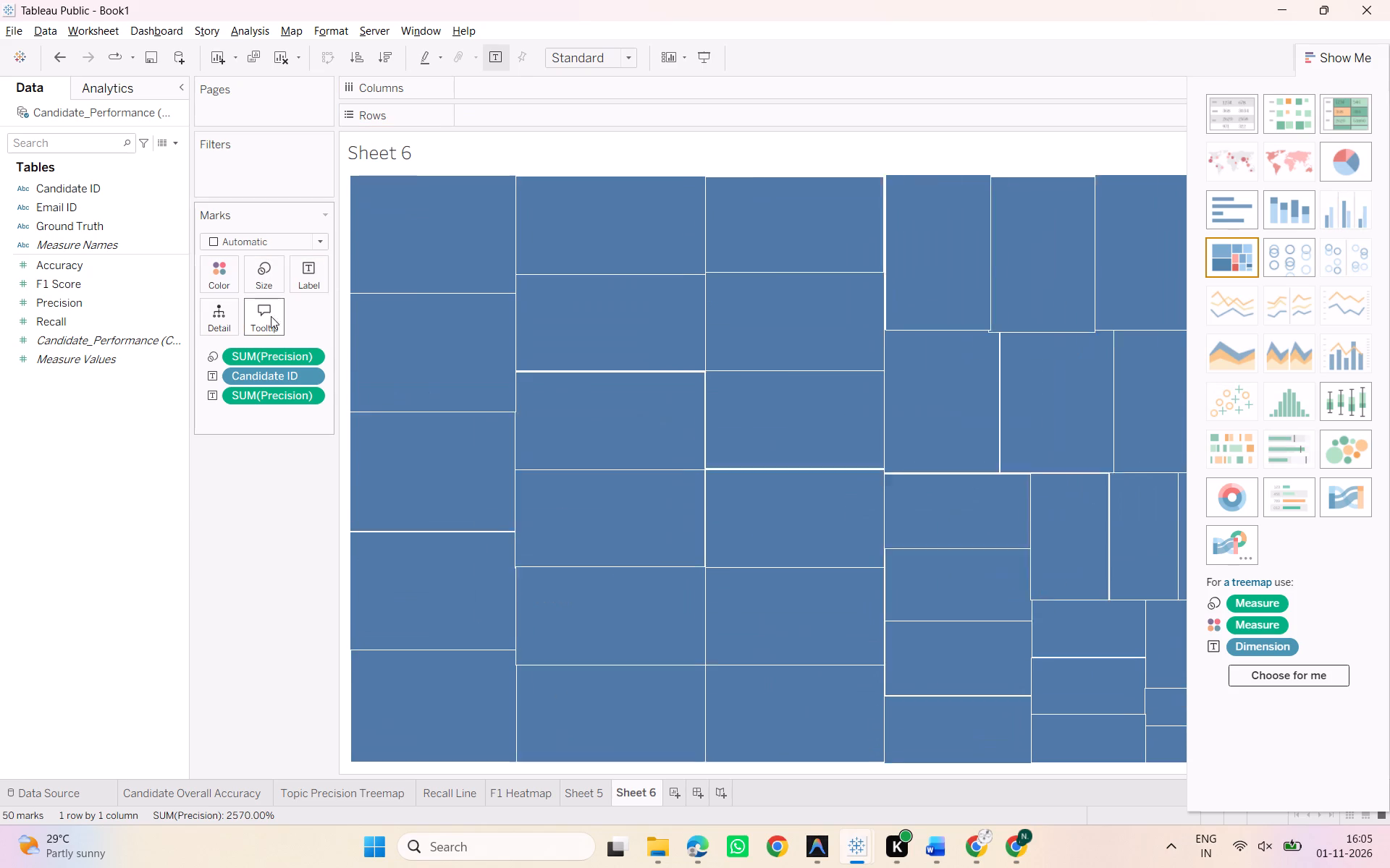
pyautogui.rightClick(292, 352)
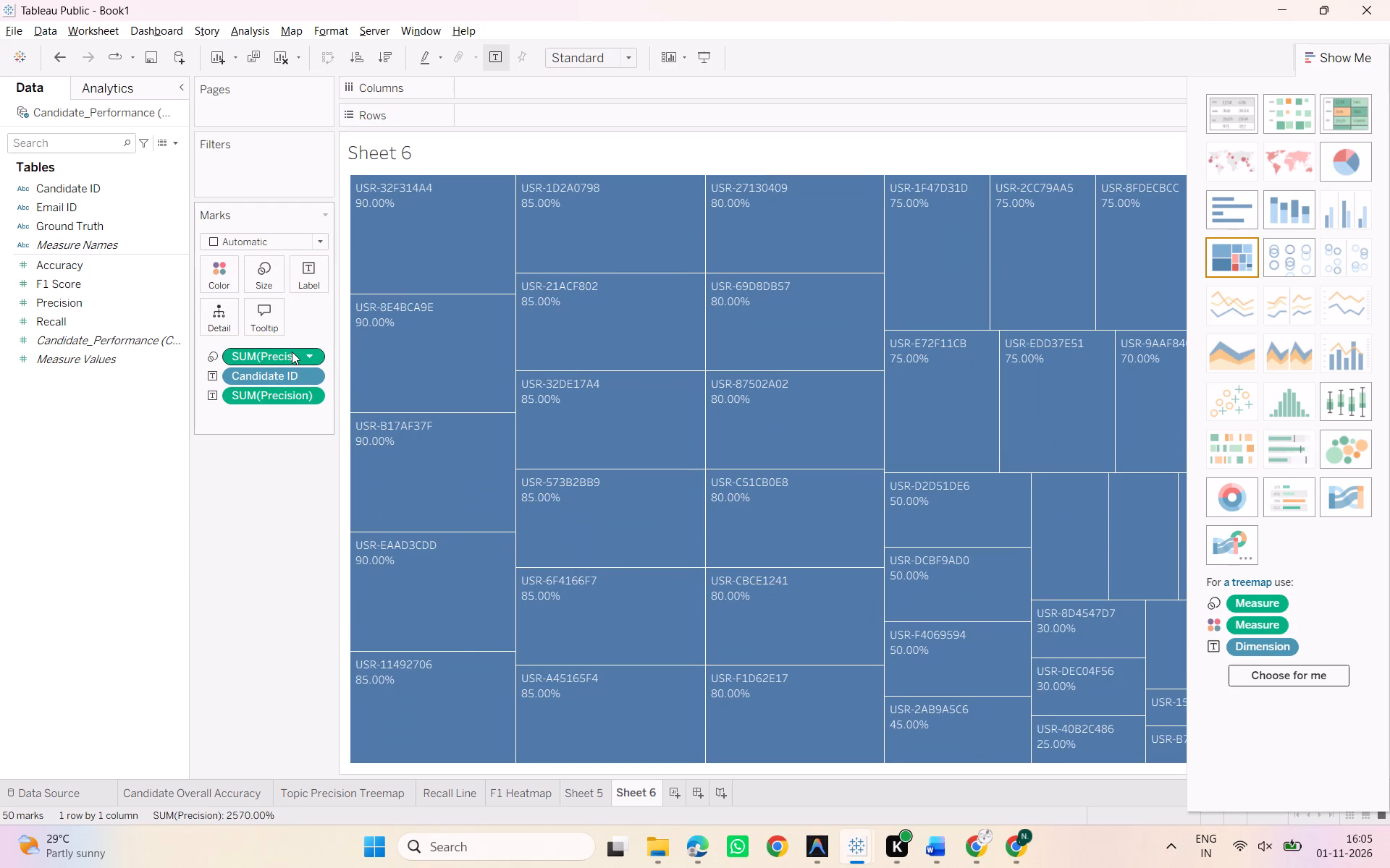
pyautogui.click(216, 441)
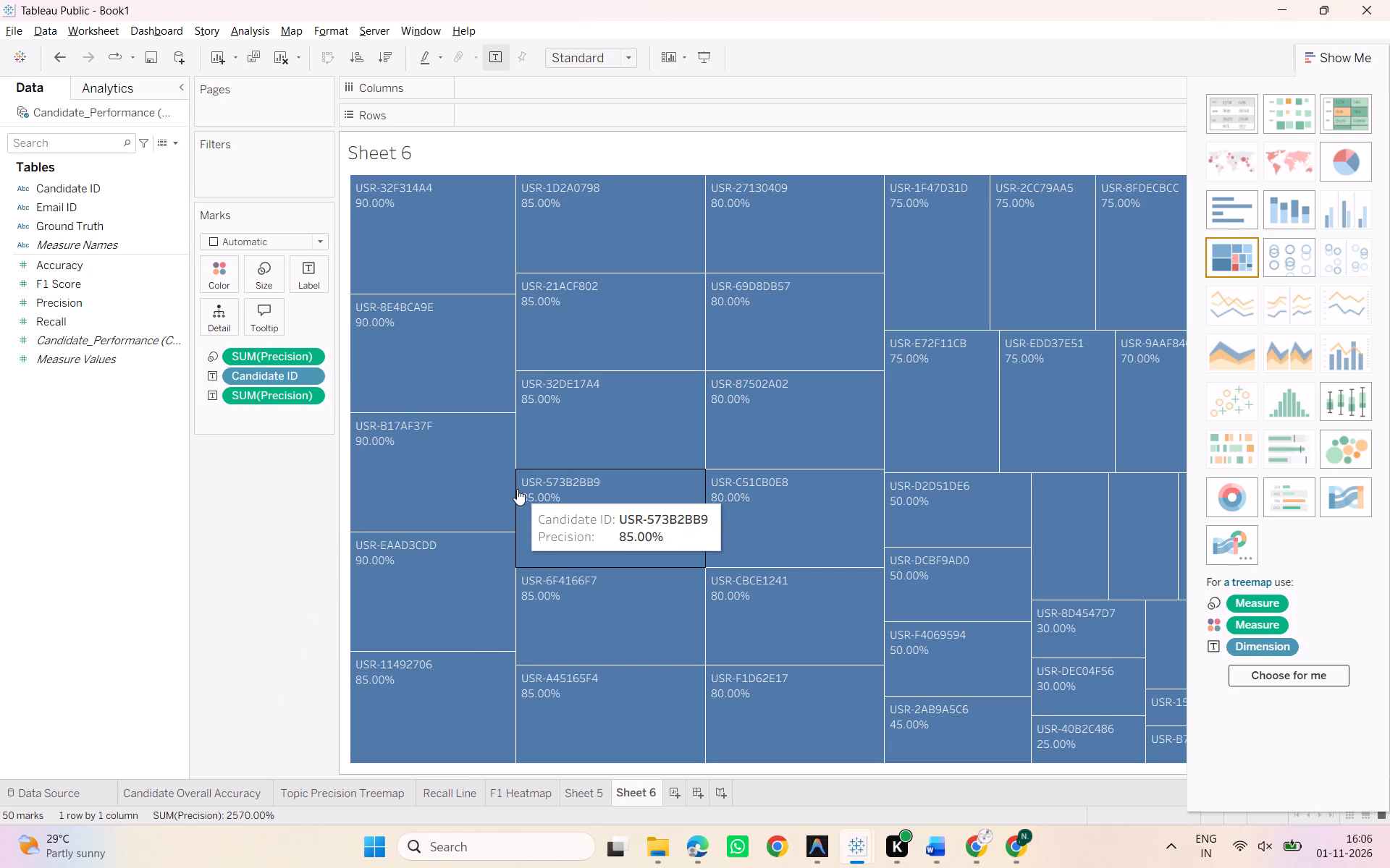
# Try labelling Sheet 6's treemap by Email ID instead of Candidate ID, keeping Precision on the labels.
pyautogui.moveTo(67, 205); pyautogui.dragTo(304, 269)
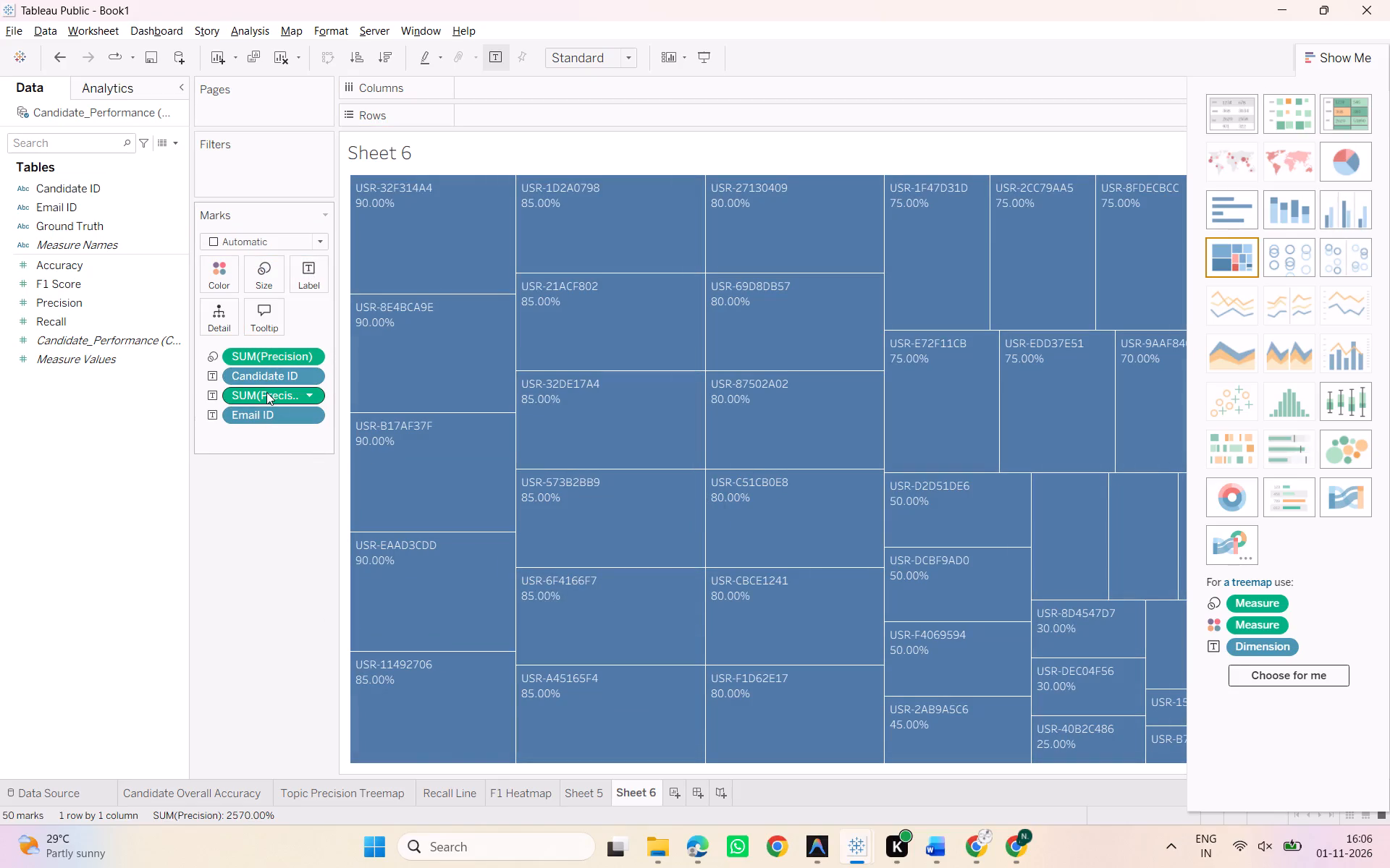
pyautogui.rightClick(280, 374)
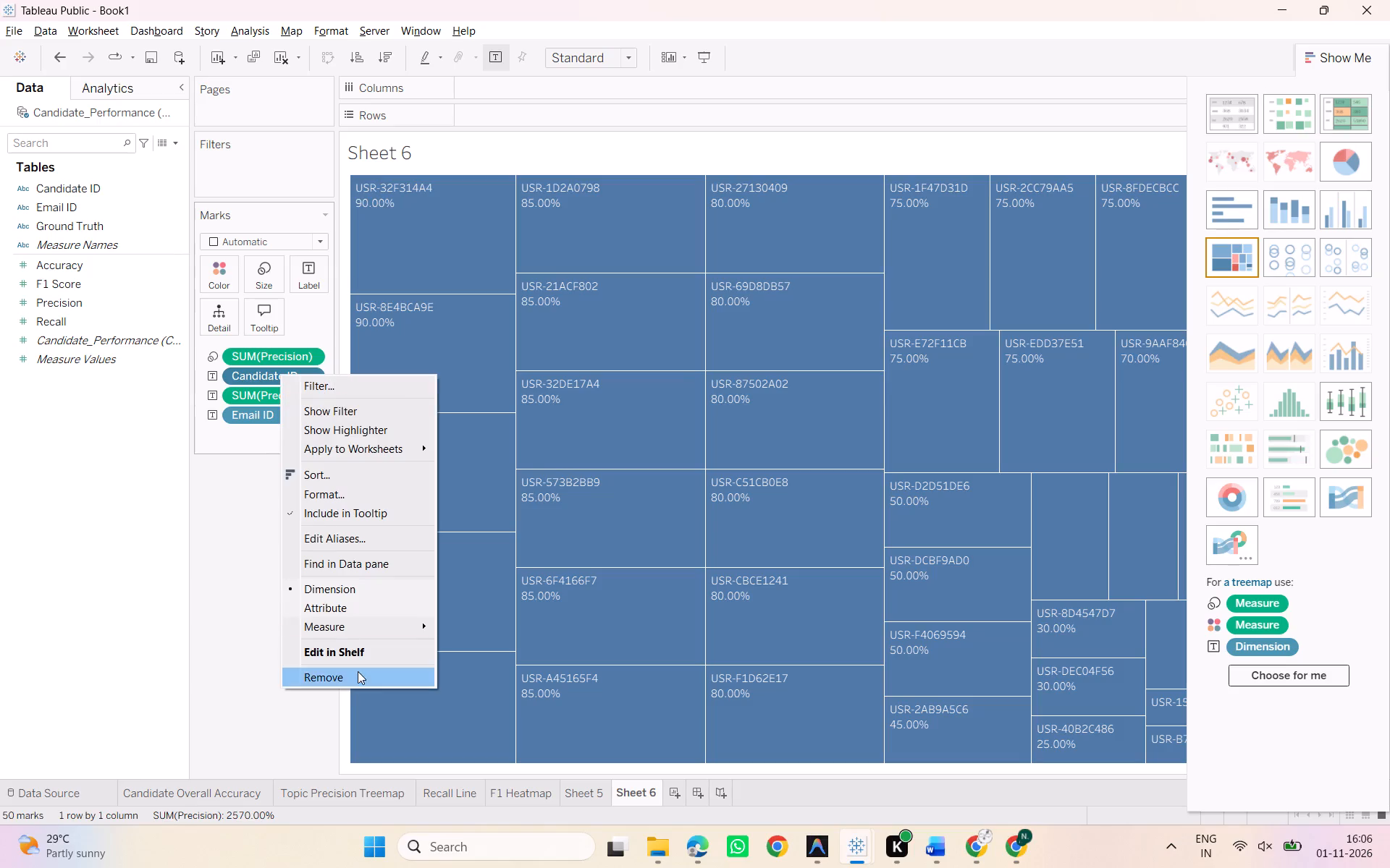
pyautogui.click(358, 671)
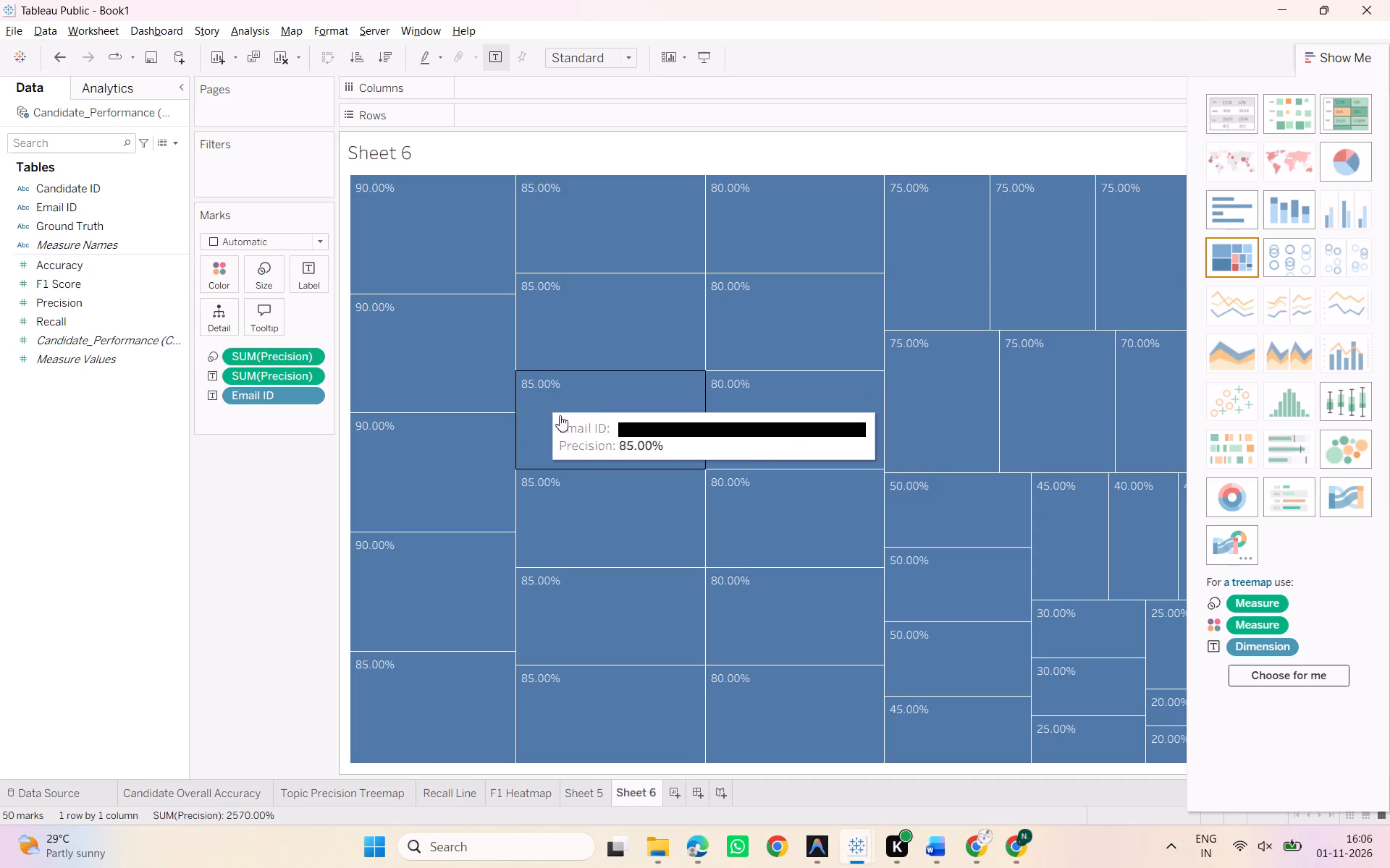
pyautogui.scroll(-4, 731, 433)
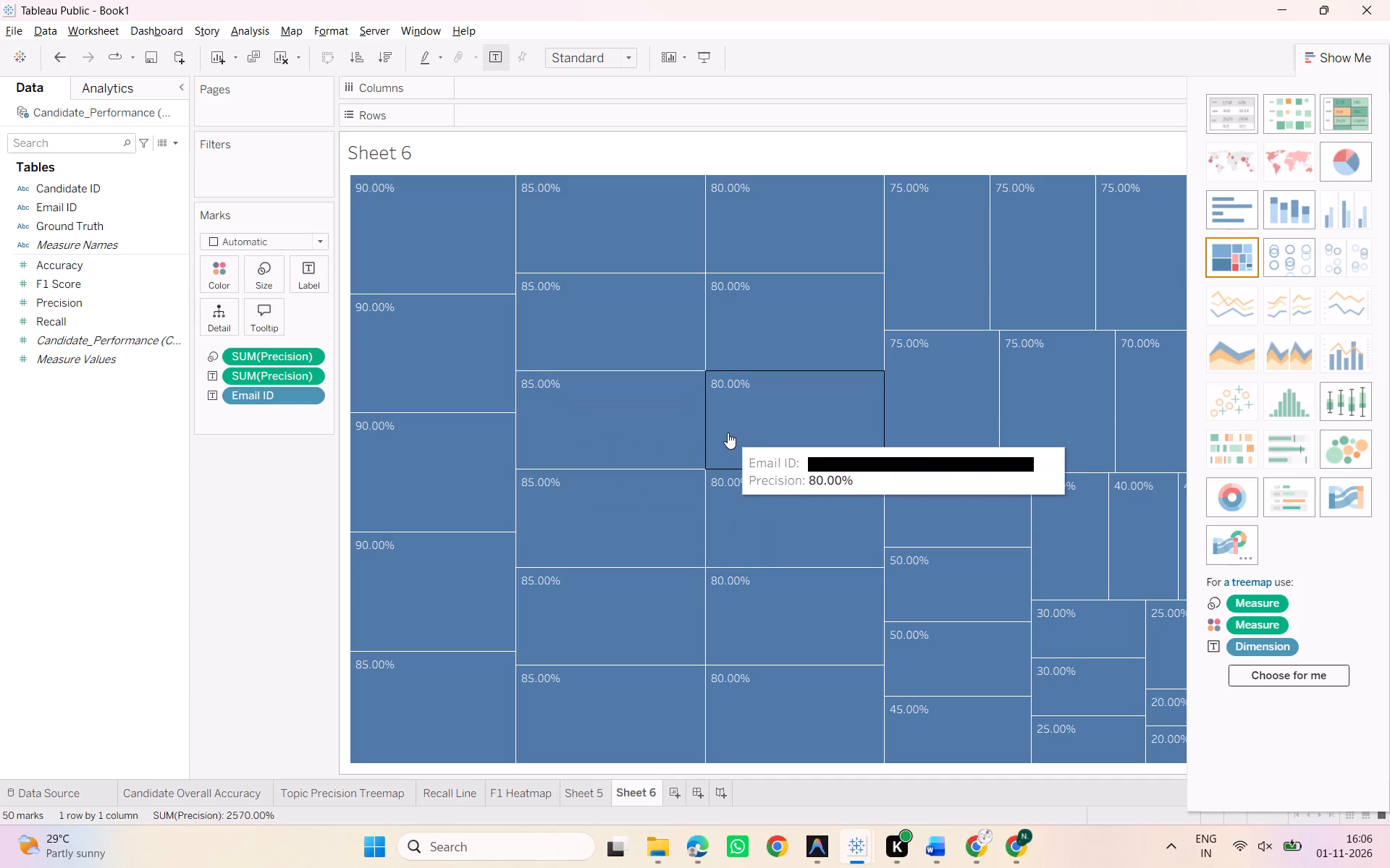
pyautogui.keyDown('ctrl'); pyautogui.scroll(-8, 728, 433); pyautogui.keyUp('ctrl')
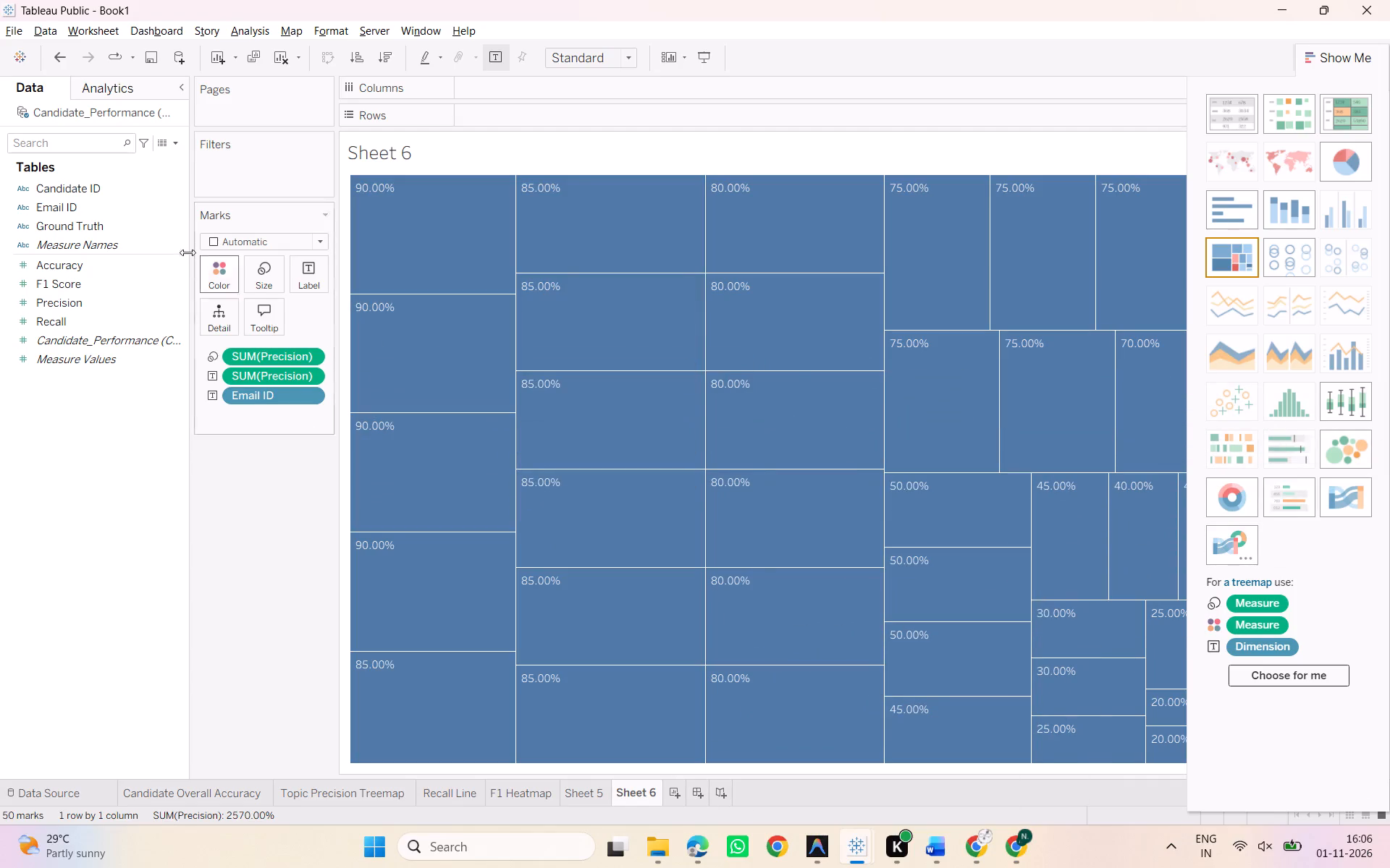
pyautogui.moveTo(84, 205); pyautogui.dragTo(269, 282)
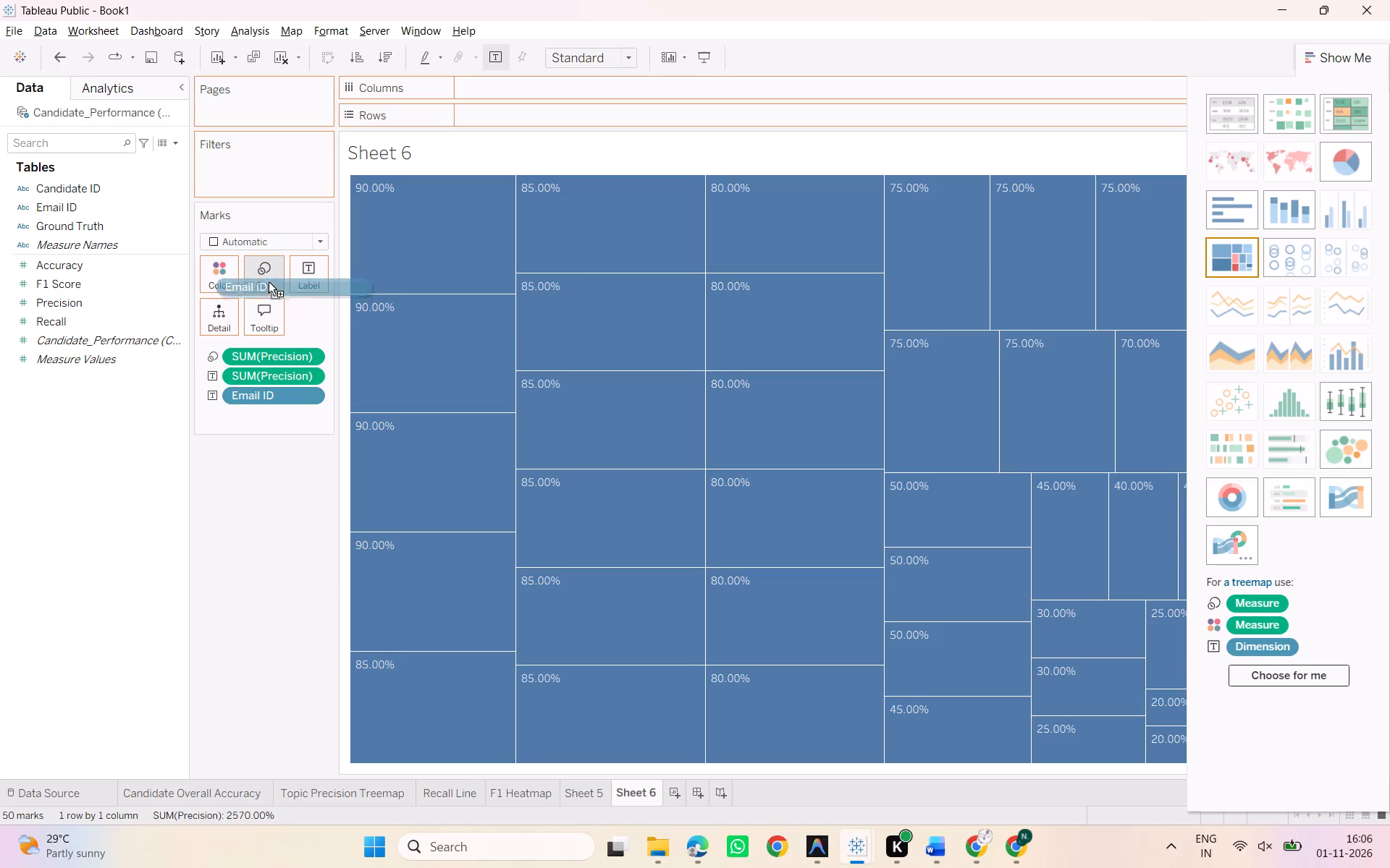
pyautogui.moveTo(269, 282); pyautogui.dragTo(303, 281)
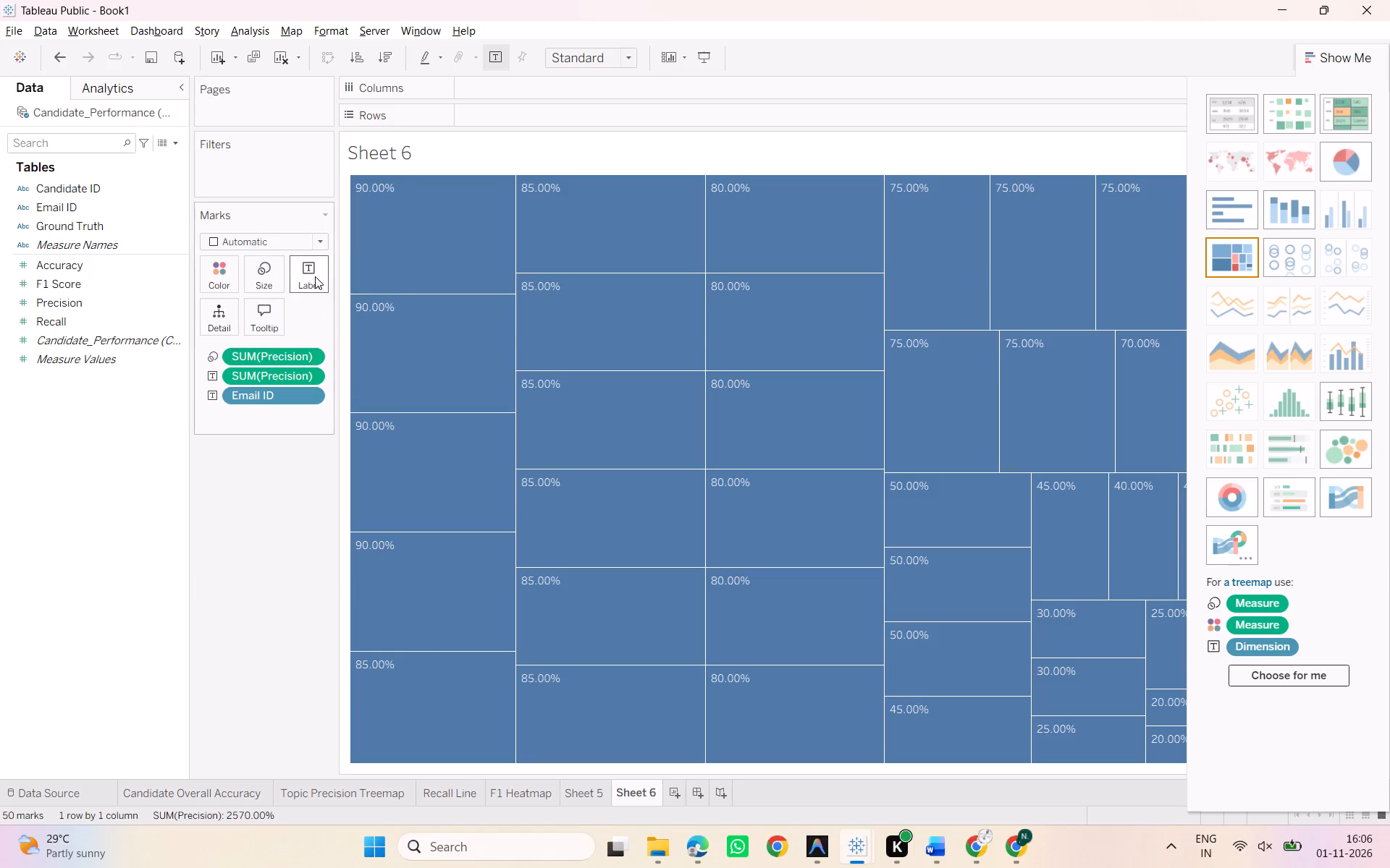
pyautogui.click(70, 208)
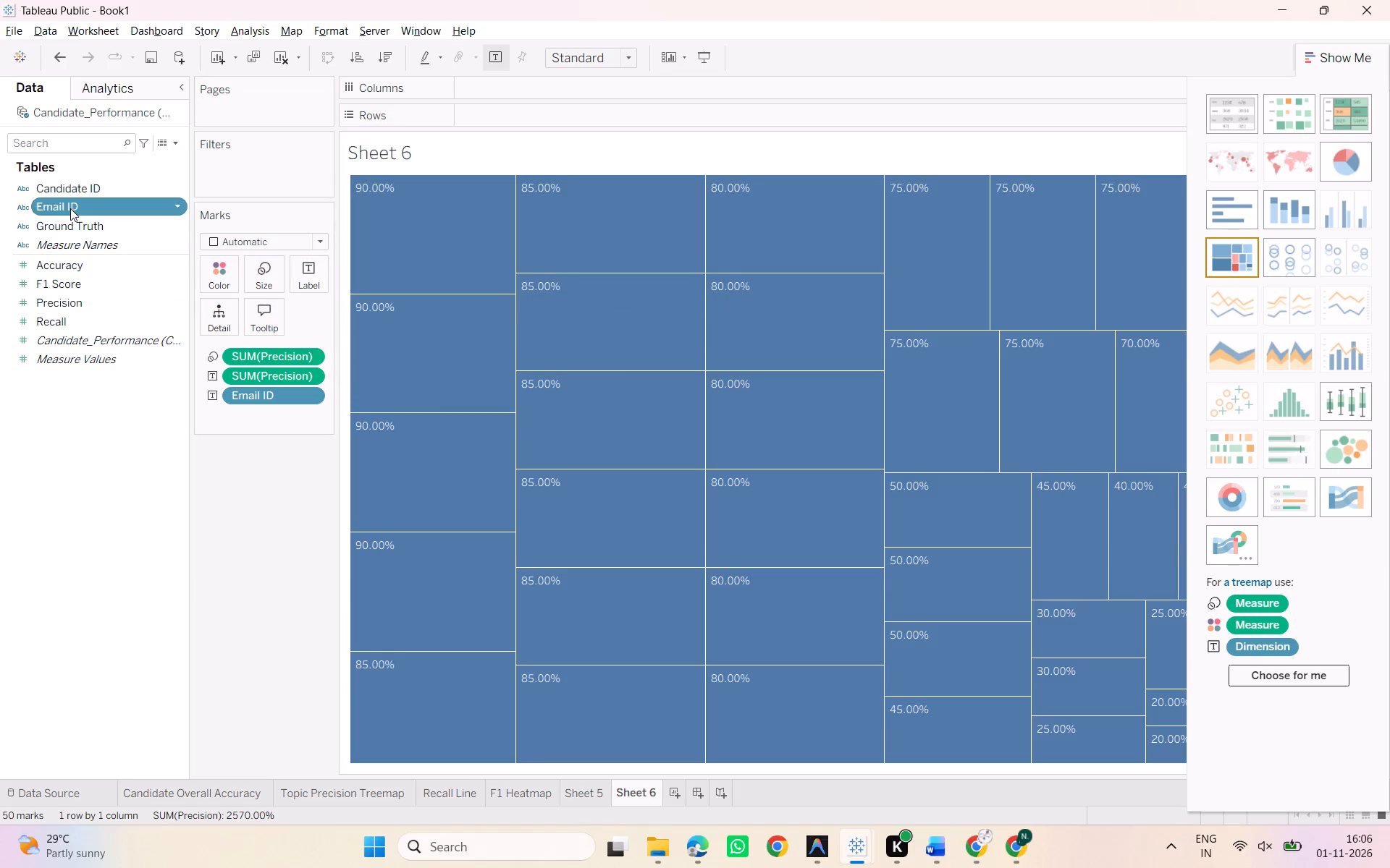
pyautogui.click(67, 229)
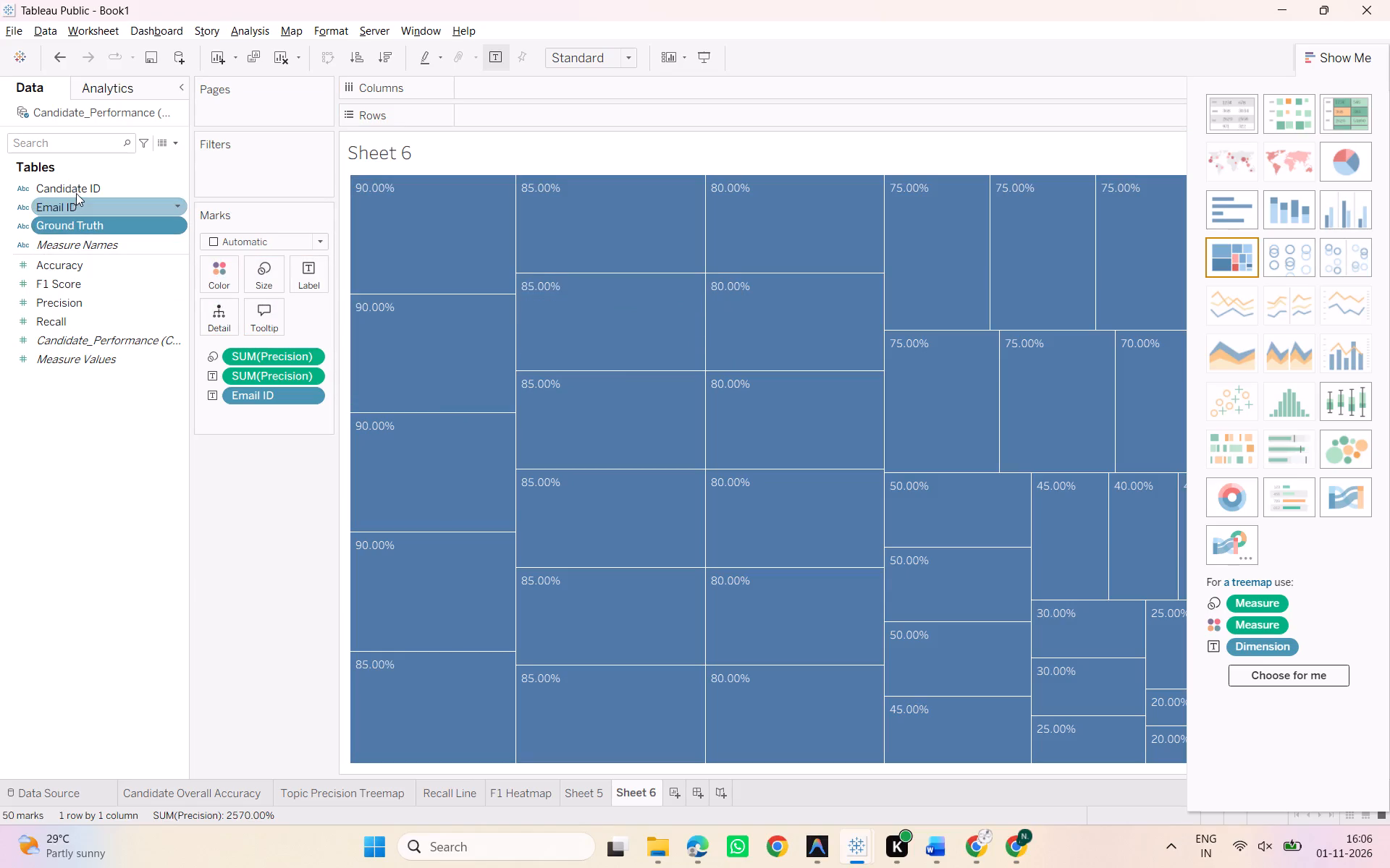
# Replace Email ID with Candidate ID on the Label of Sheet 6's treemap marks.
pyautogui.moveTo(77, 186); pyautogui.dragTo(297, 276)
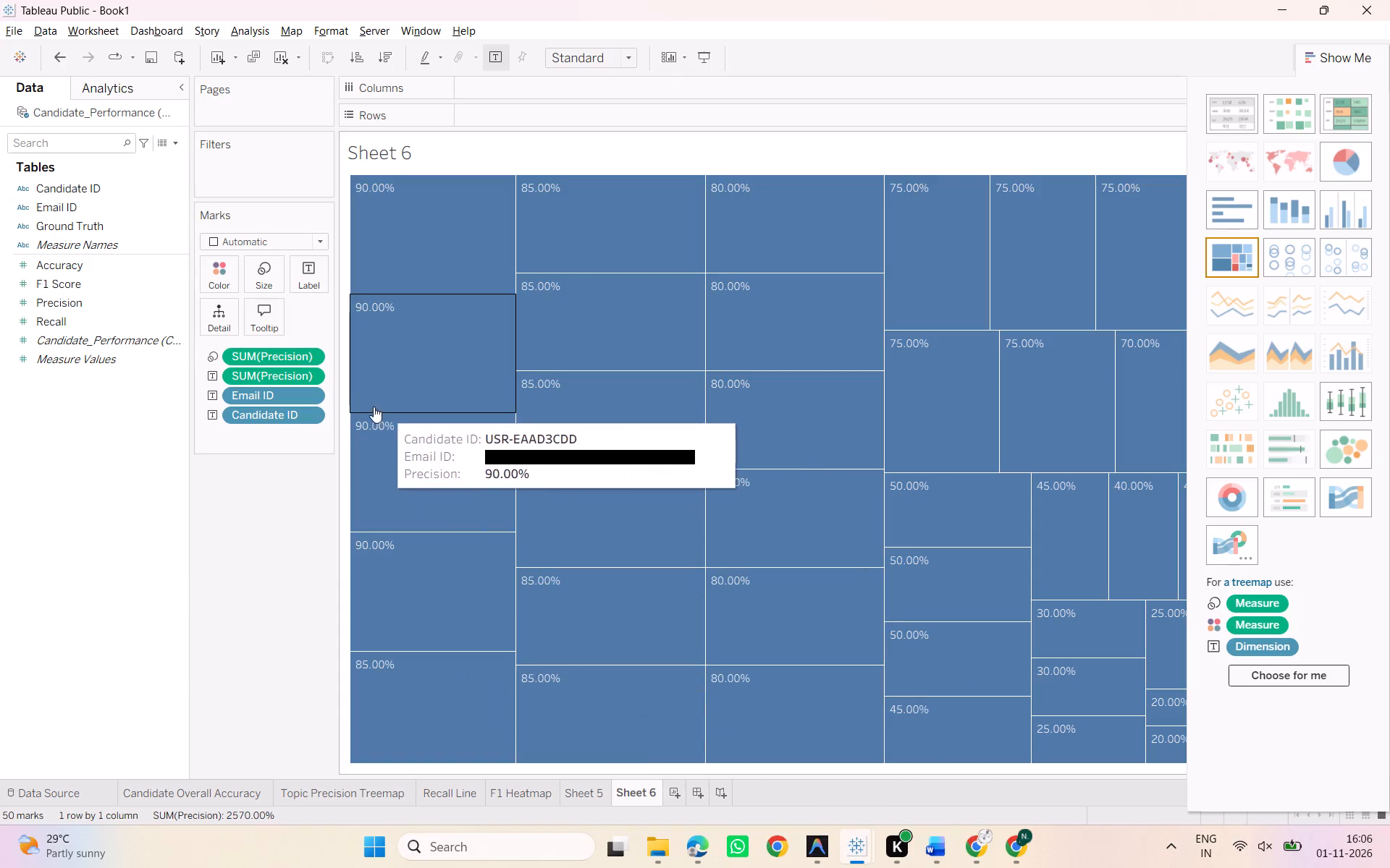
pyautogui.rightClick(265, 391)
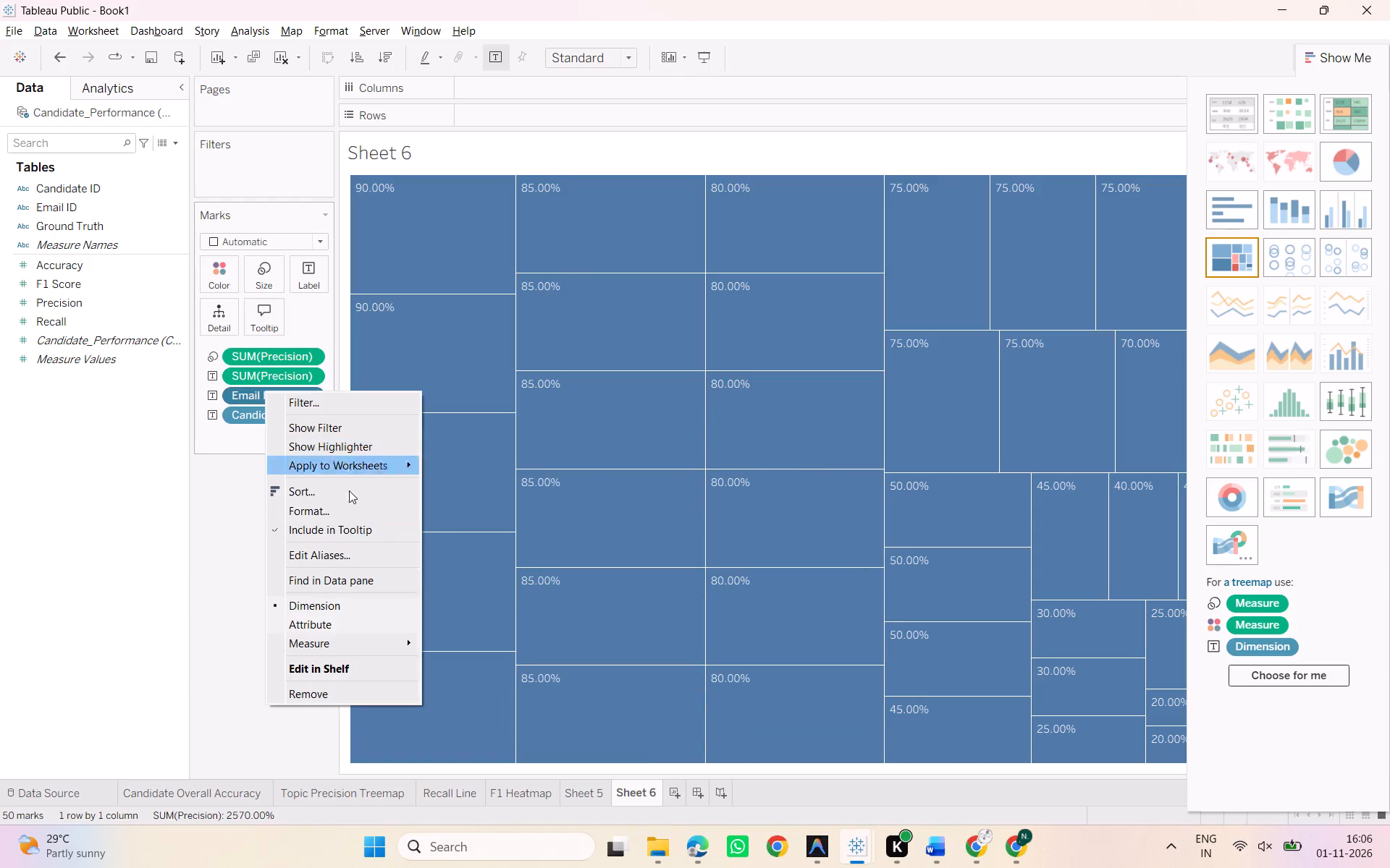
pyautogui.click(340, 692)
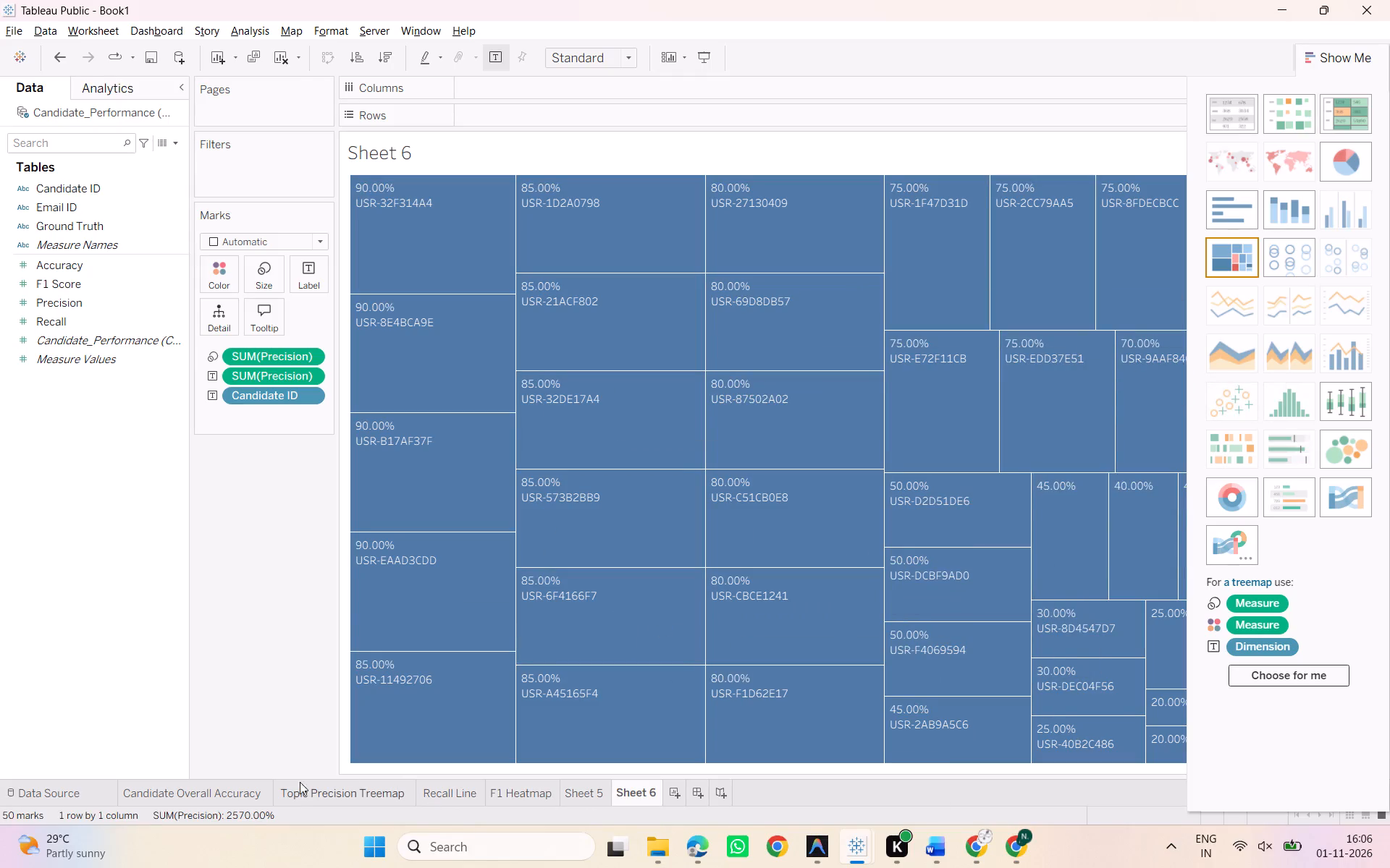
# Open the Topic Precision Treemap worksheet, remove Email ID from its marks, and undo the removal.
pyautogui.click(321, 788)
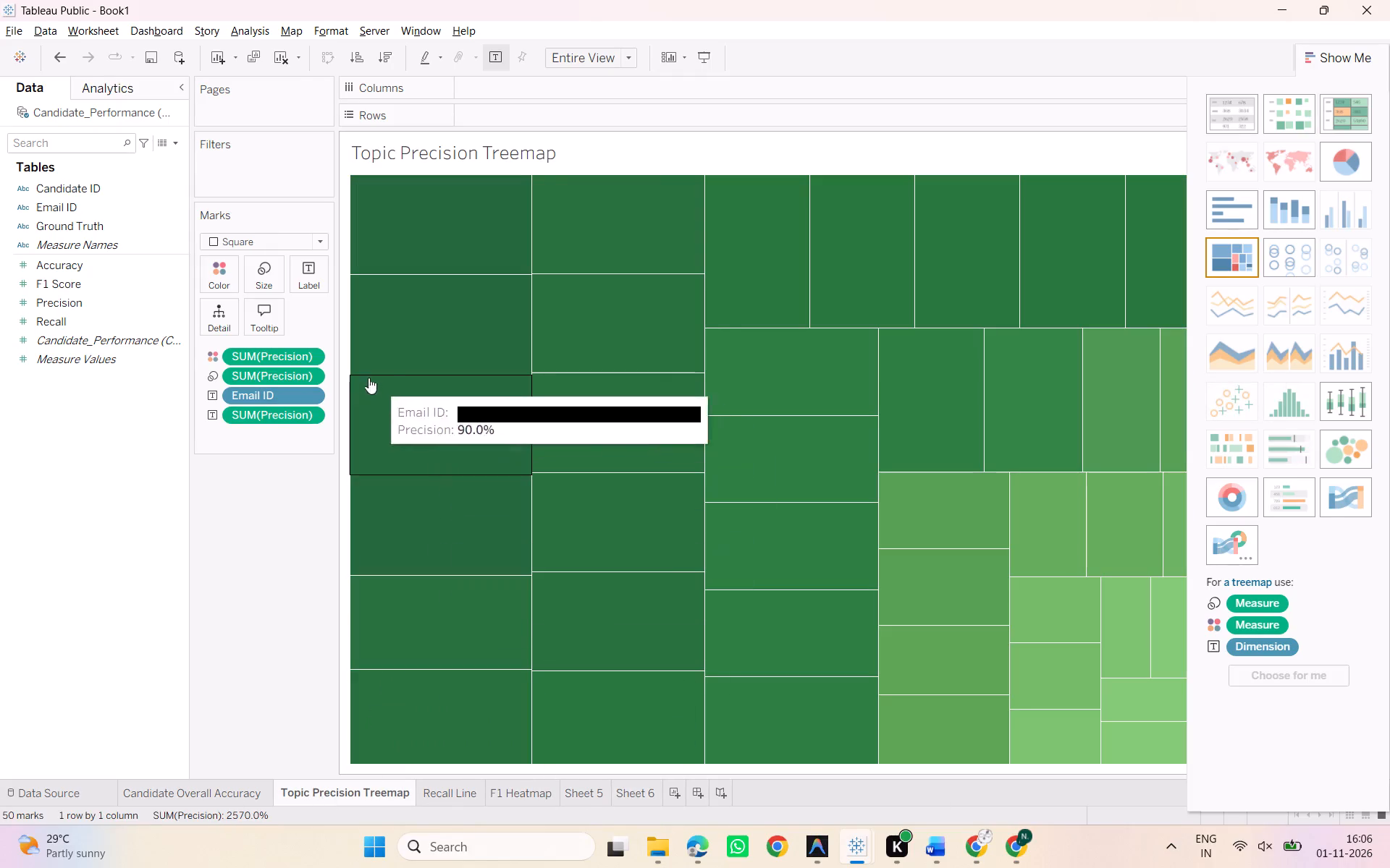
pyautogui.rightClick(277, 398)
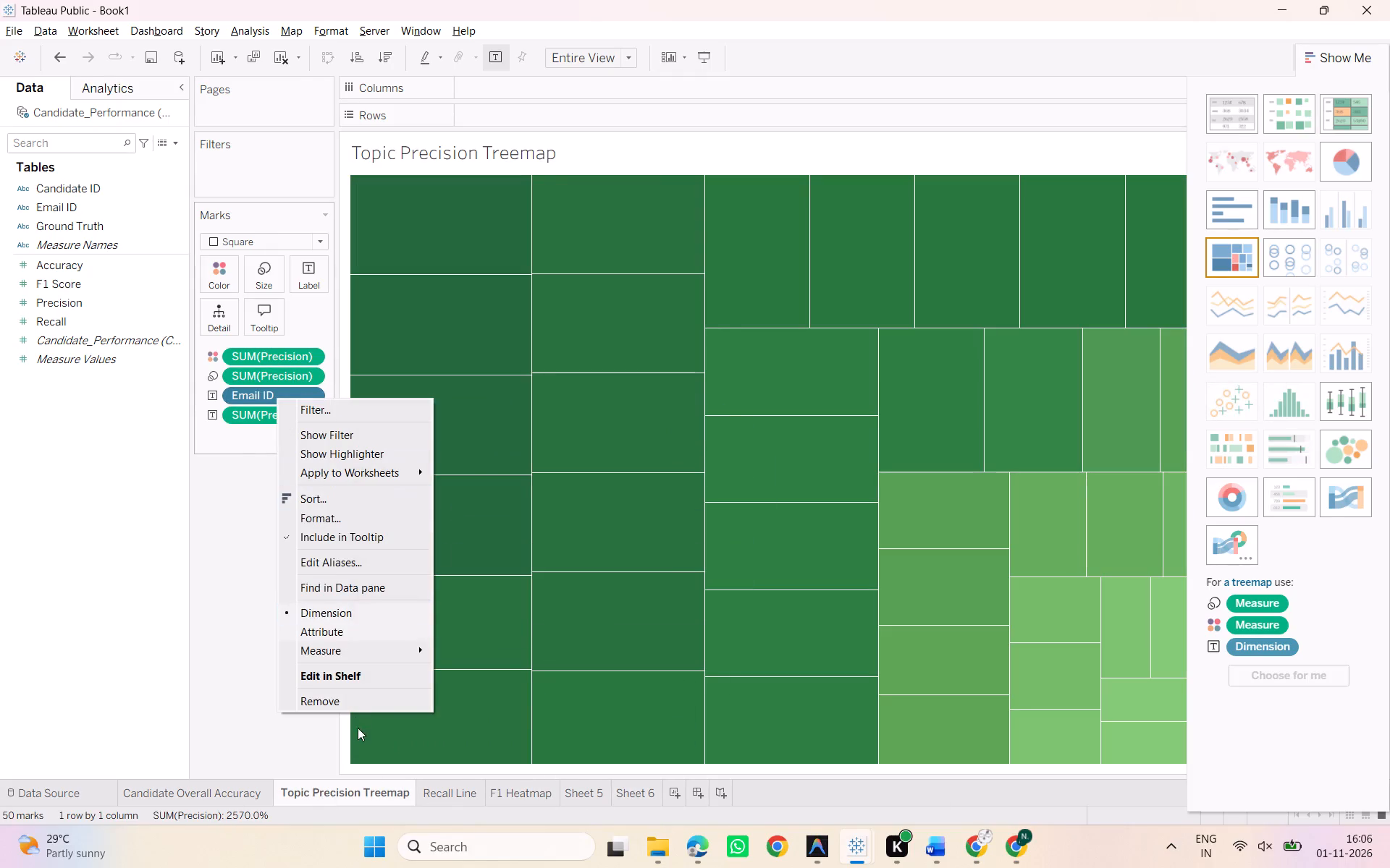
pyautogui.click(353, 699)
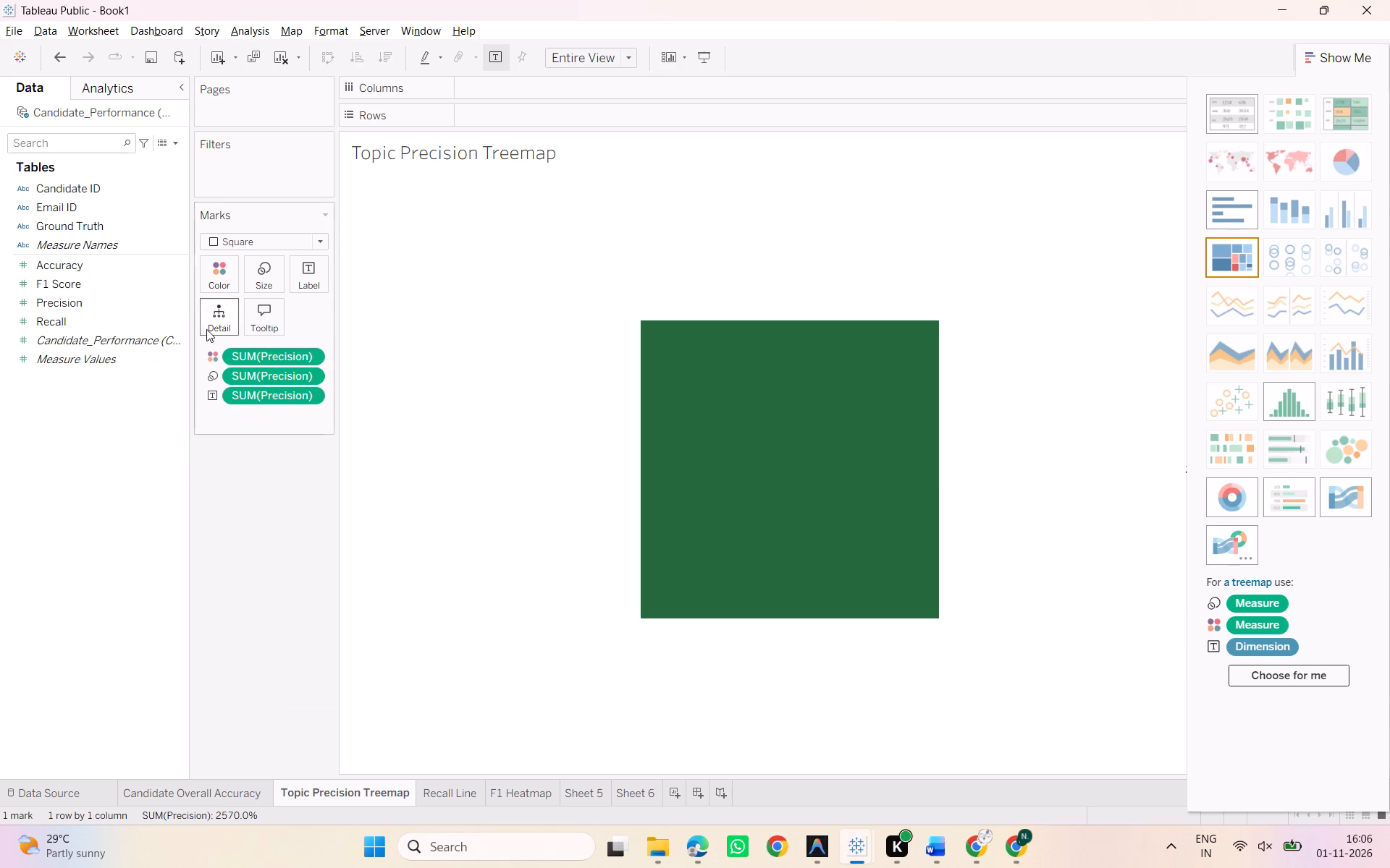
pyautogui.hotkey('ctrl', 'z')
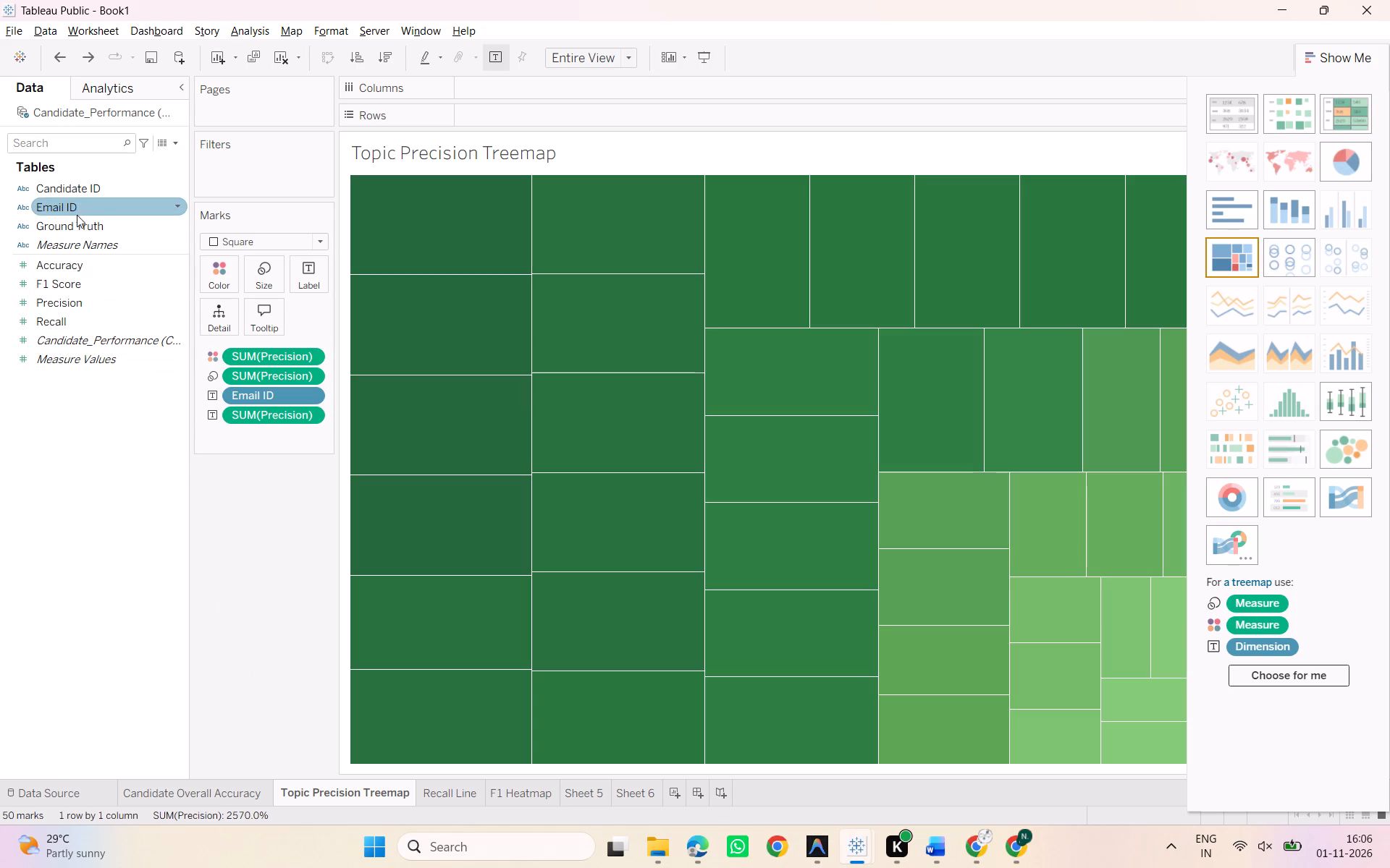
# Replace Email ID with Candidate ID on the Label of the Topic Precision Treemap's marks and close Show Me.
pyautogui.moveTo(77, 190); pyautogui.dragTo(238, 269)
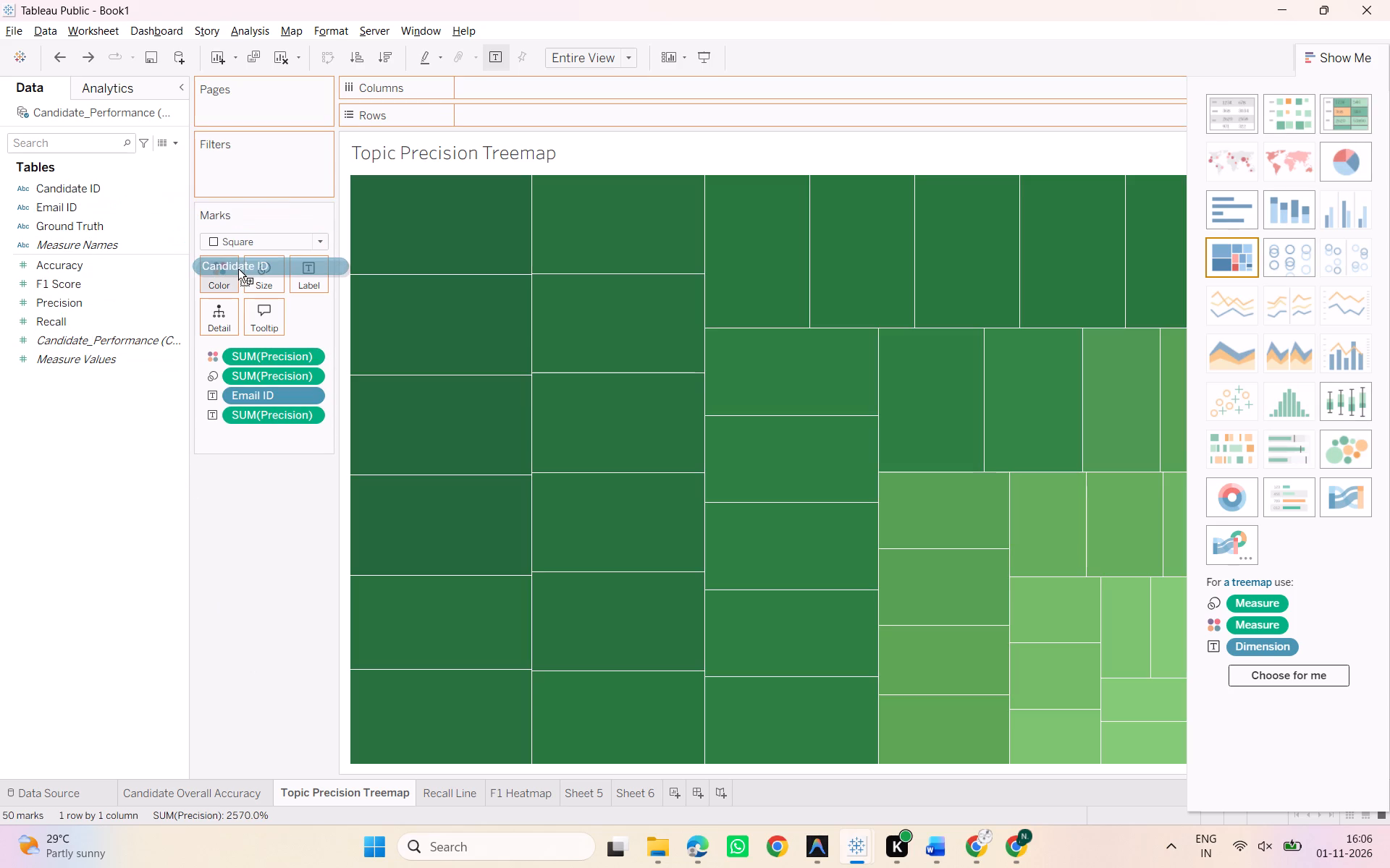
pyautogui.moveTo(238, 269); pyautogui.dragTo(316, 272)
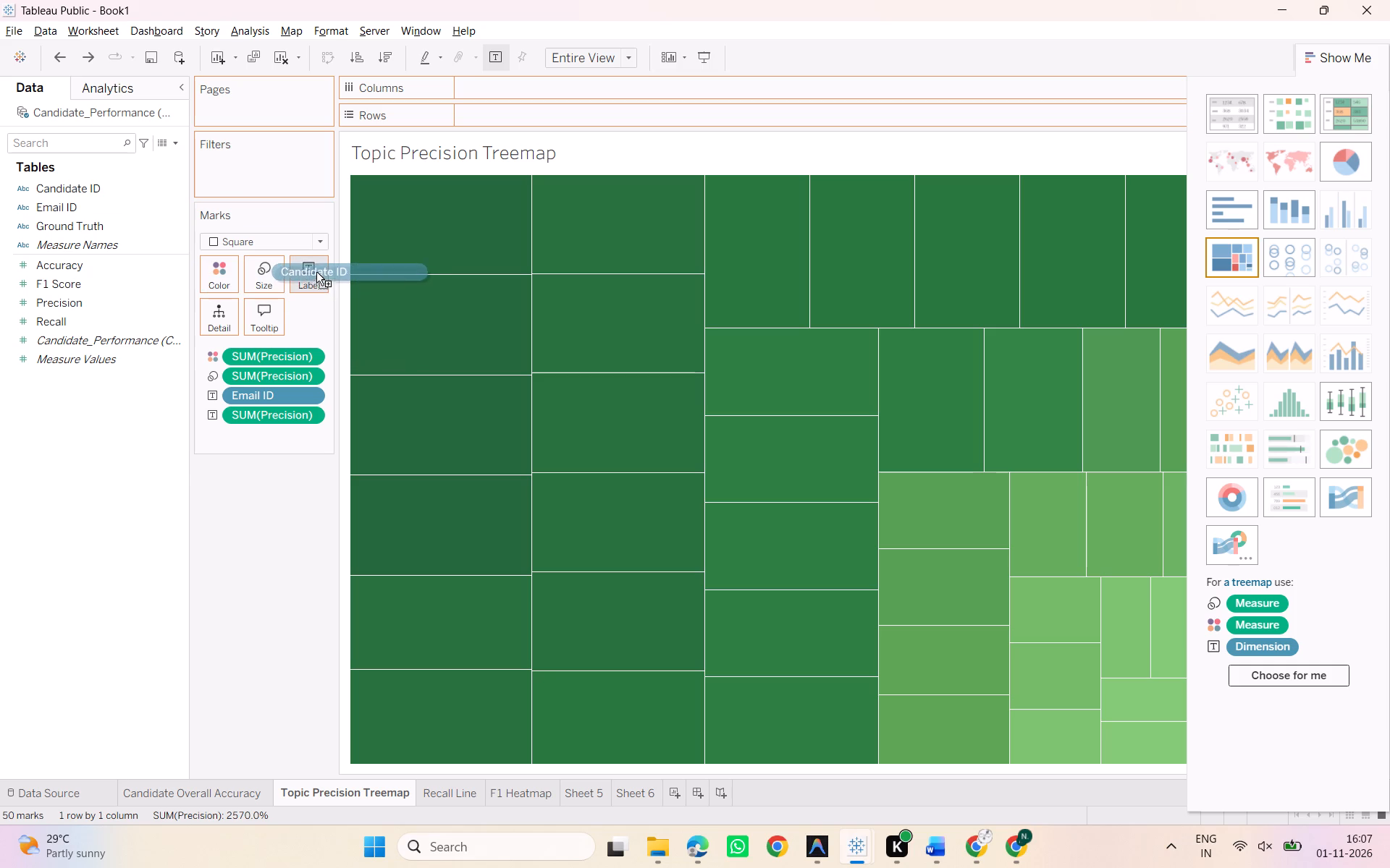
pyautogui.moveTo(316, 272); pyautogui.dragTo(316, 271)
pyautogui.rightClick(270, 396)
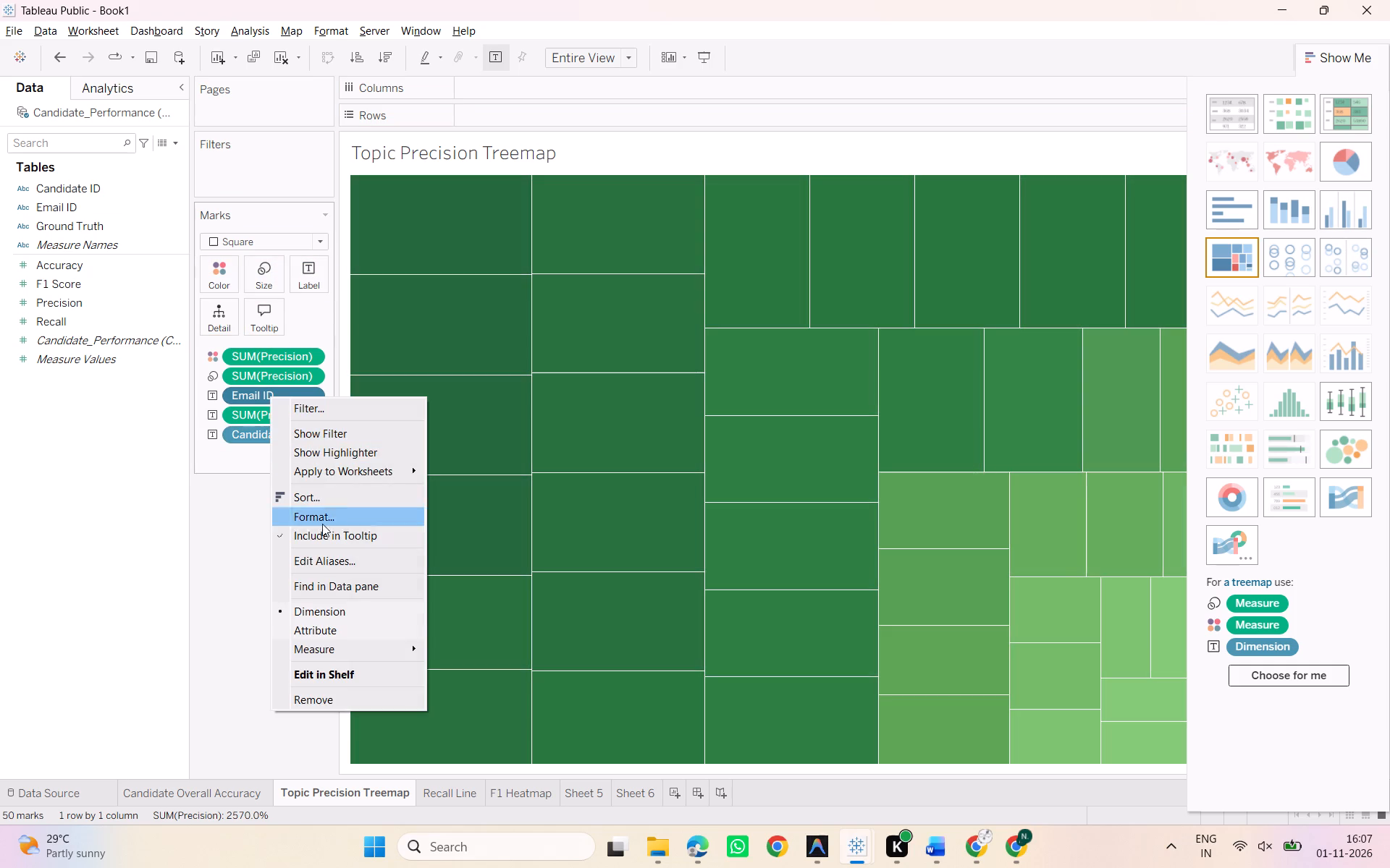
pyautogui.click(343, 698)
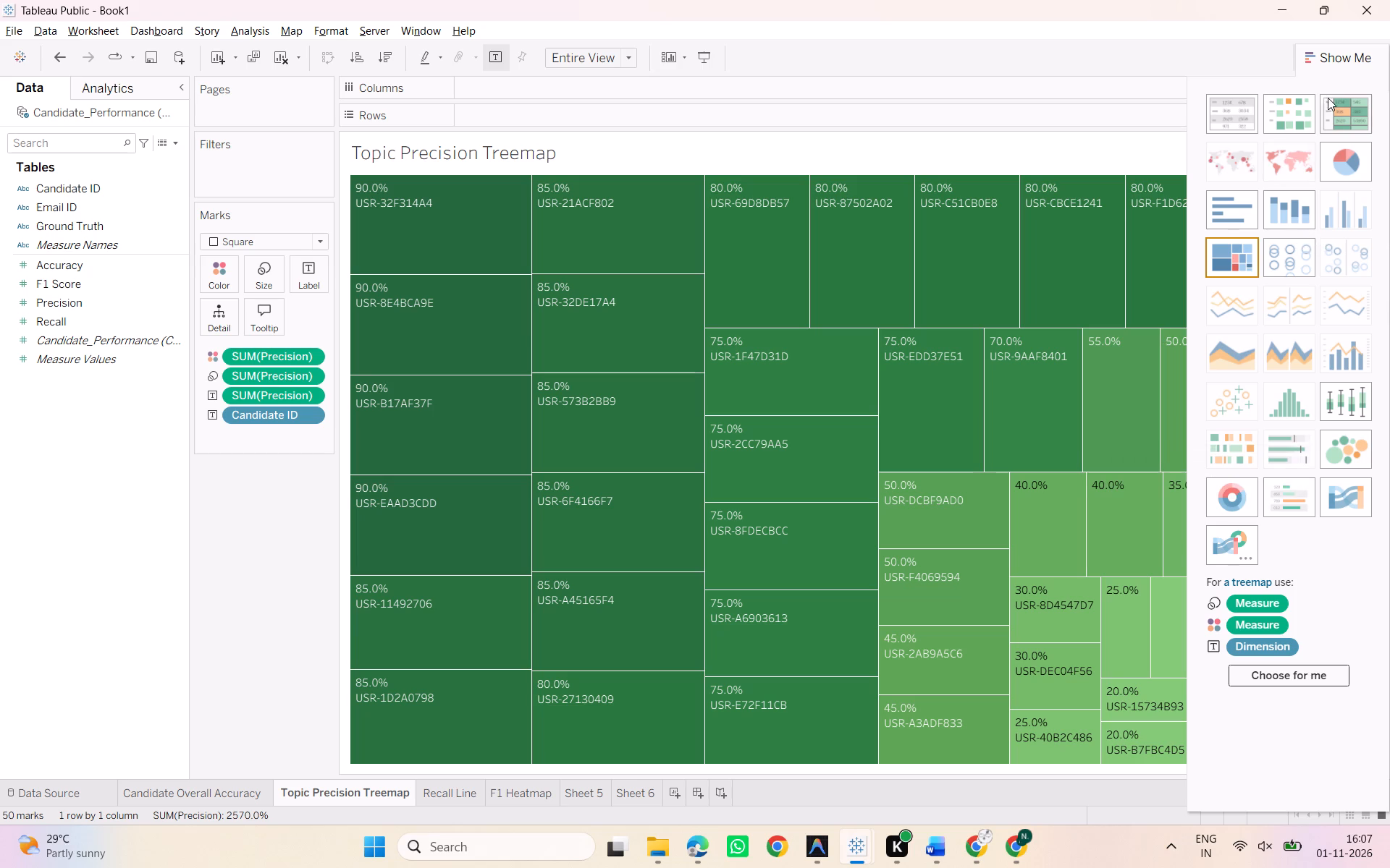
pyautogui.click(1334, 59)
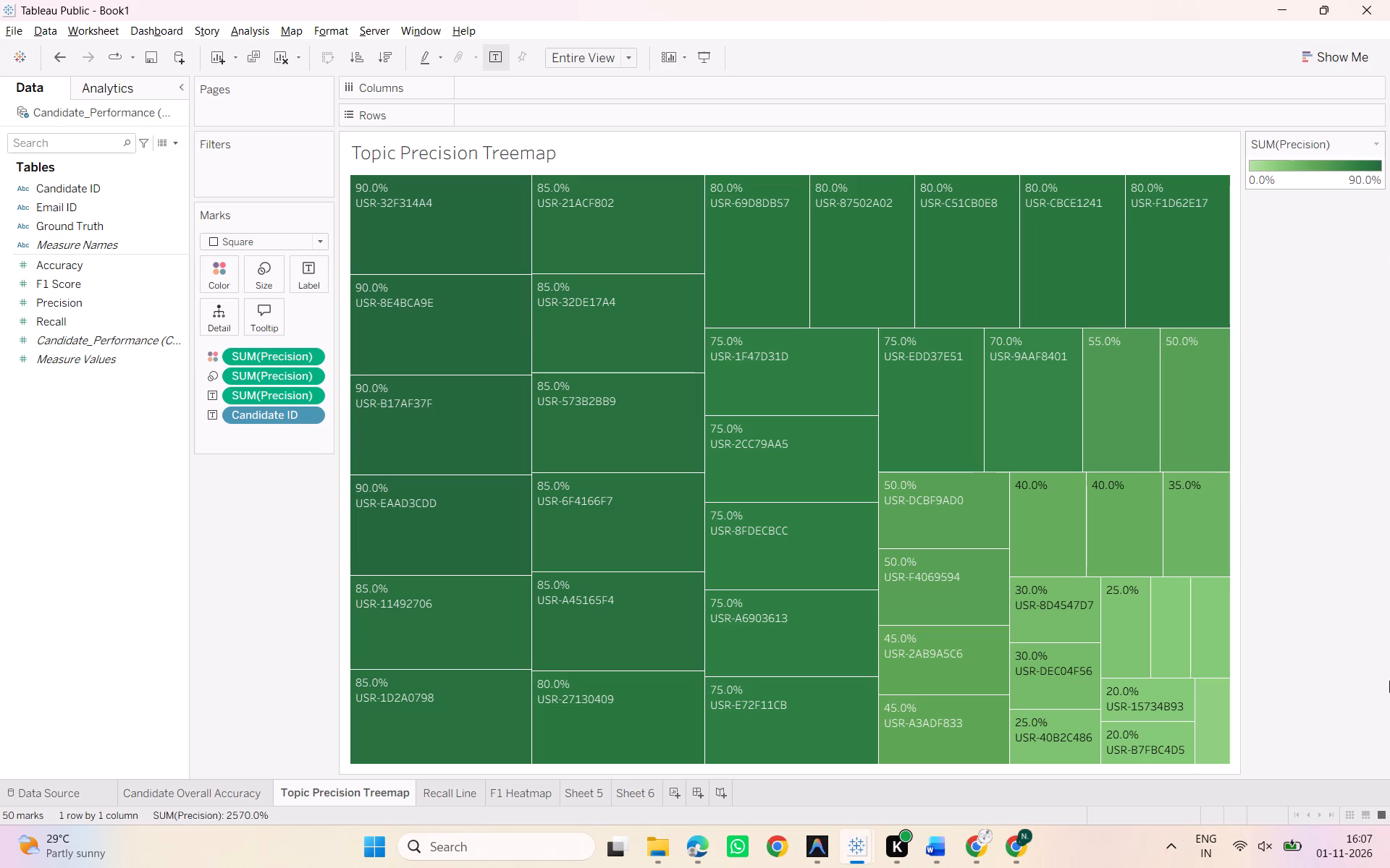
# Delete the Sheet 5 scatter plot worksheet and the Sheet 6 treemap worksheet from Book1.
pyautogui.rightClick(635, 791)
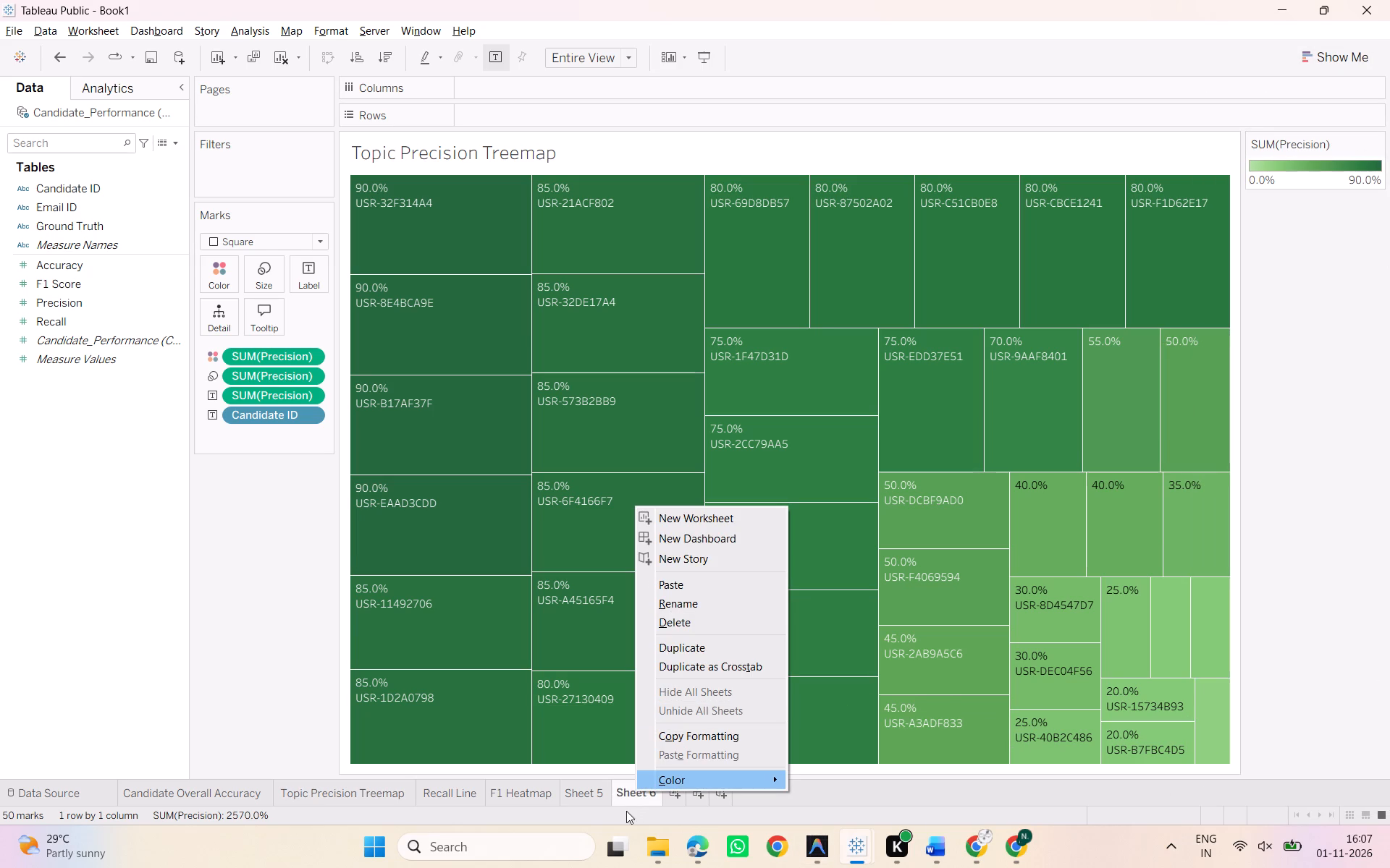
pyautogui.click(625, 796)
pyautogui.click(587, 796)
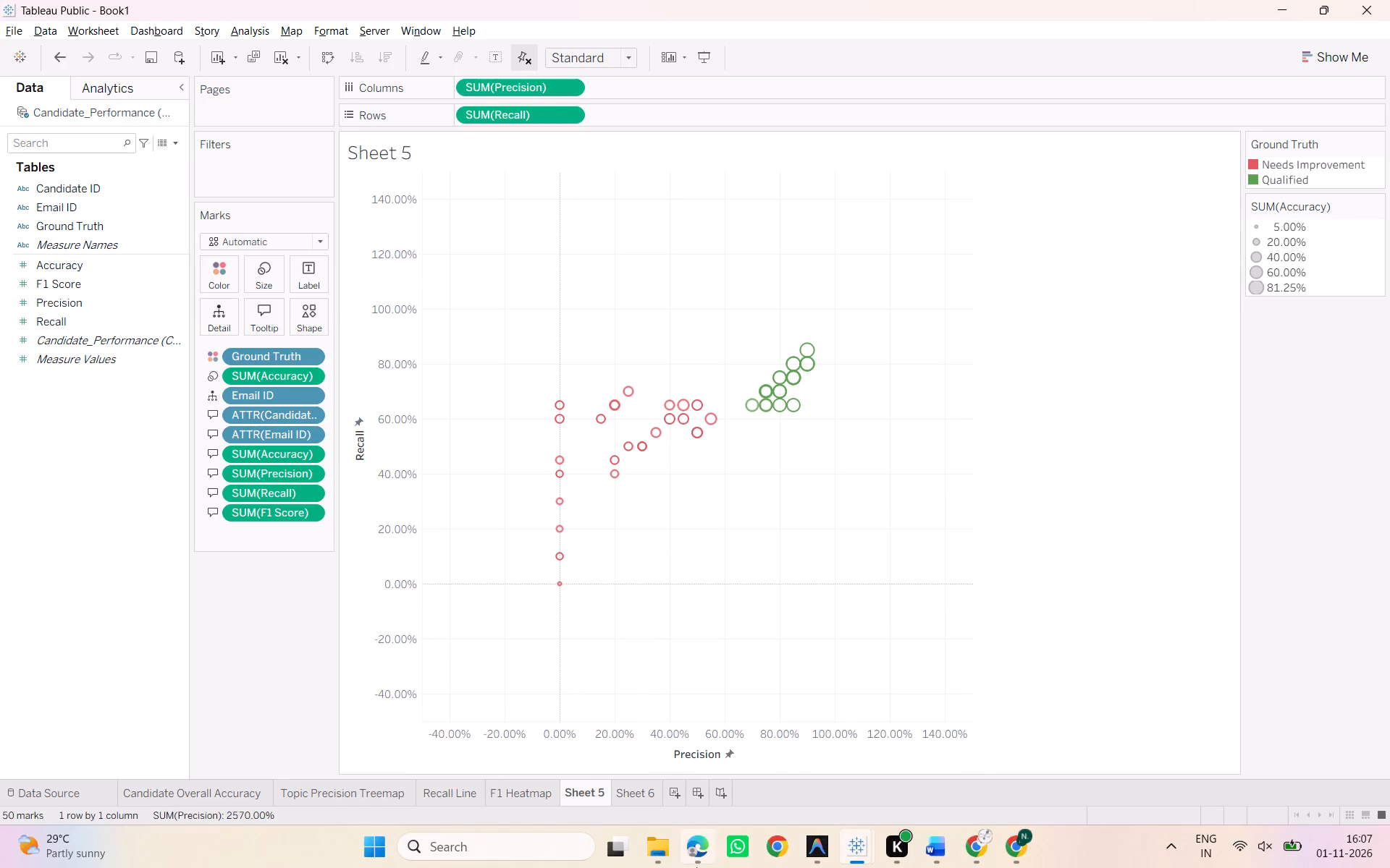
pyautogui.rightClick(584, 796)
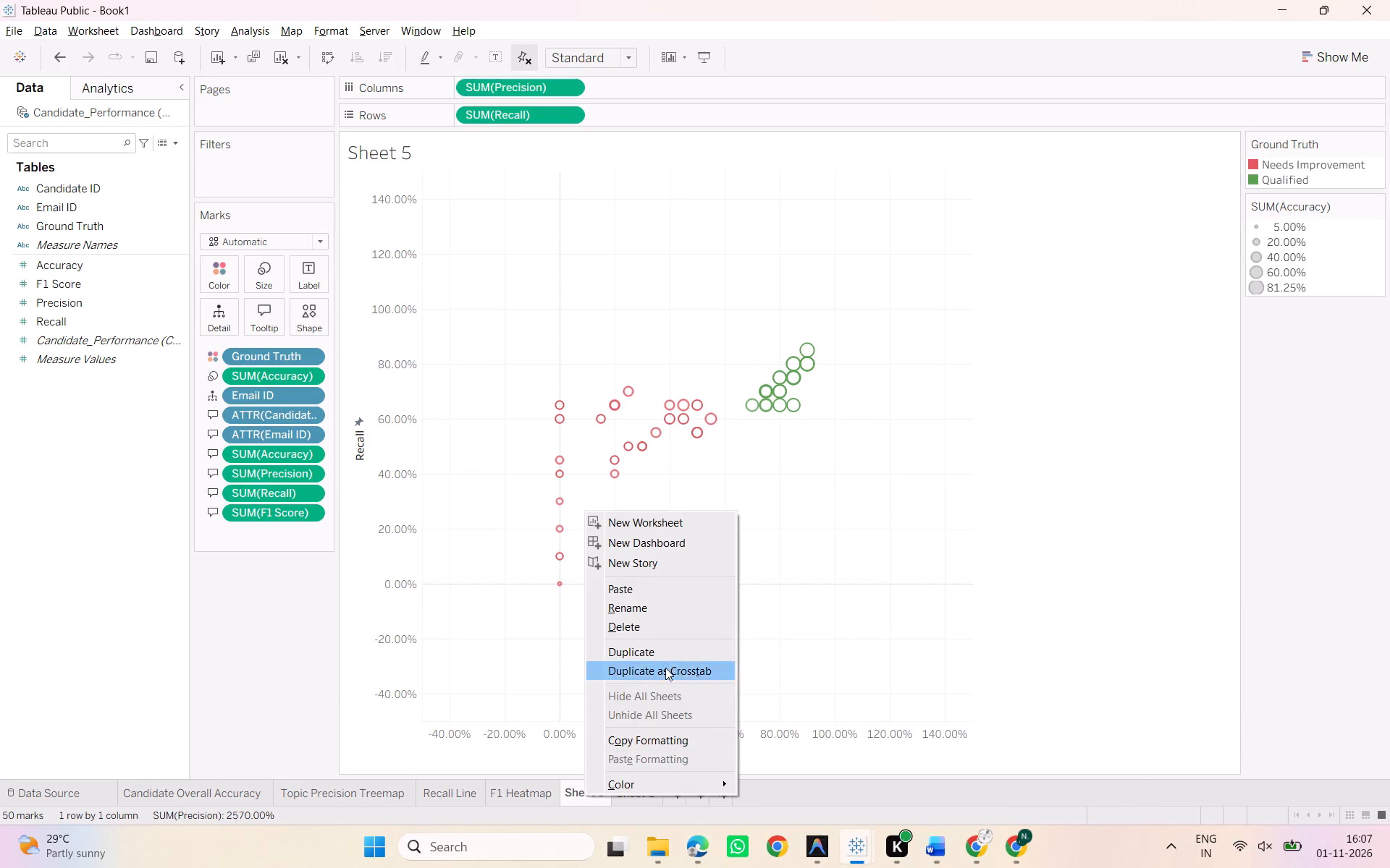
pyautogui.click(669, 626)
pyautogui.rightClick(579, 789)
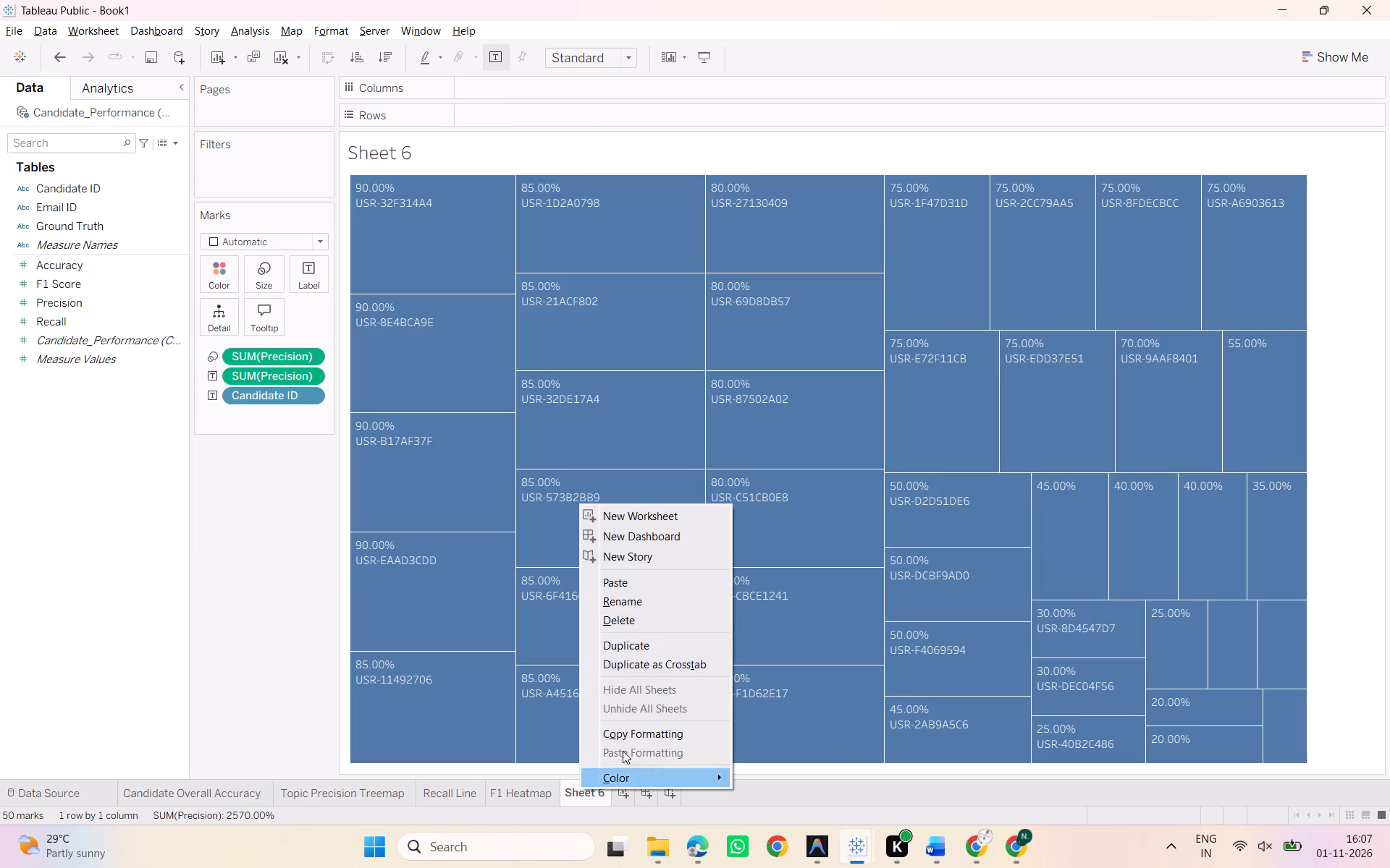
pyautogui.click(642, 618)
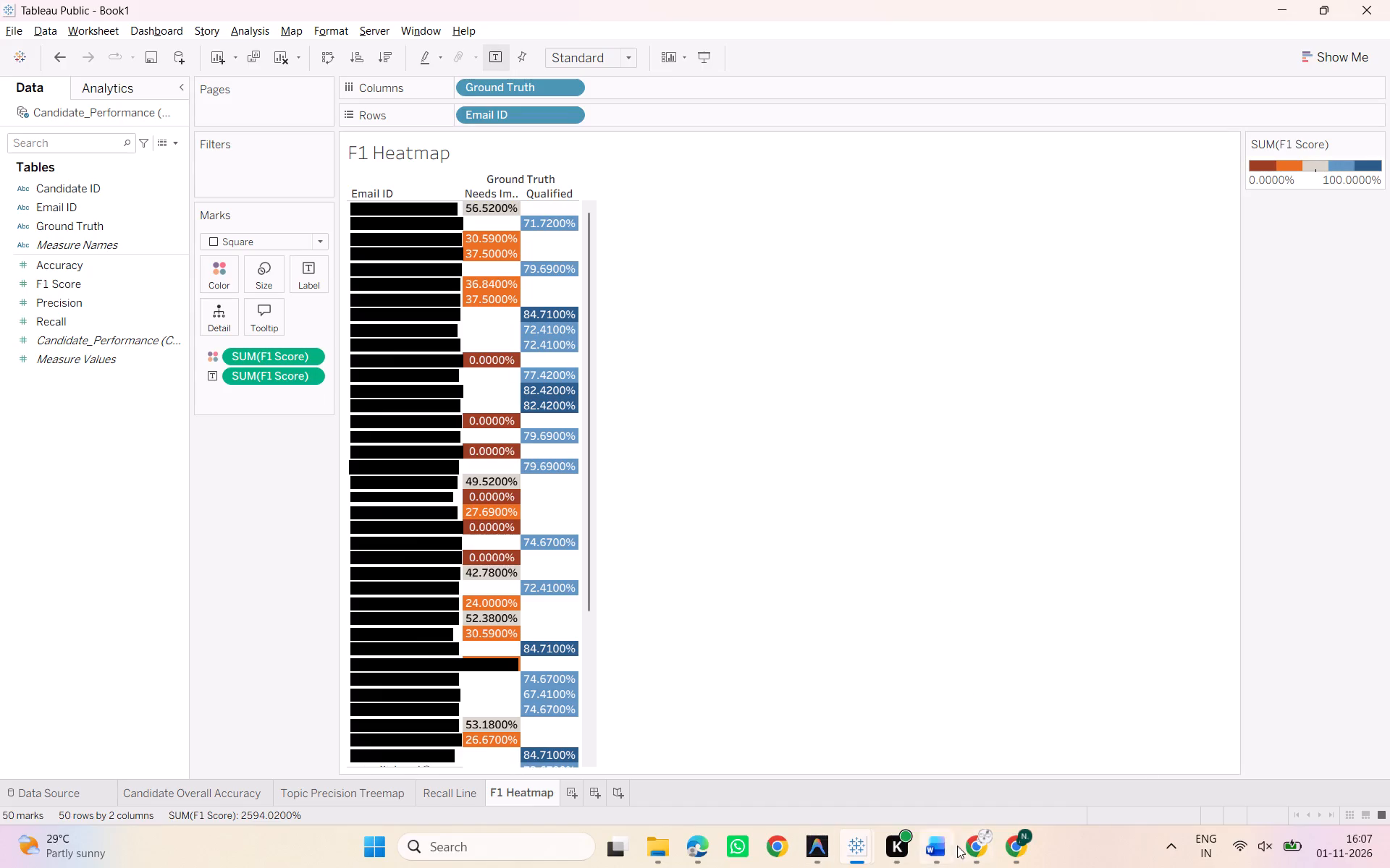
# Close the Book2 workbook with the sales tree map and switch to the Book4 workbook.
pyautogui.click(860, 855)
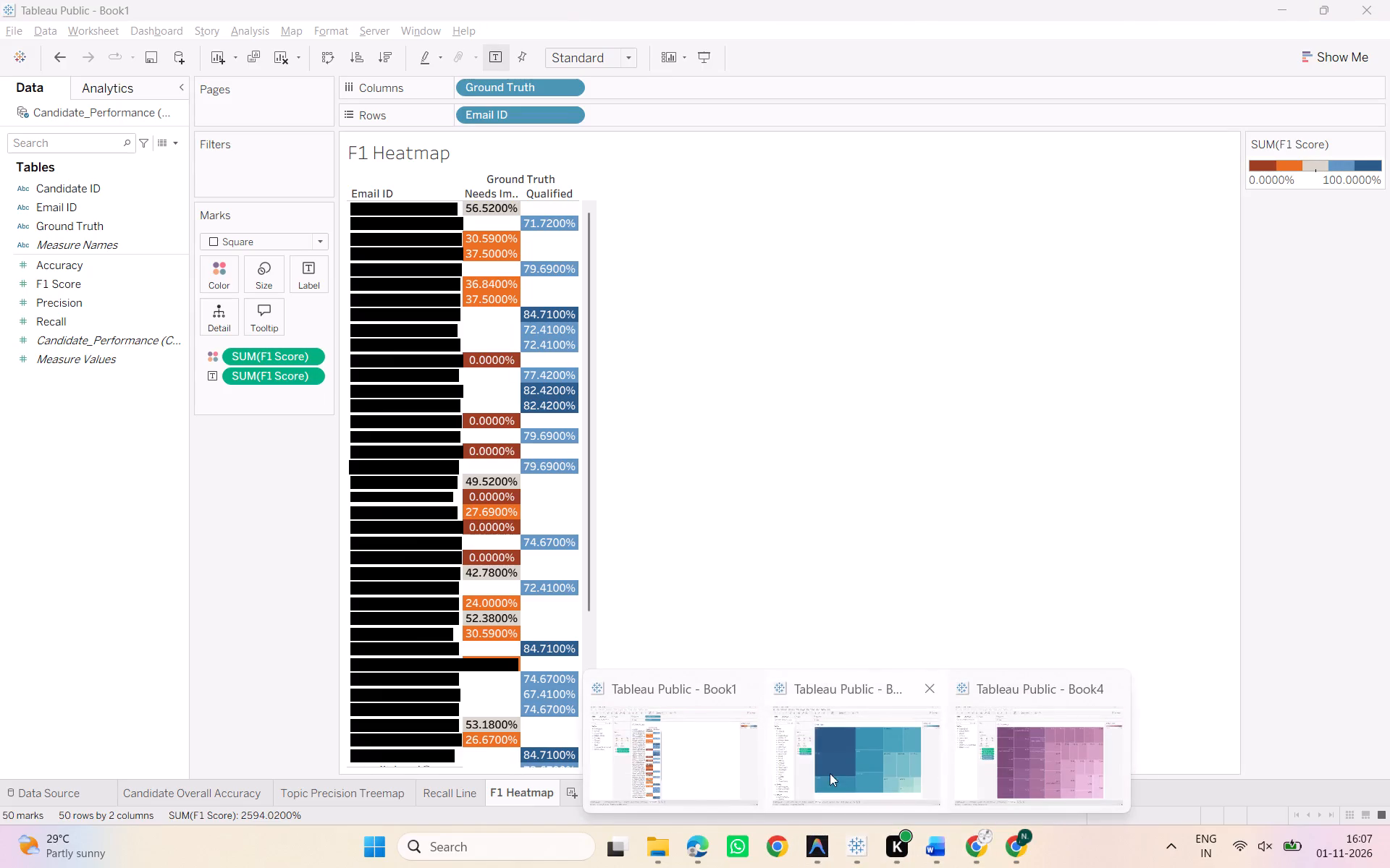
pyautogui.click(659, 746)
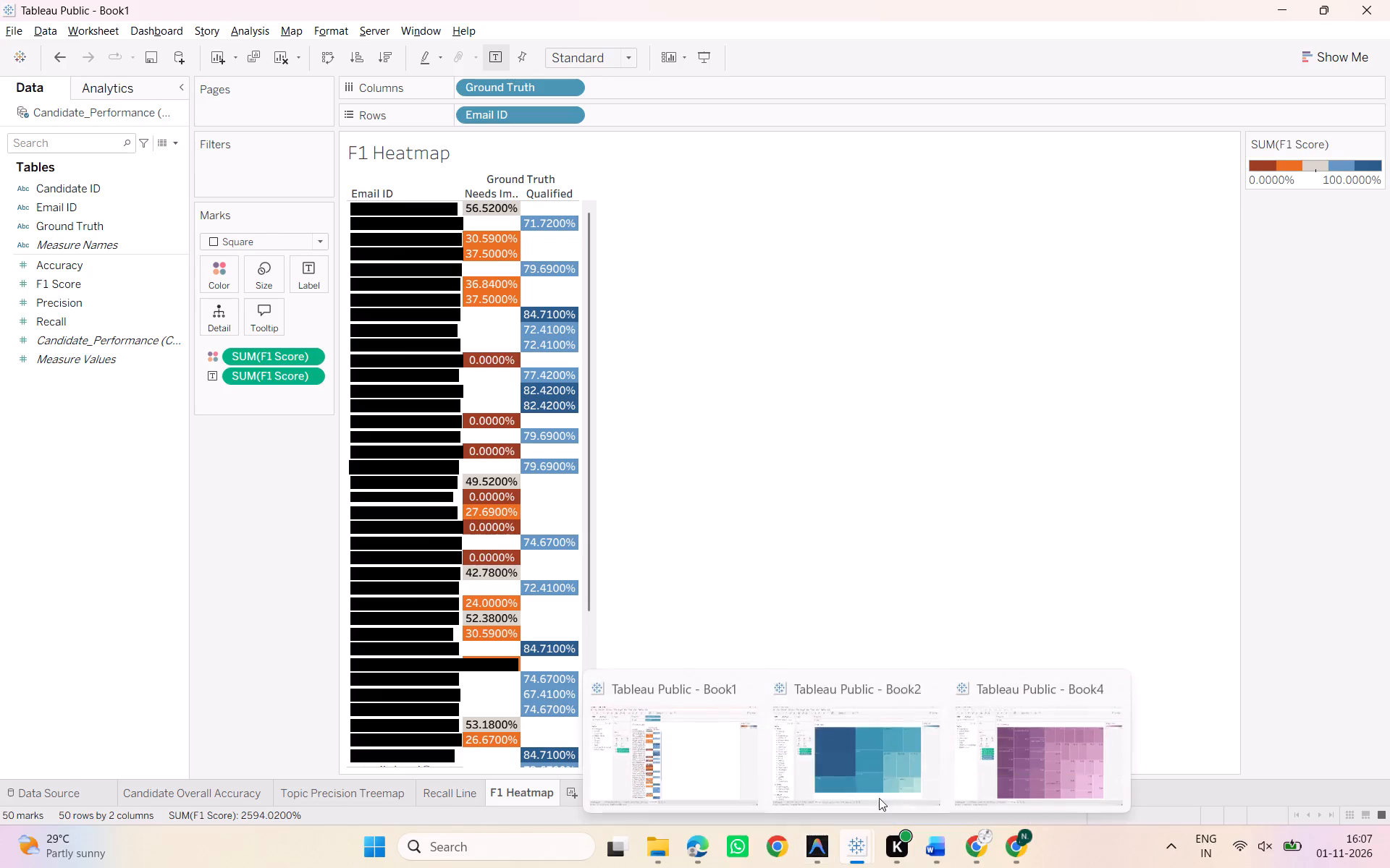
pyautogui.click(892, 775)
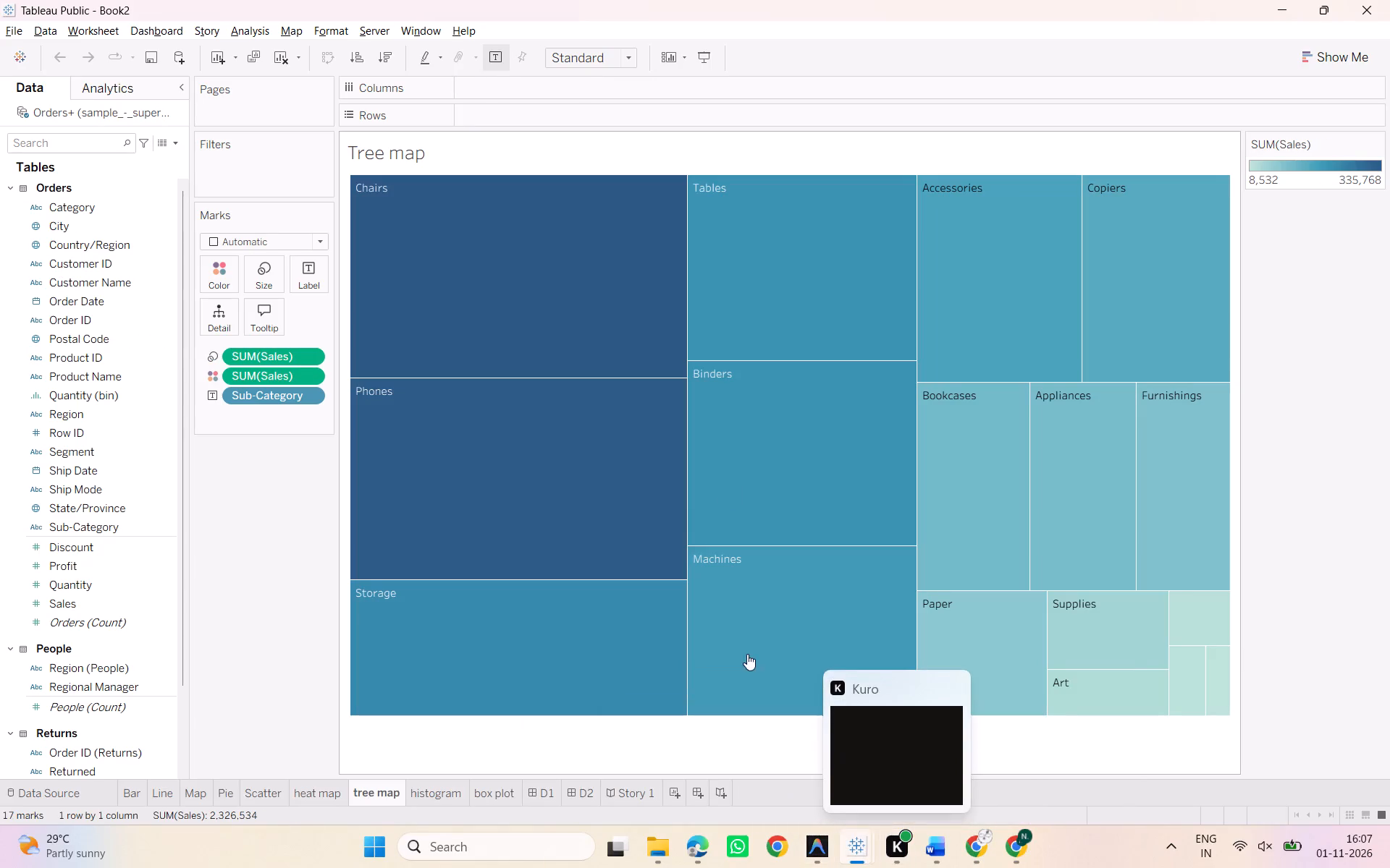
pyautogui.click(1356, 14)
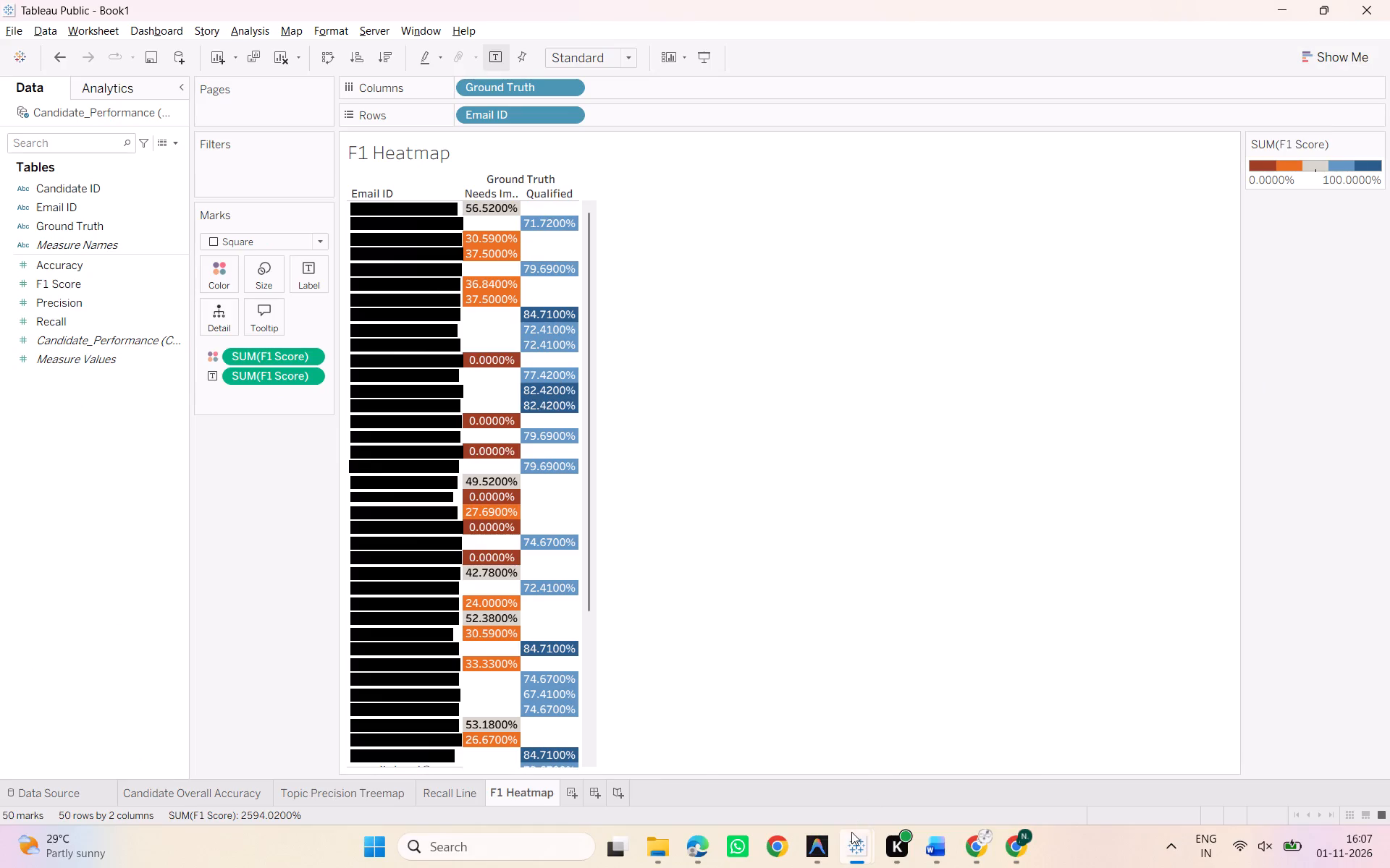
pyautogui.click(937, 769)
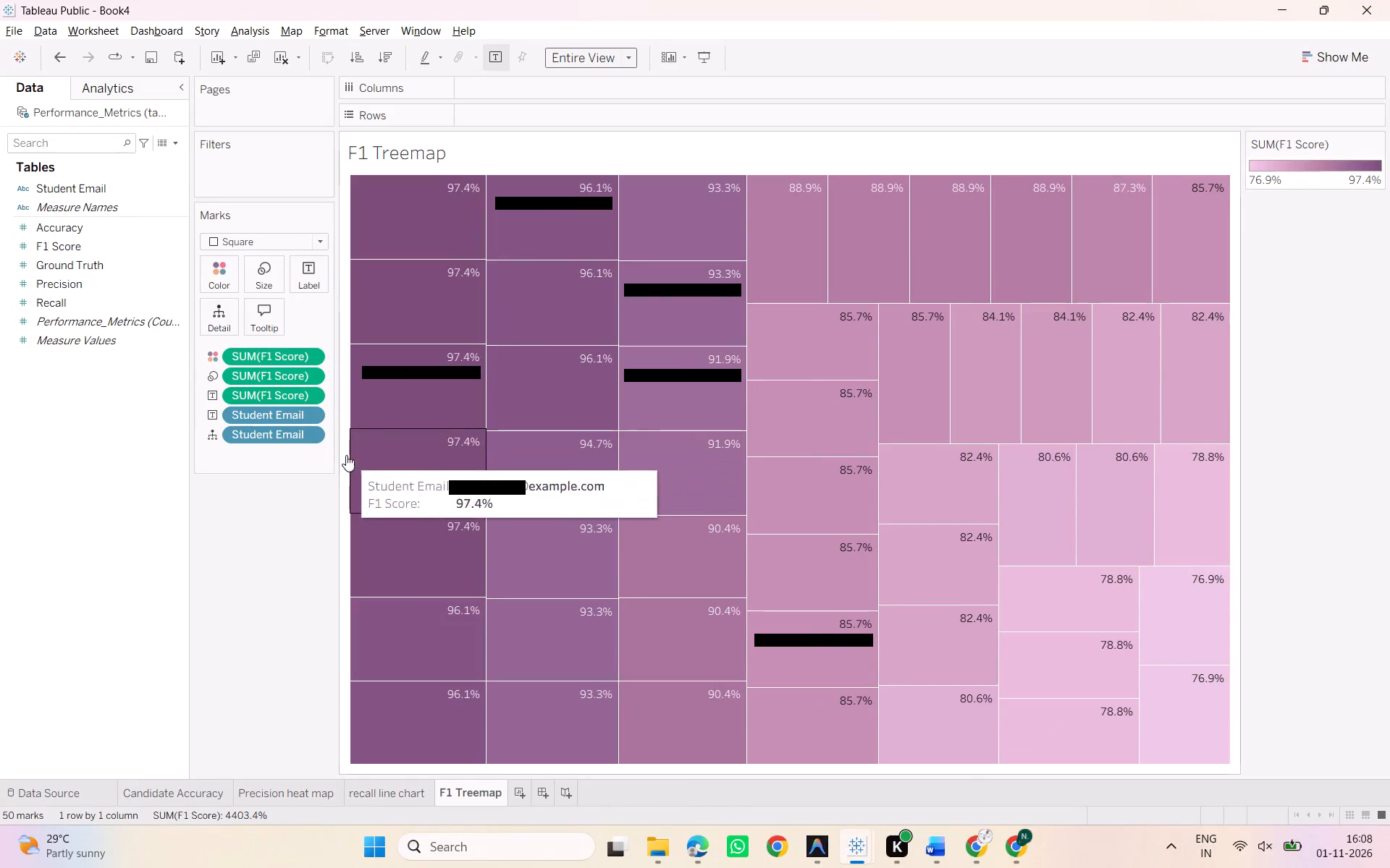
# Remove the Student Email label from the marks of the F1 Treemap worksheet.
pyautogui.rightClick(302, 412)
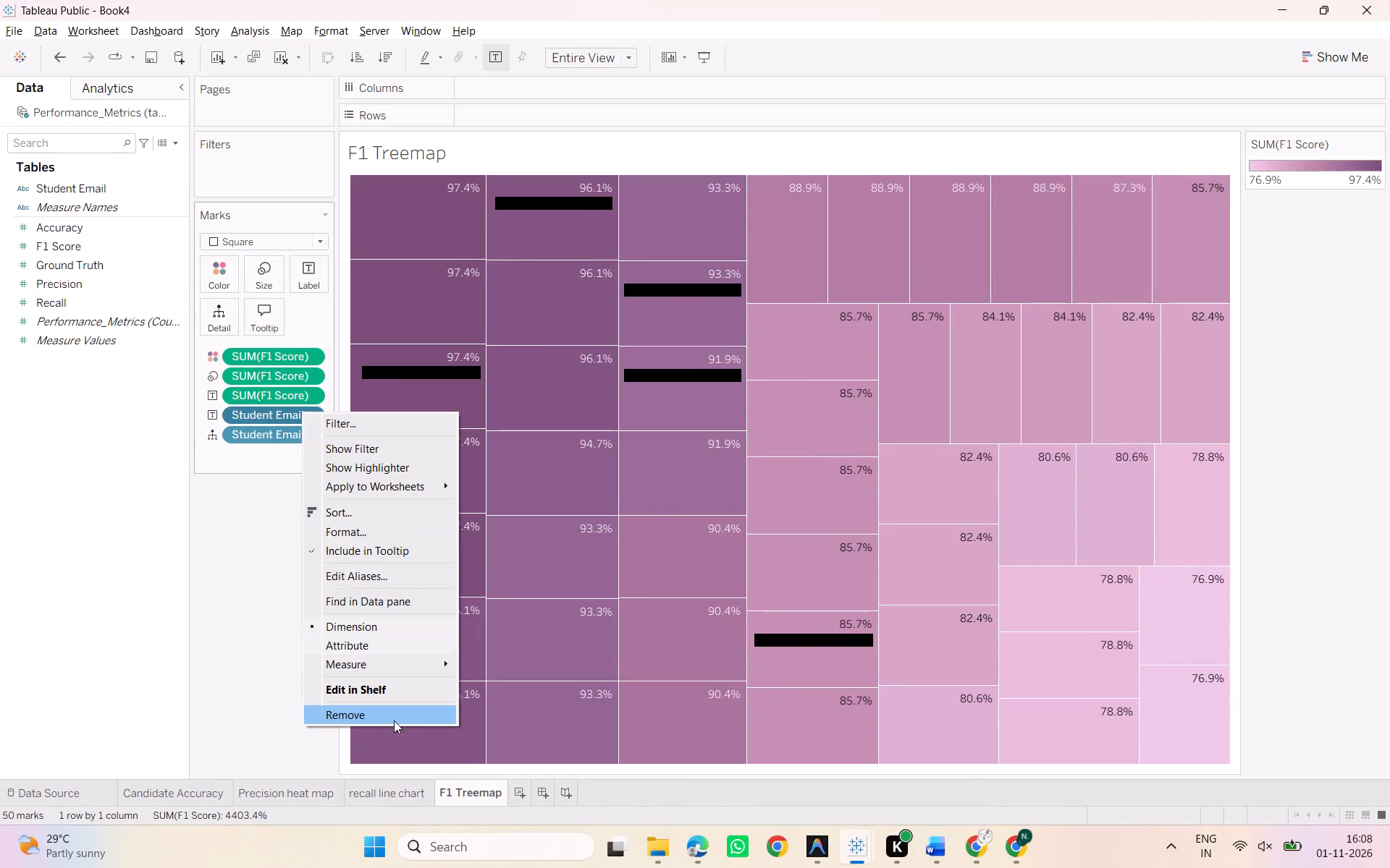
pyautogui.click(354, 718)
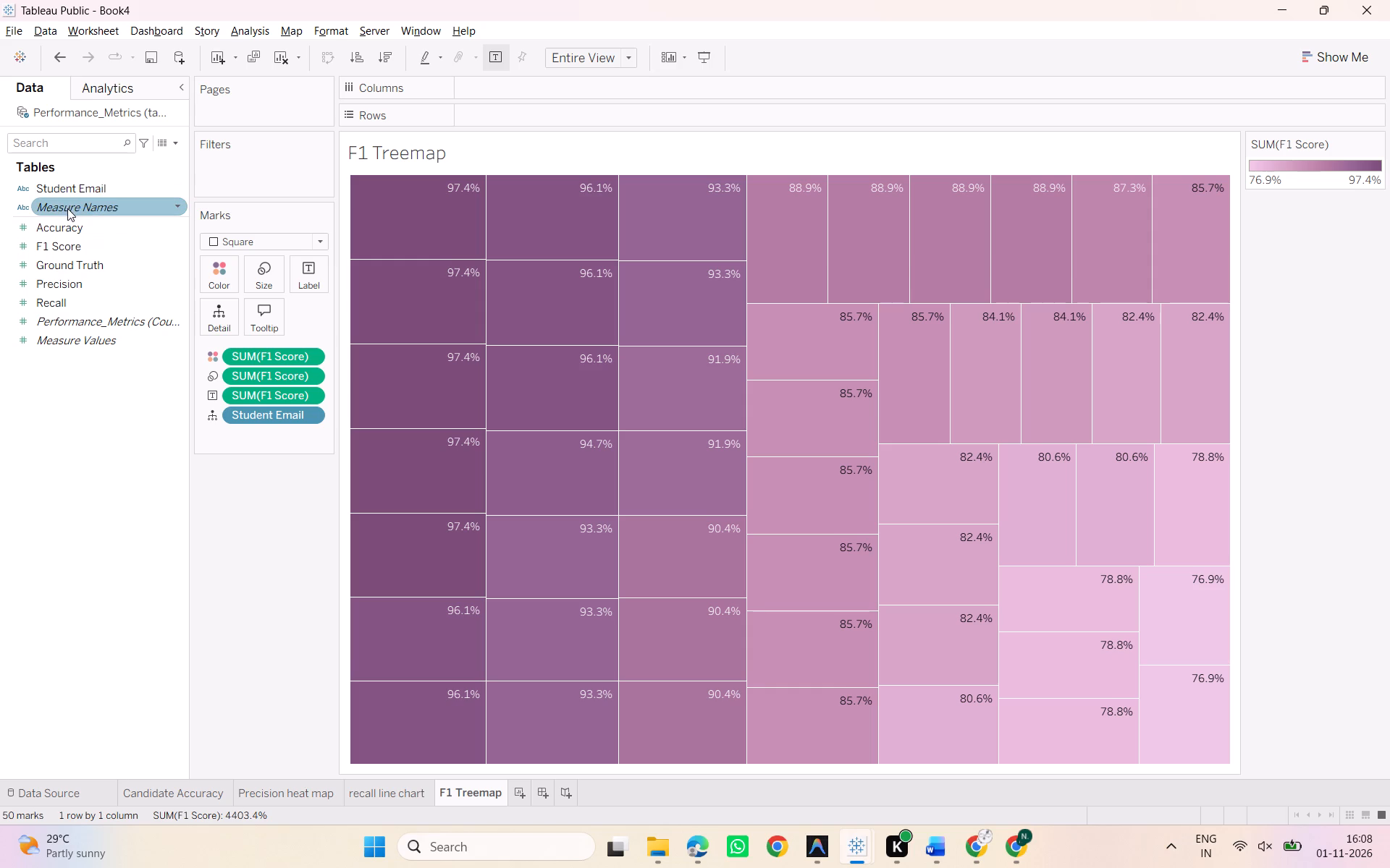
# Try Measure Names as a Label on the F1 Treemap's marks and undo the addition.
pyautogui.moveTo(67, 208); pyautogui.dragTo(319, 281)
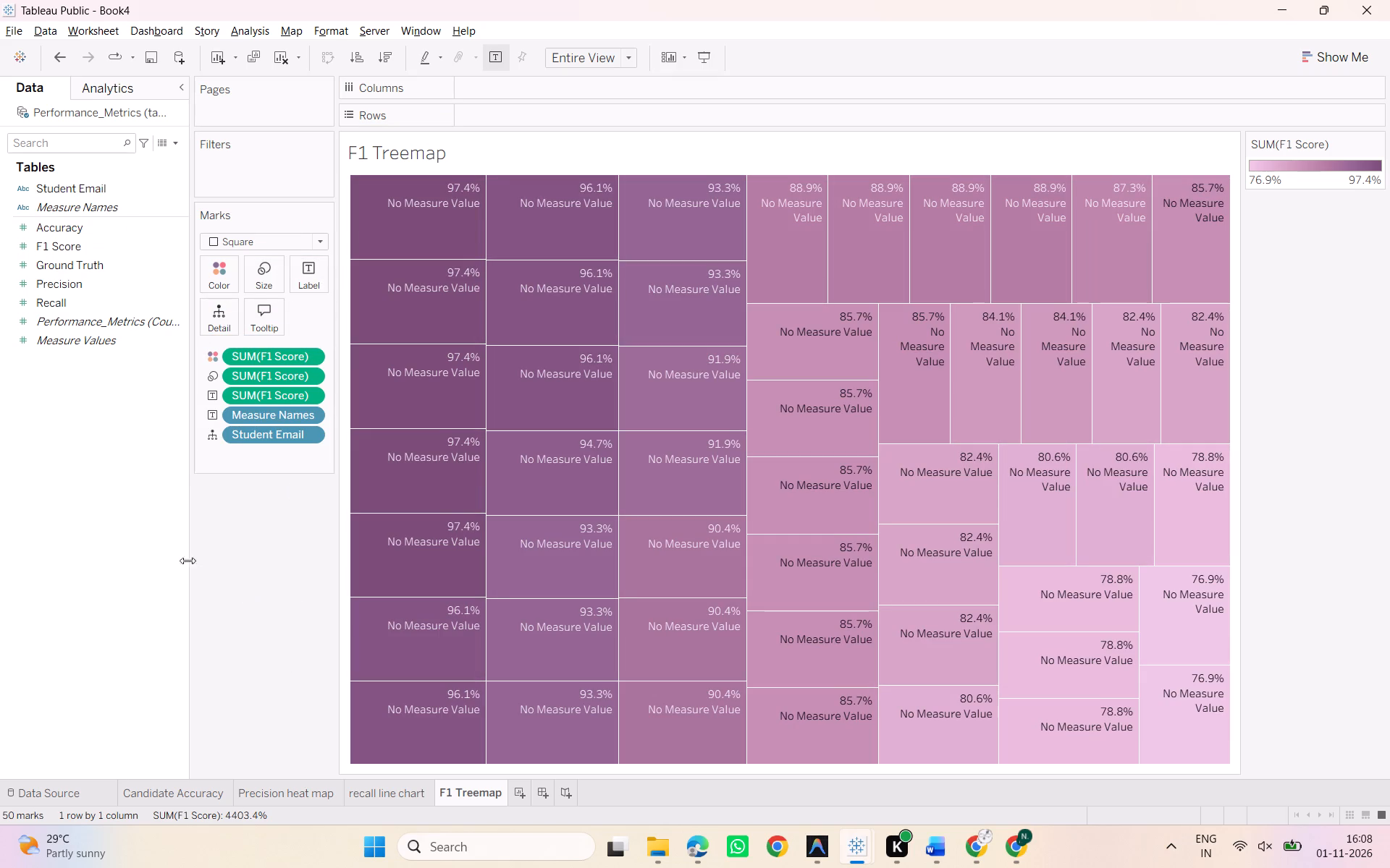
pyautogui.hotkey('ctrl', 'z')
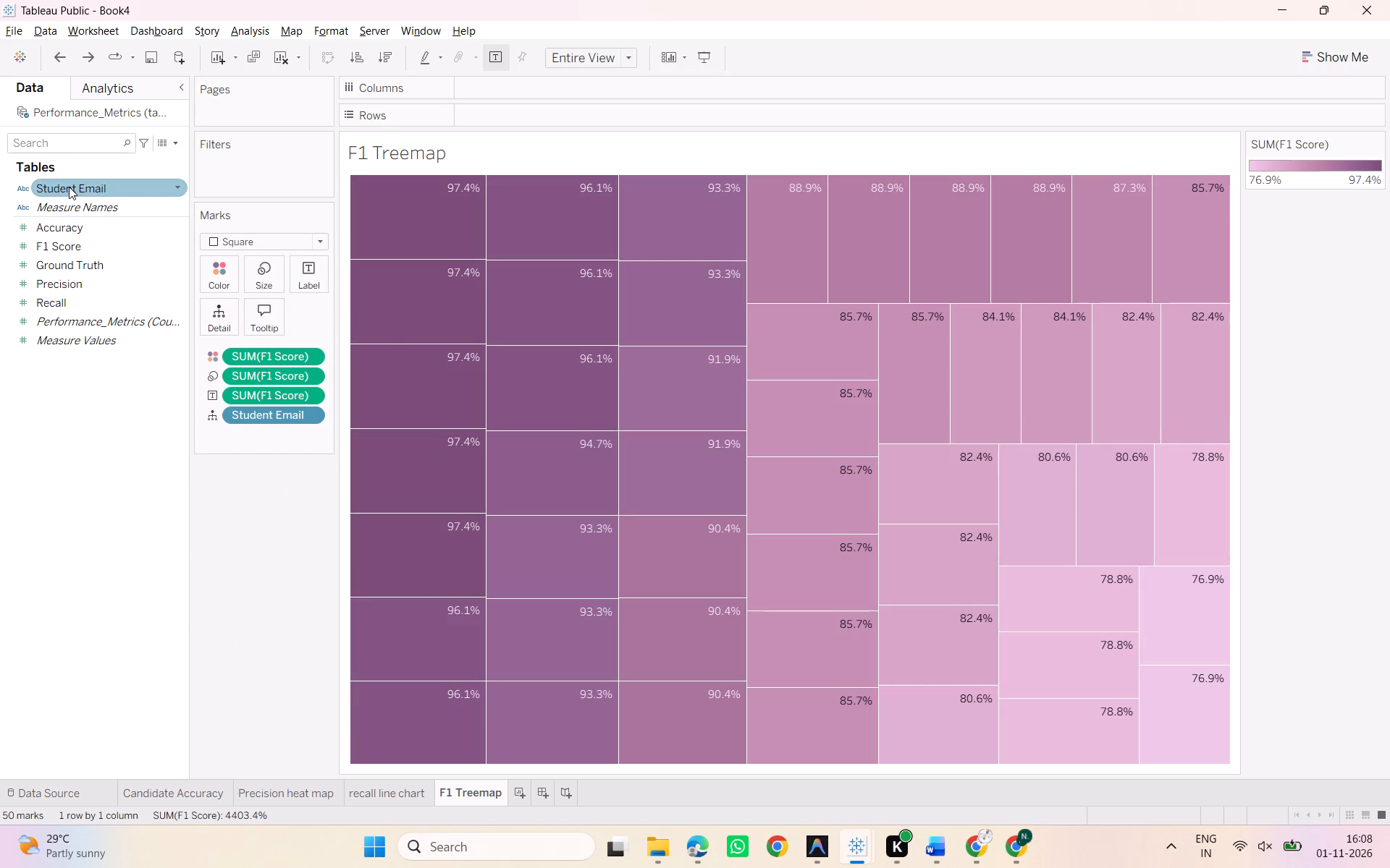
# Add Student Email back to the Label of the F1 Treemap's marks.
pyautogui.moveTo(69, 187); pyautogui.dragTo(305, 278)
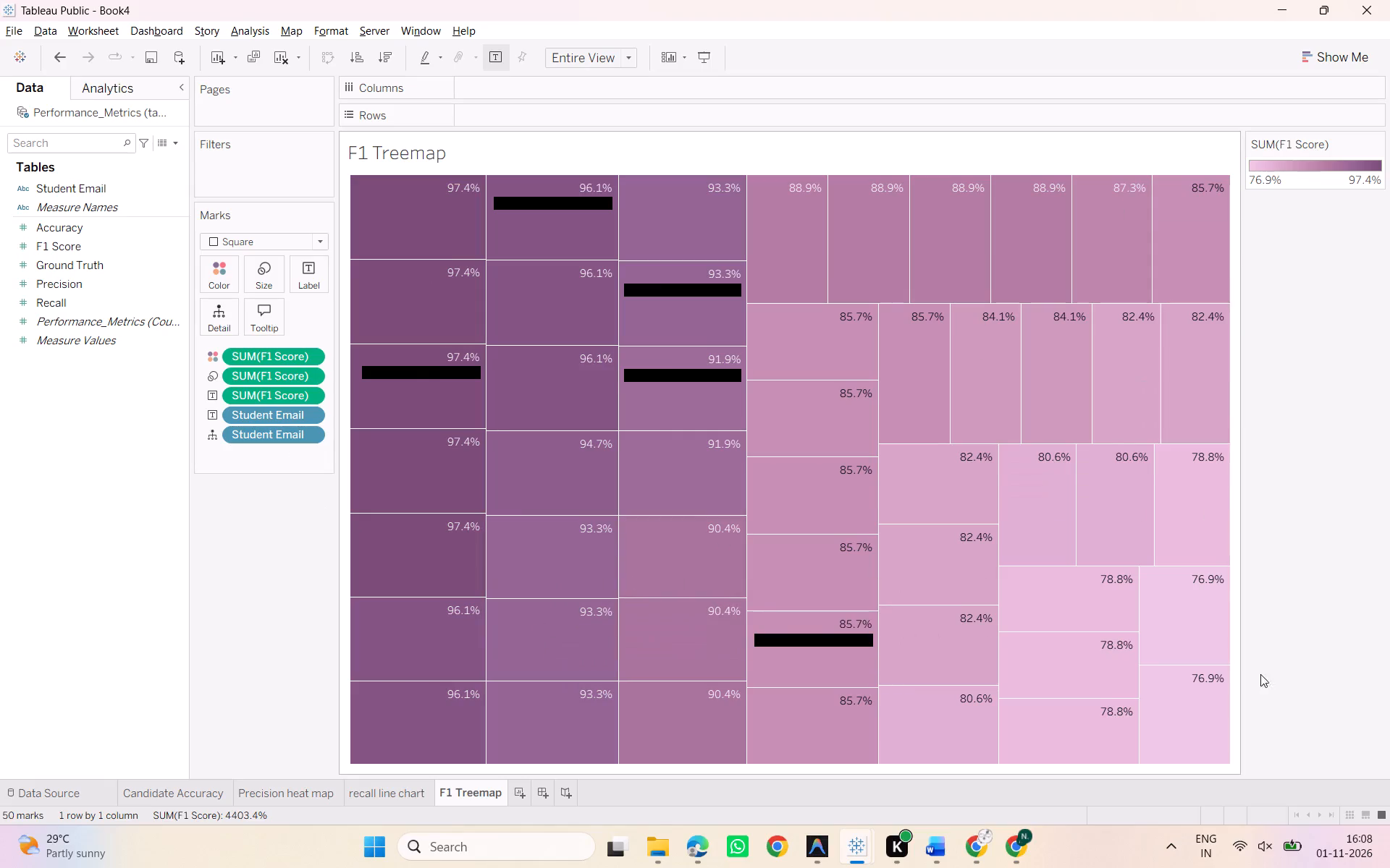
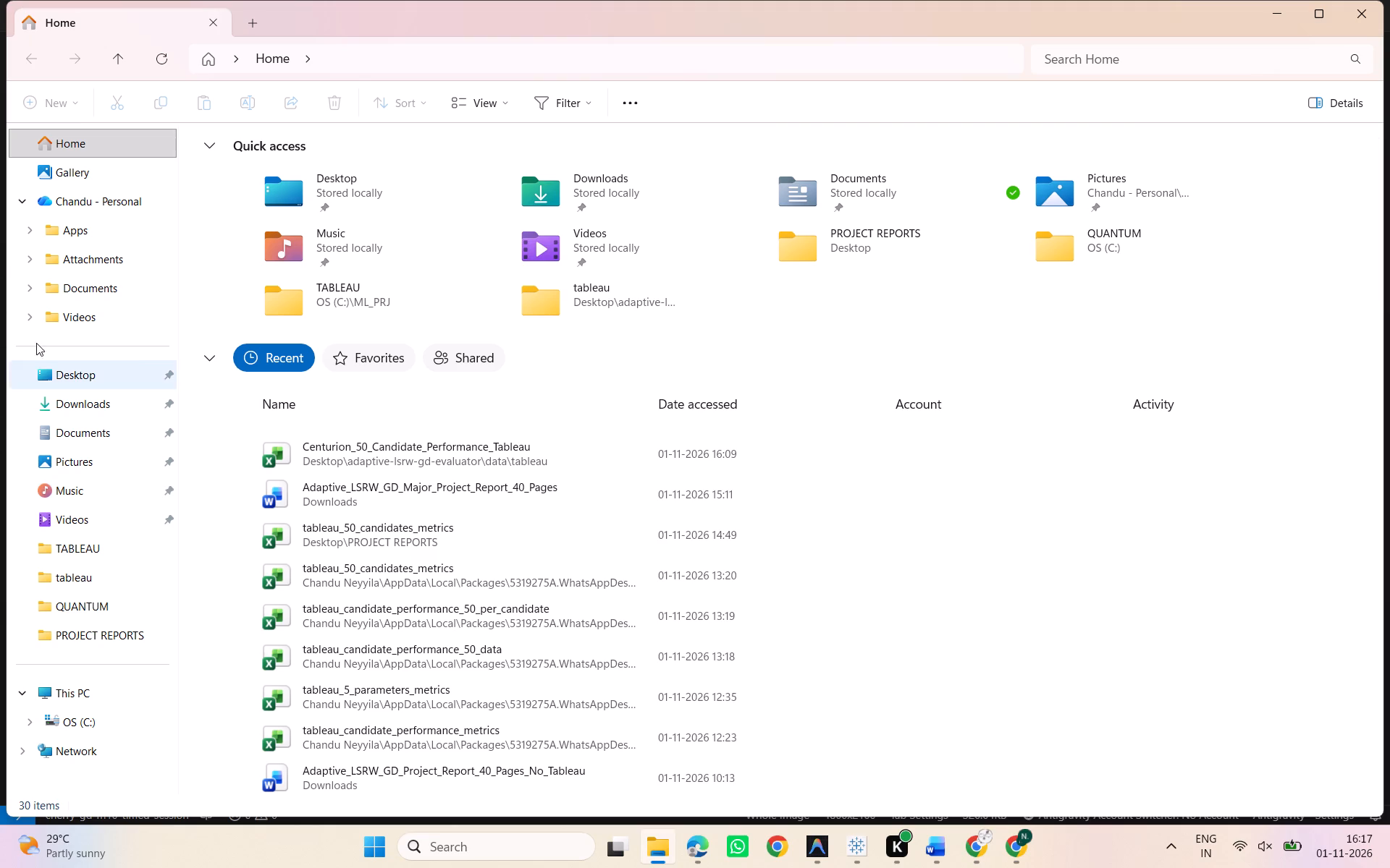
pyautogui.doubleClick(96, 367)
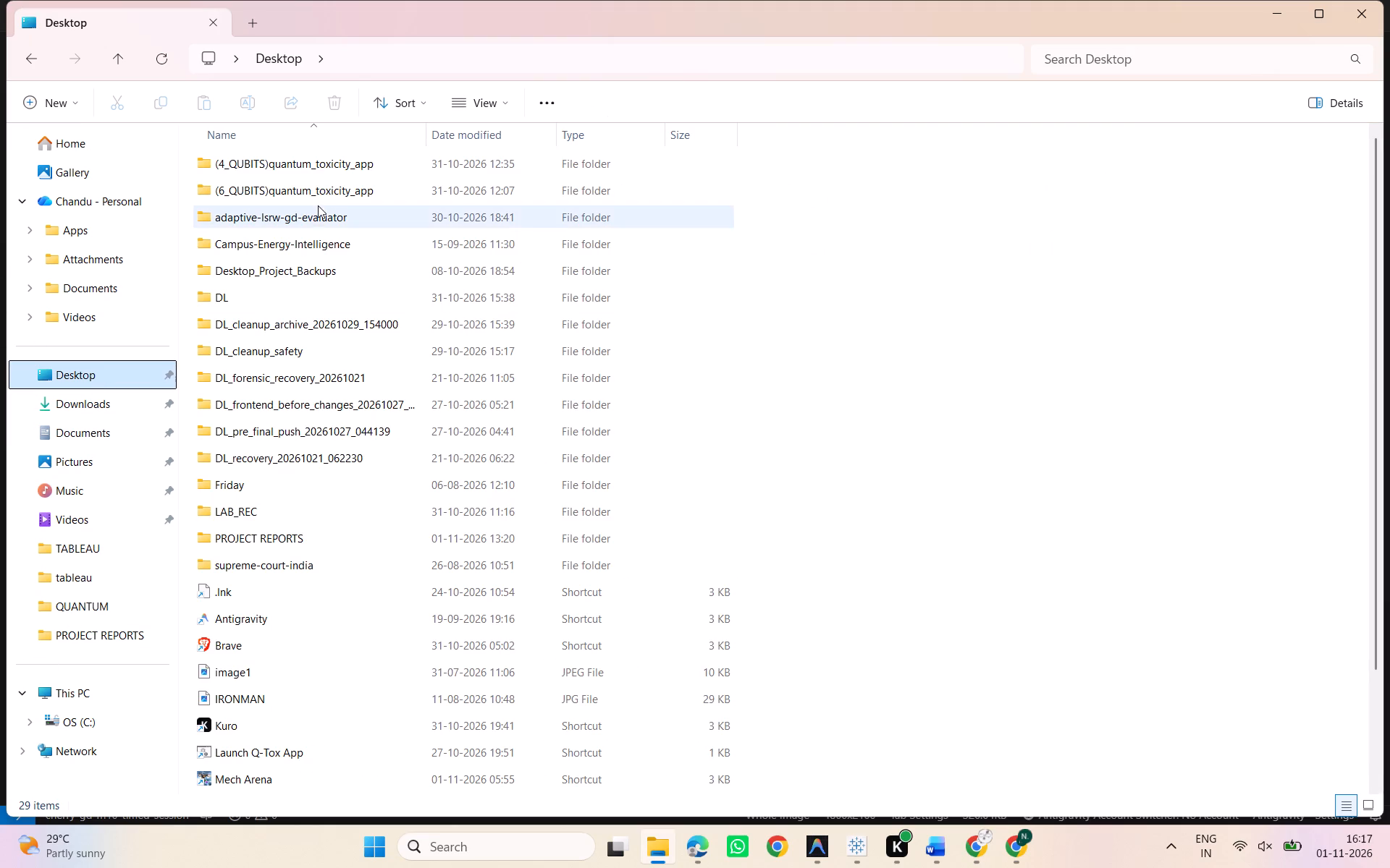
pyautogui.doubleClick(314, 213)
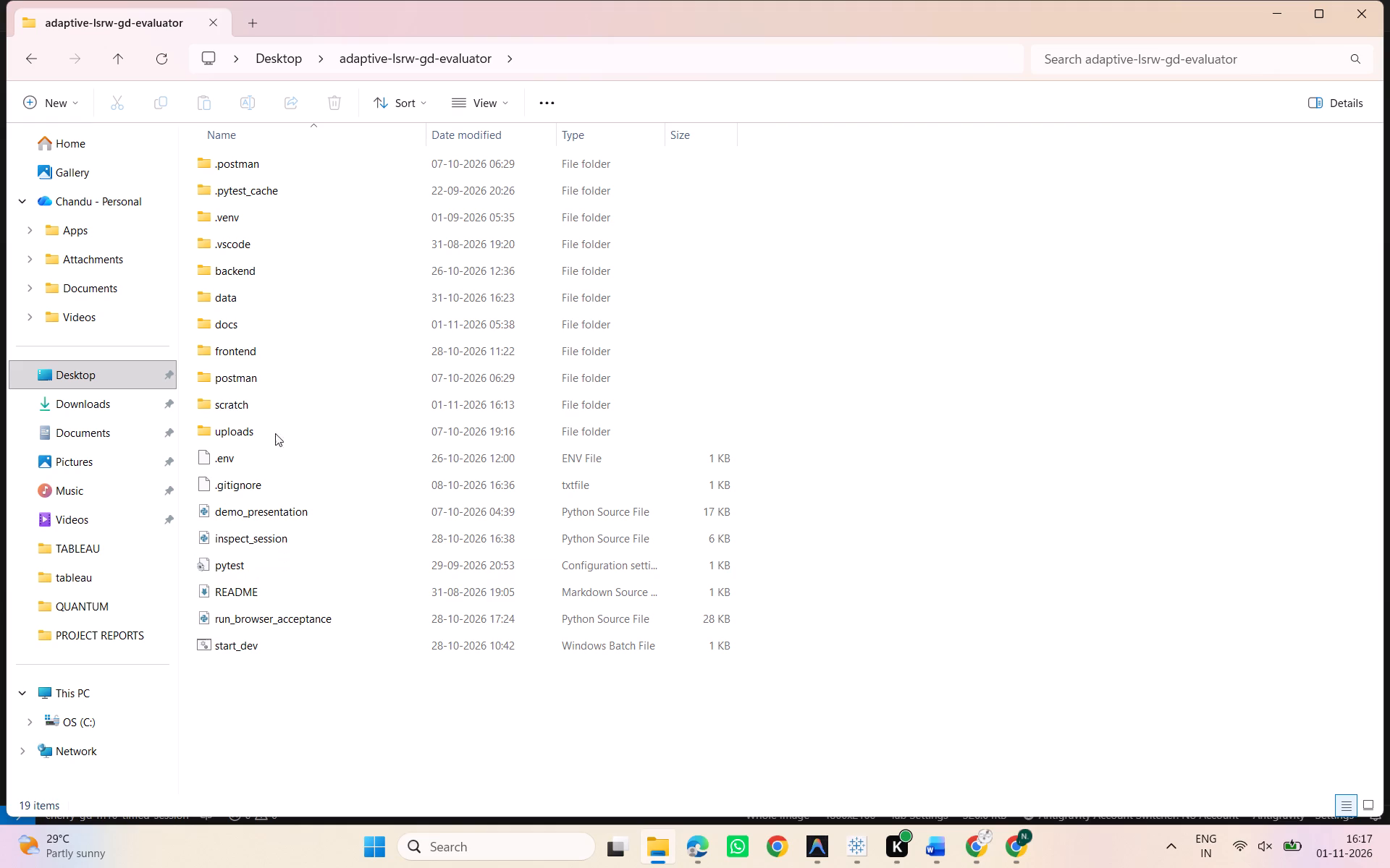
pyautogui.doubleClick(276, 294)
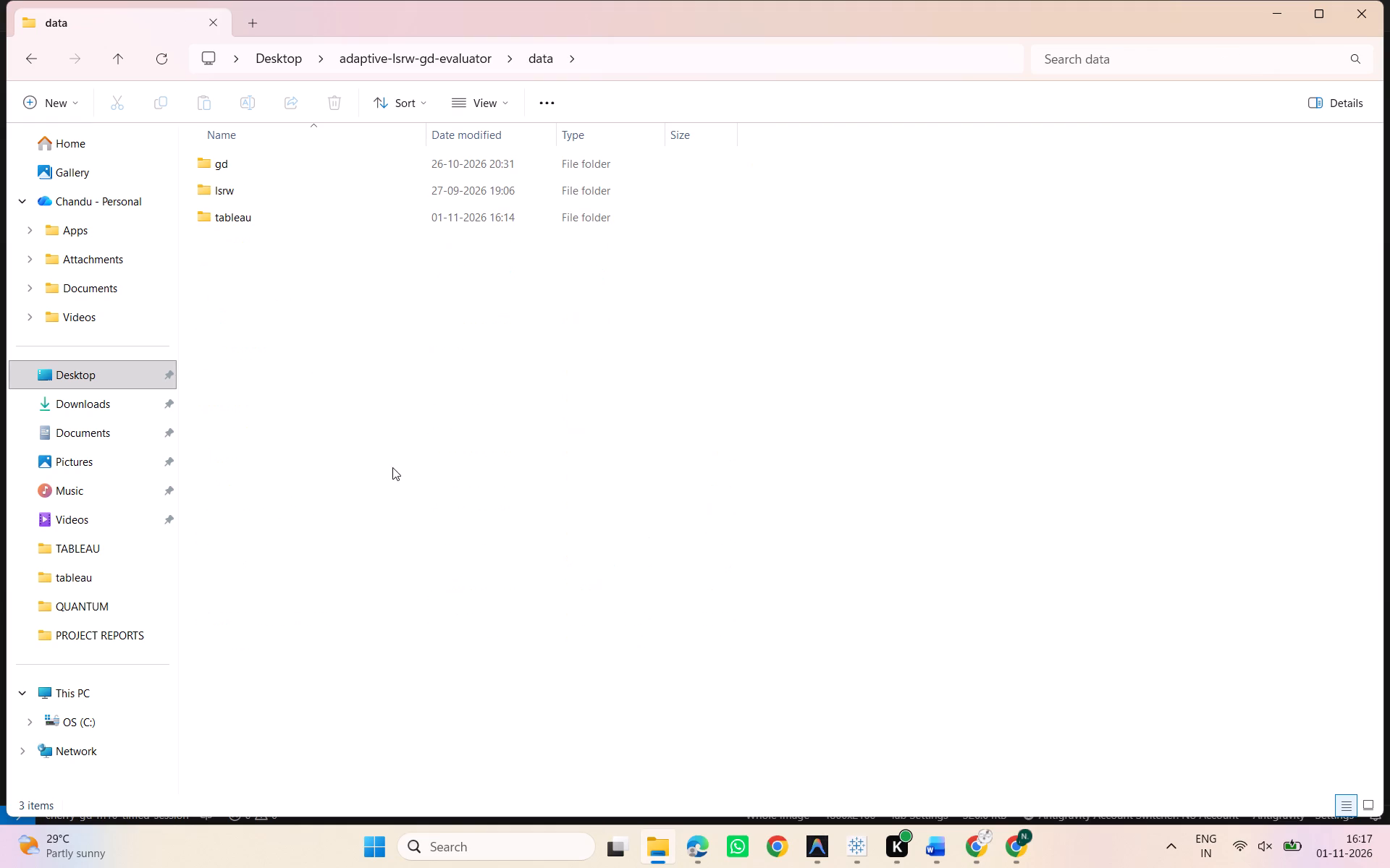
pyautogui.doubleClick(334, 217)
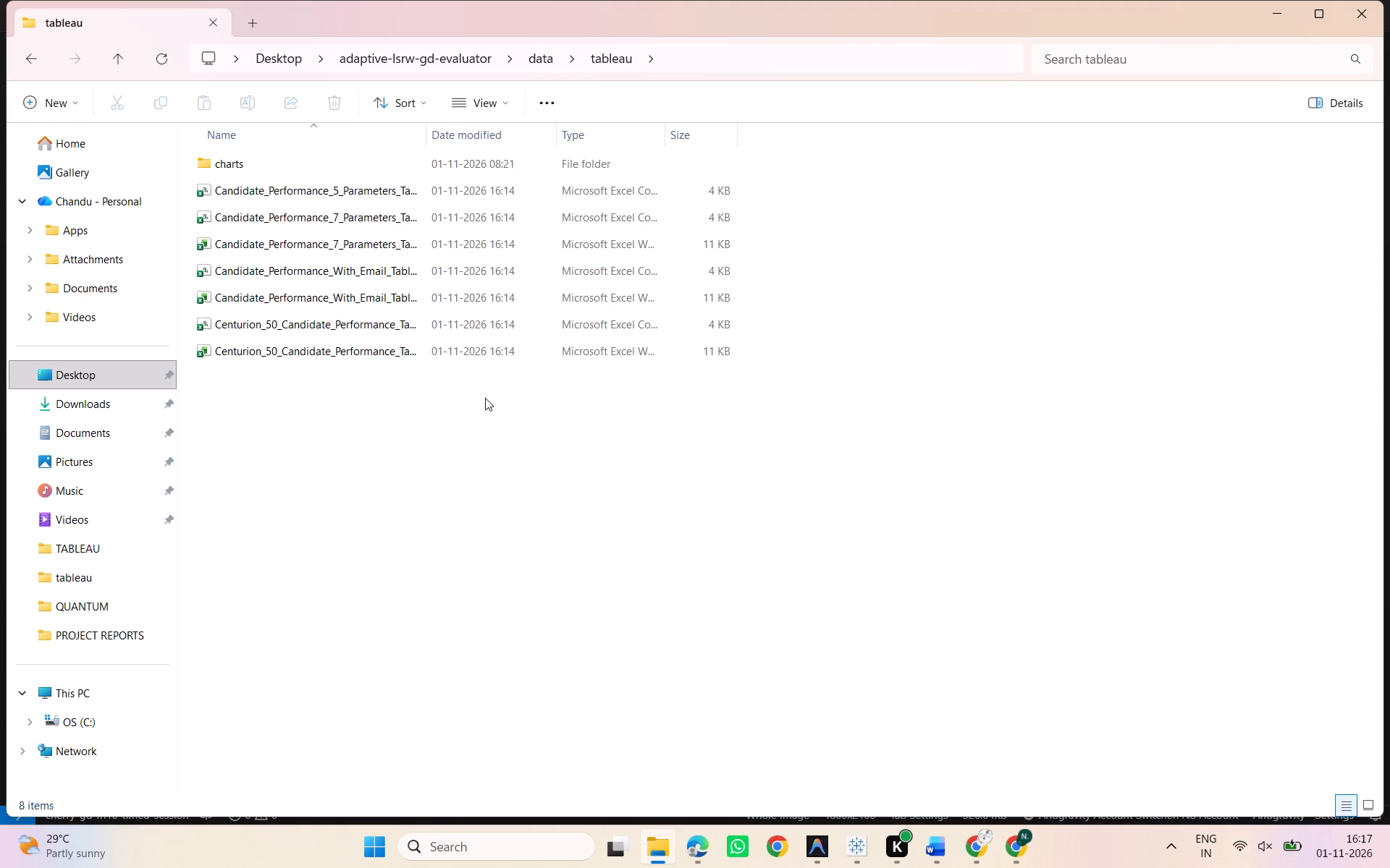
pyautogui.doubleClick(311, 160)
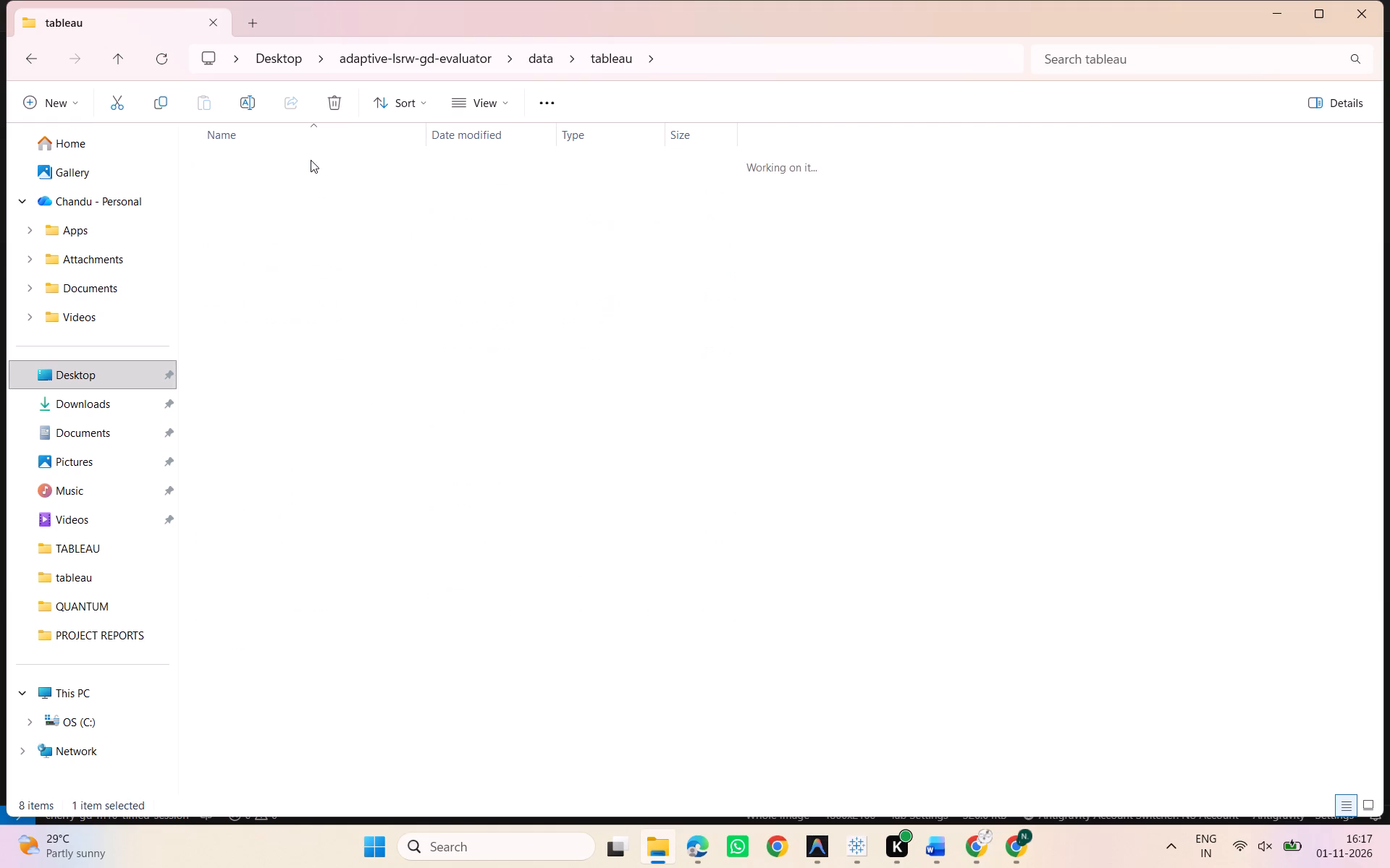
pyautogui.click(37, 60)
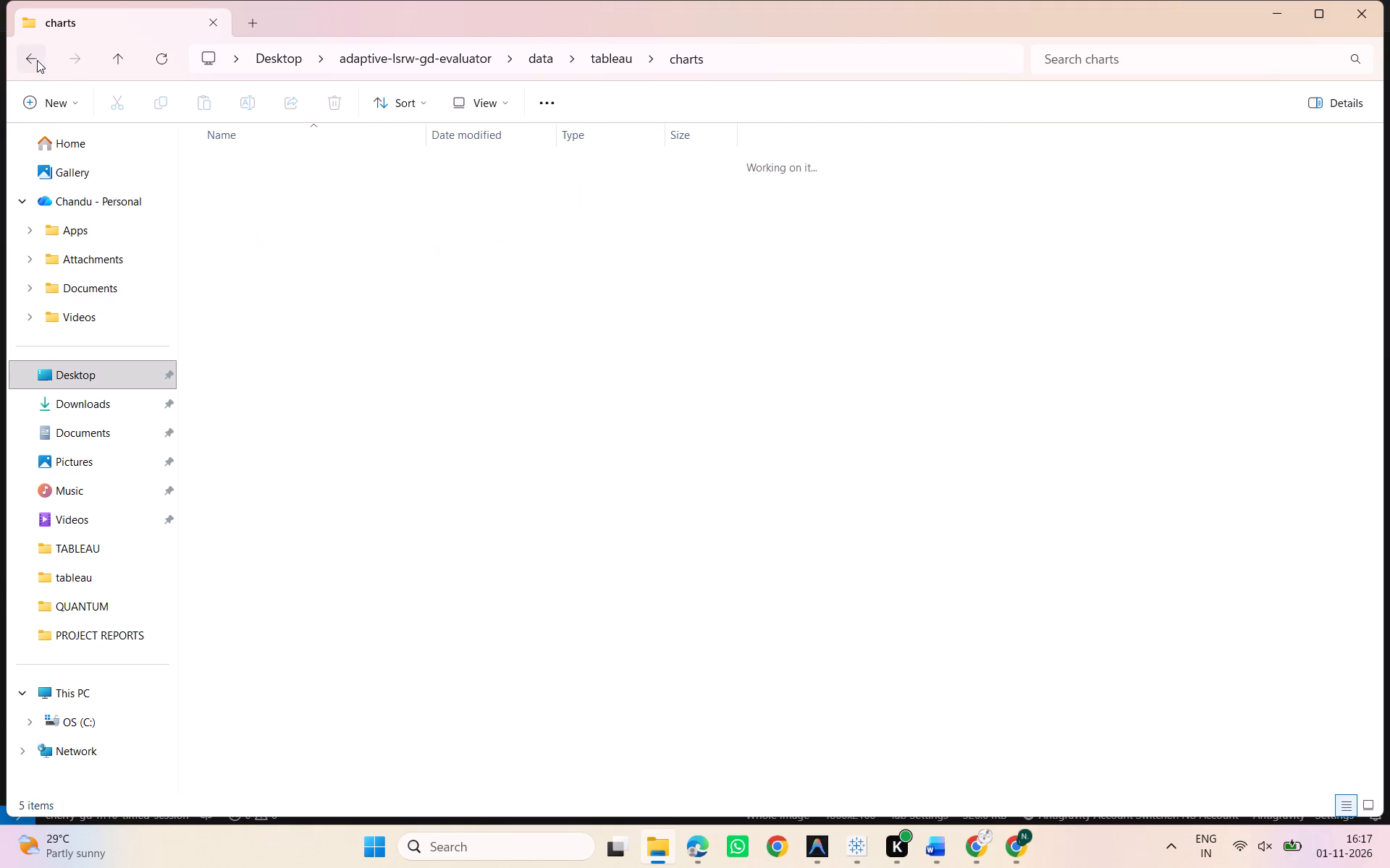
# Sort the tableau folder's contents by date modified.
pyautogui.click(393, 103)
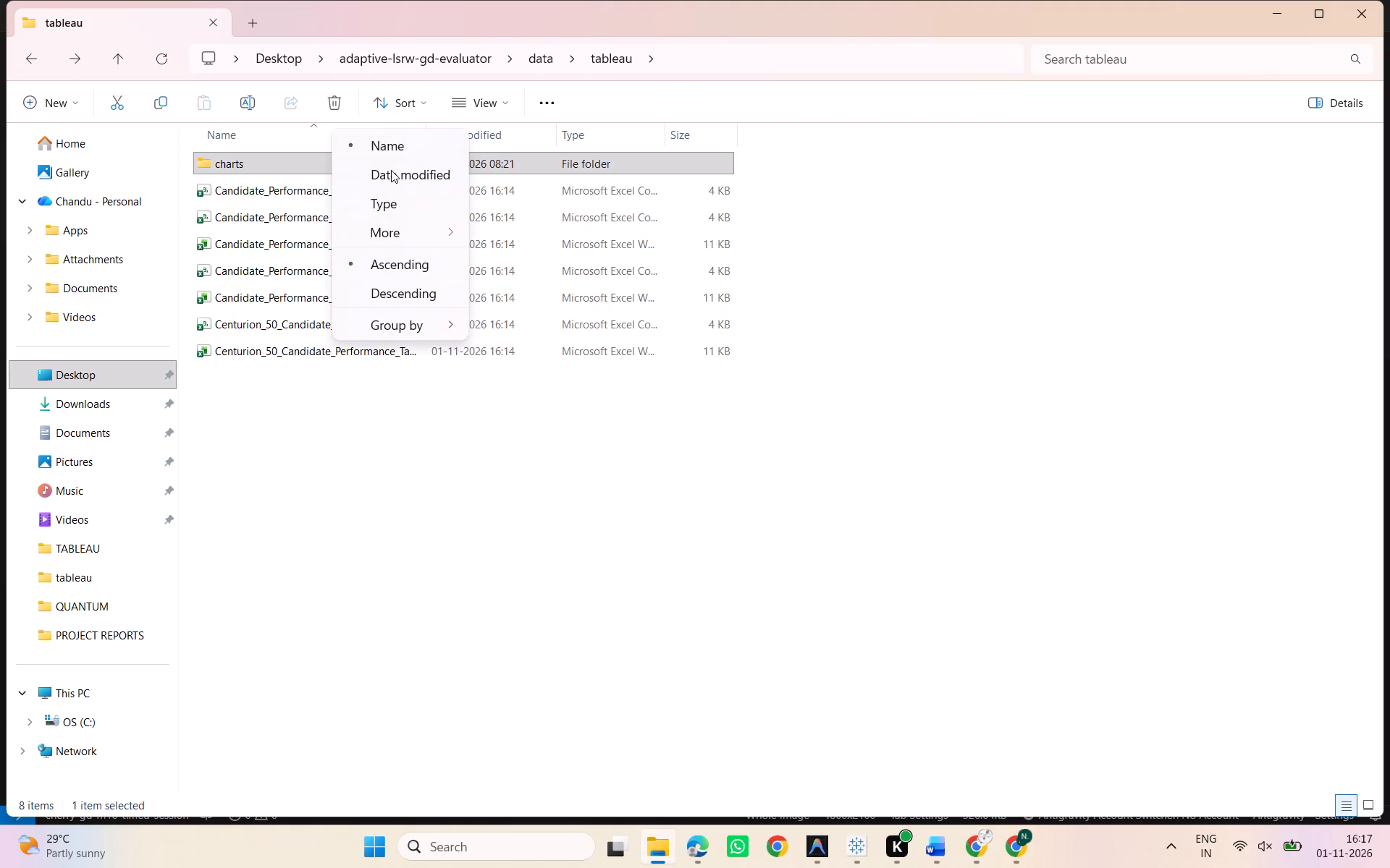
pyautogui.click(389, 177)
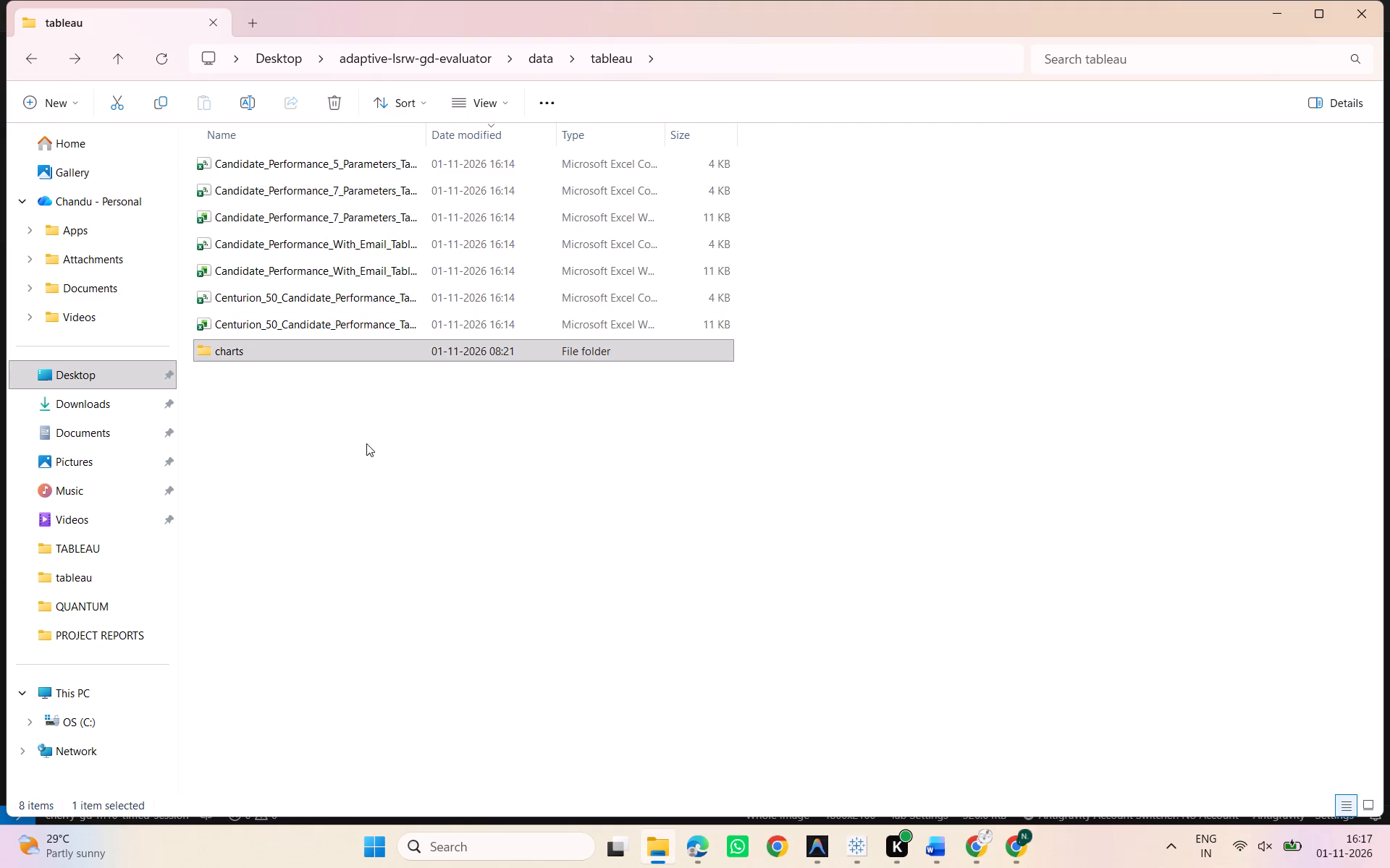
# Open the Candidate_Performance 7-parameter and 5-parameter CSV files in turn, examine their candidate rows and Ground_Truth column, and close them.
pyautogui.doubleClick(397, 183)
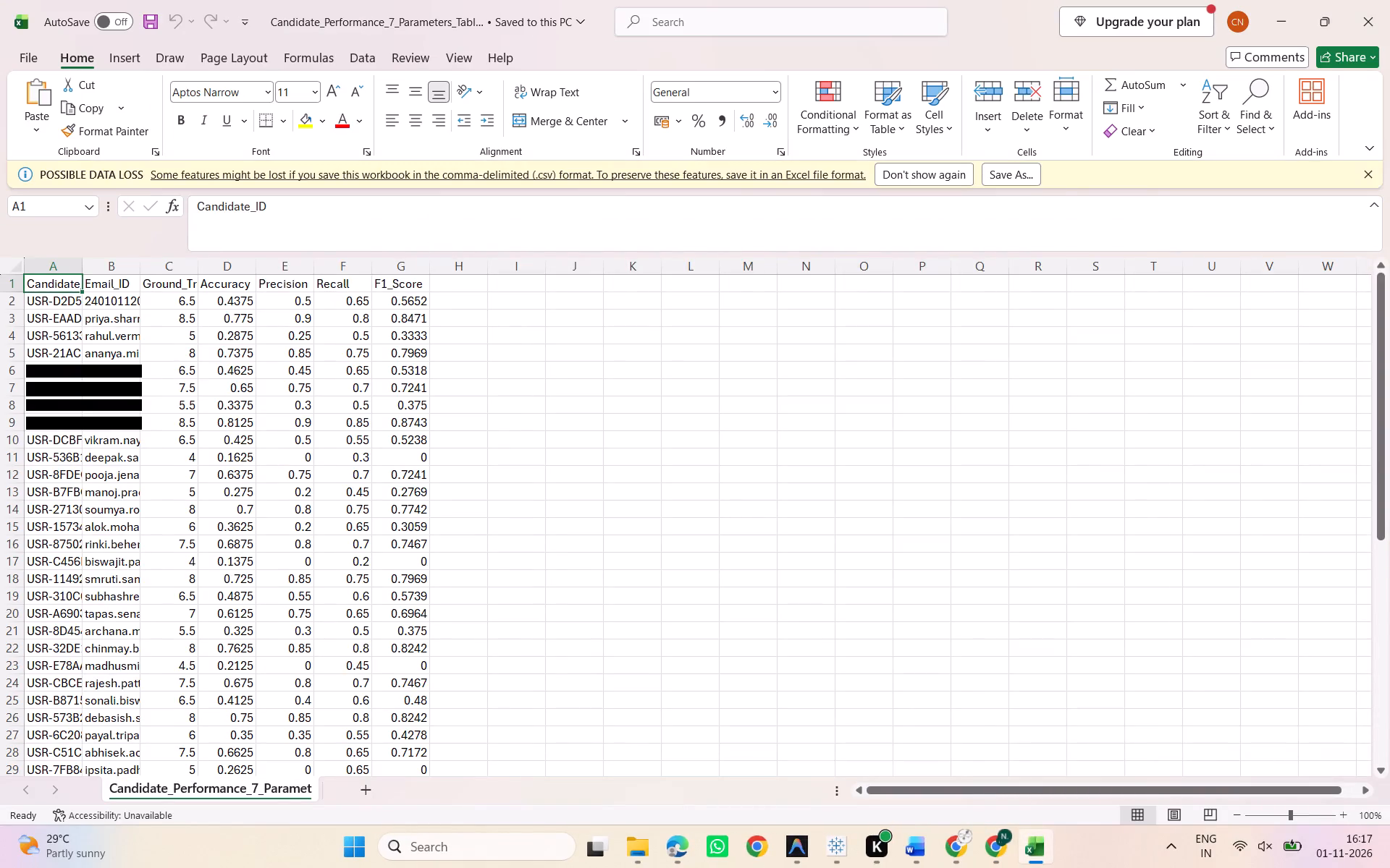
pyautogui.click(1368, 17)
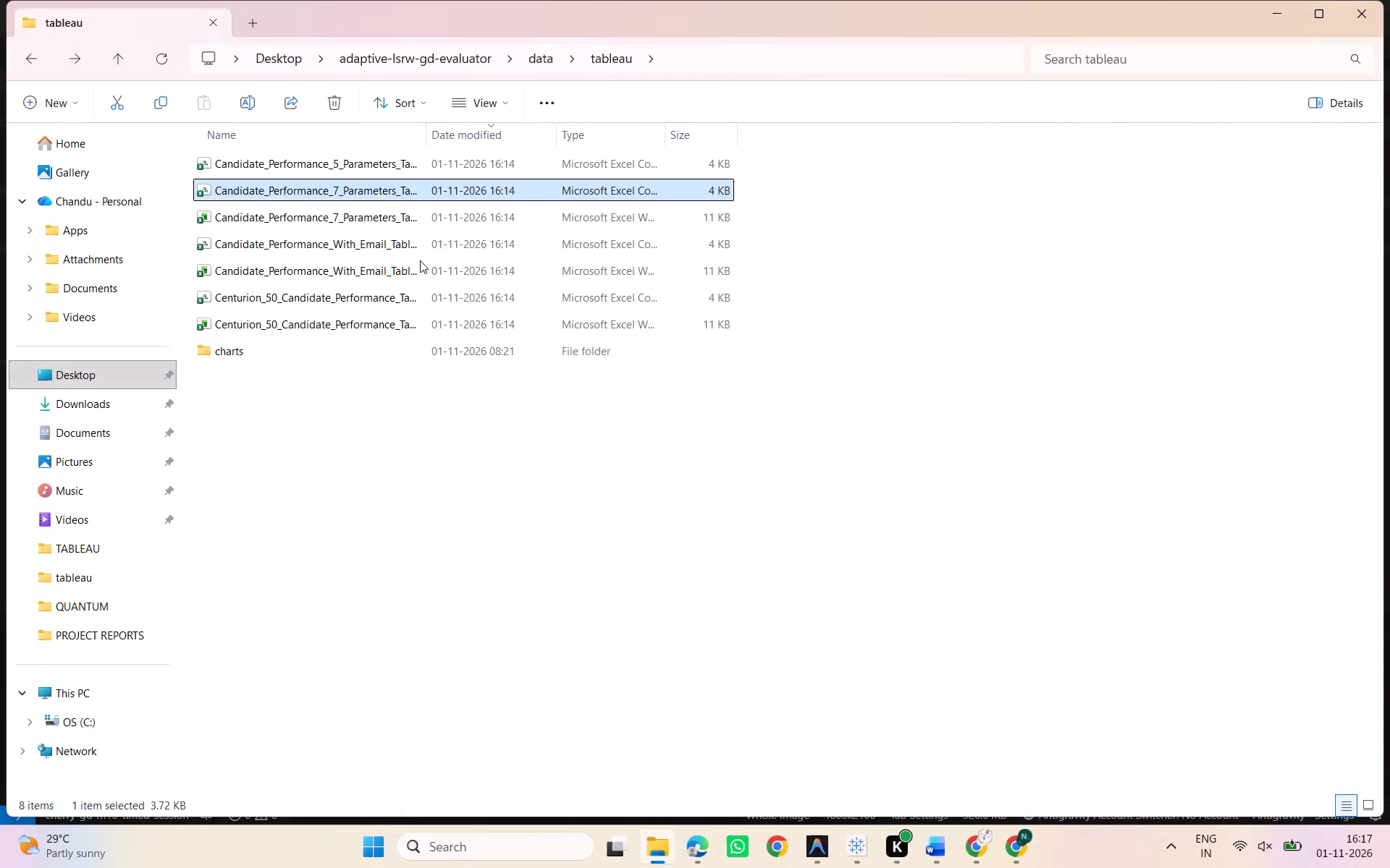
pyautogui.doubleClick(398, 163)
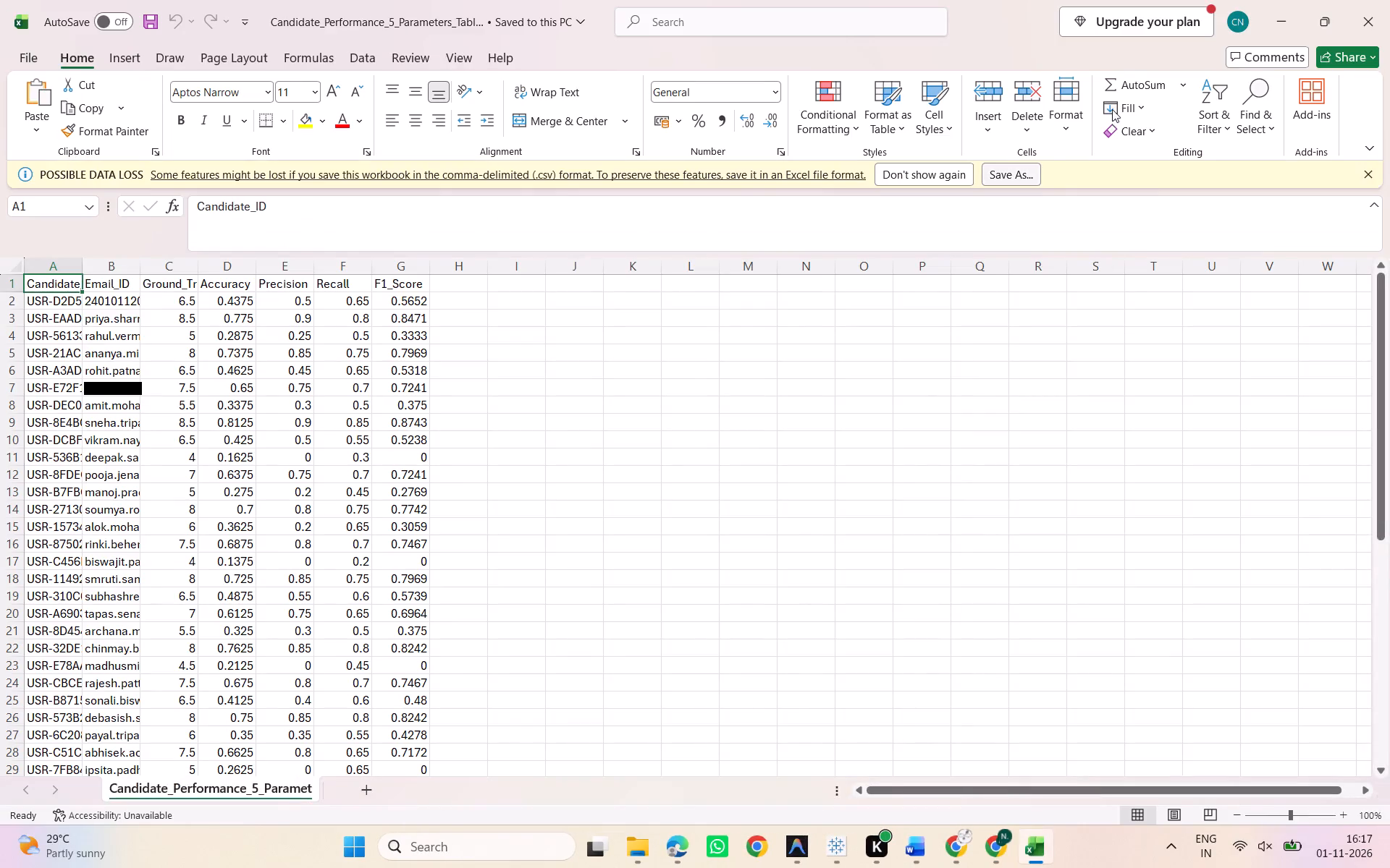
pyautogui.click(1362, 12)
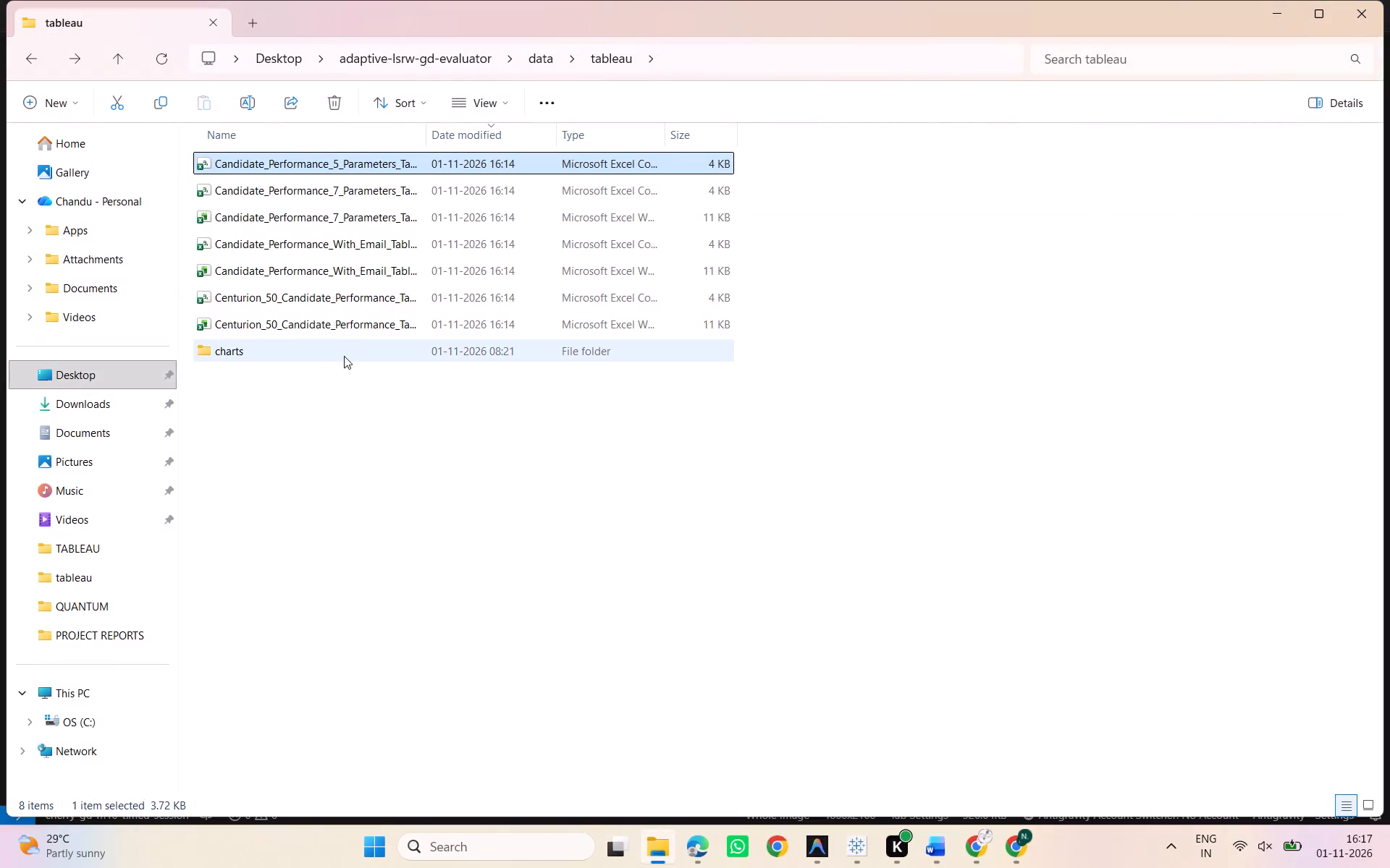
pyautogui.doubleClick(393, 164)
pyautogui.scroll(-7, 295, 592)
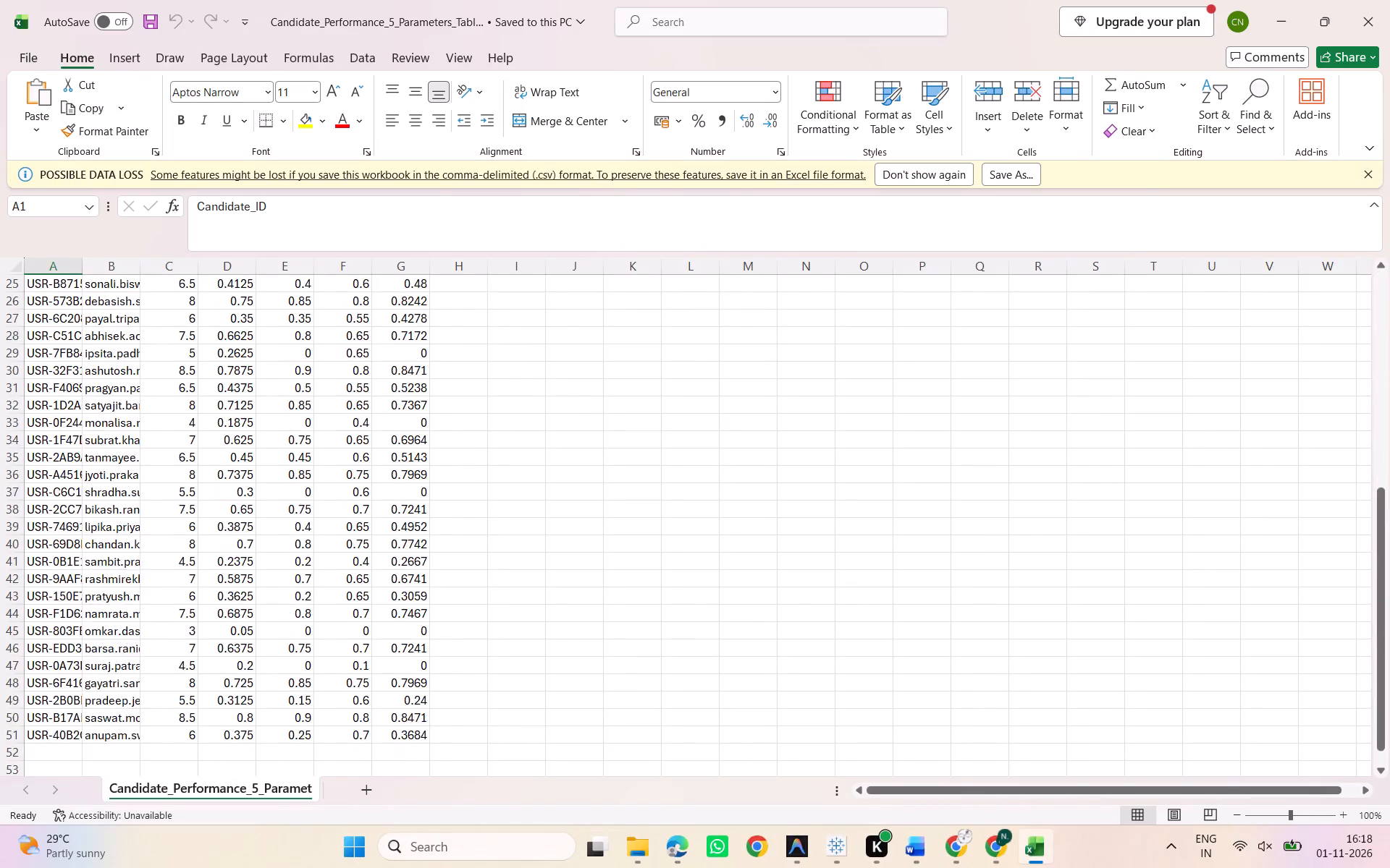
pyautogui.scroll(-4, 295, 592)
pyautogui.scroll(8, 302, 610)
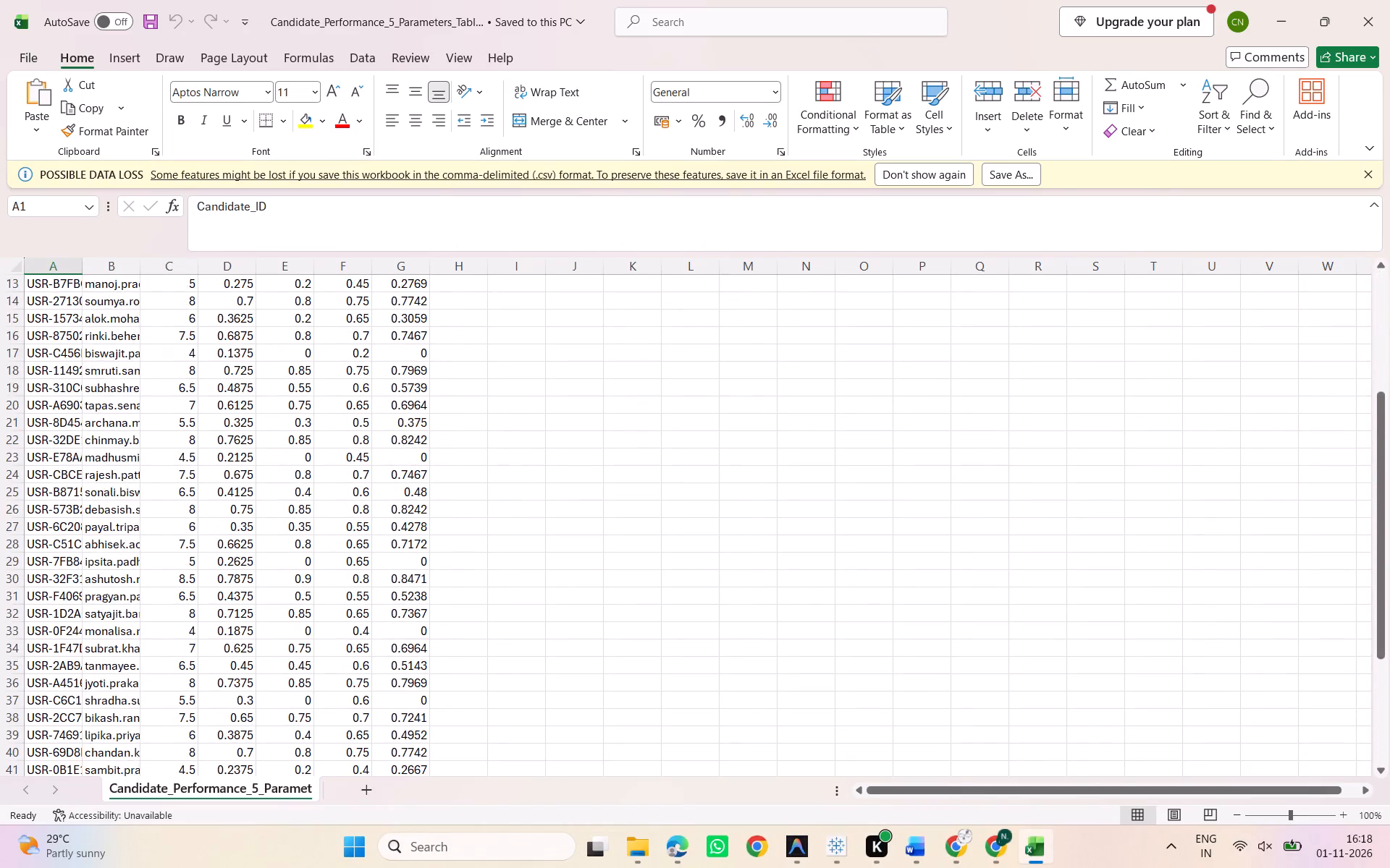
pyautogui.scroll(7, 302, 610)
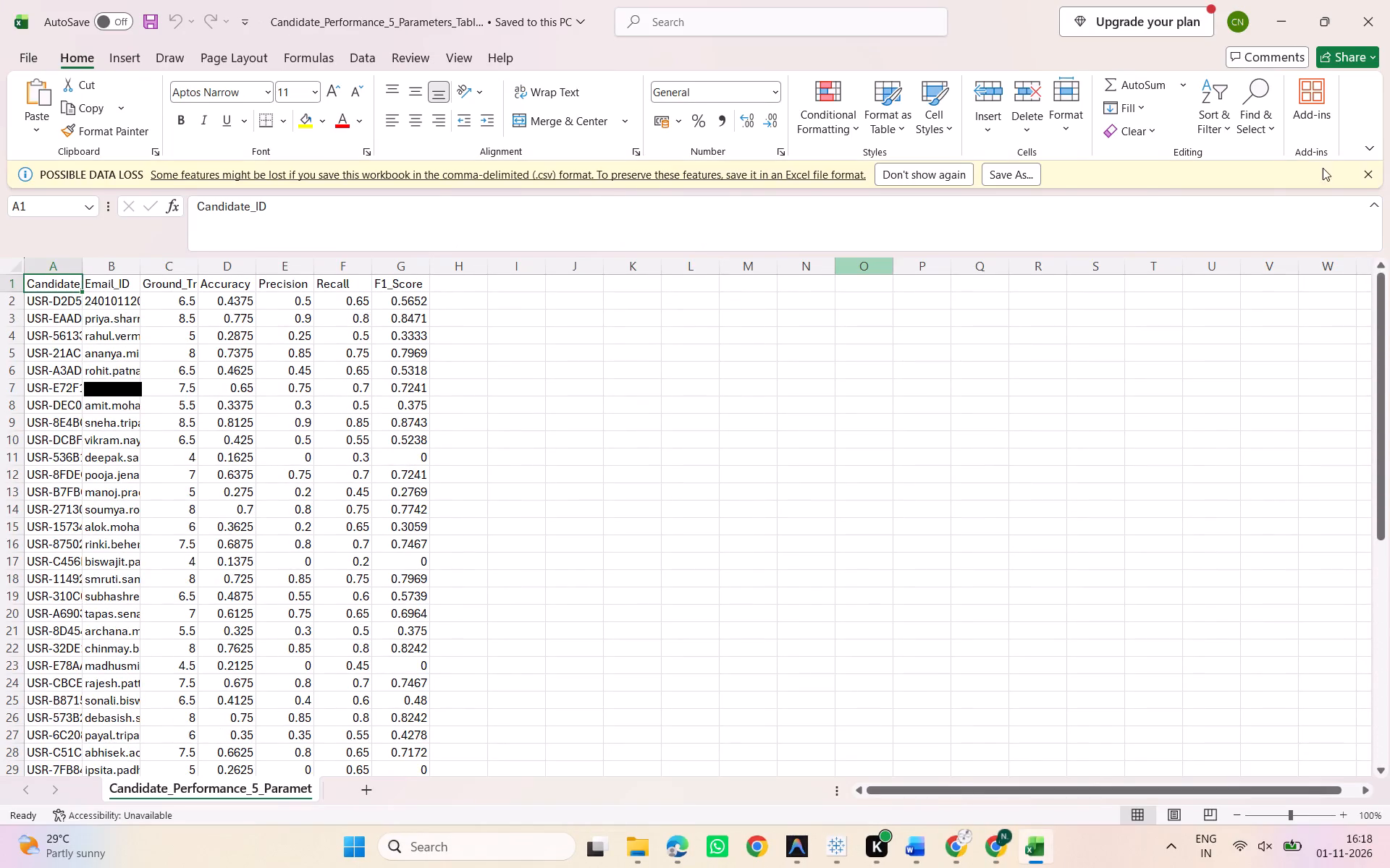
pyautogui.click(1370, 17)
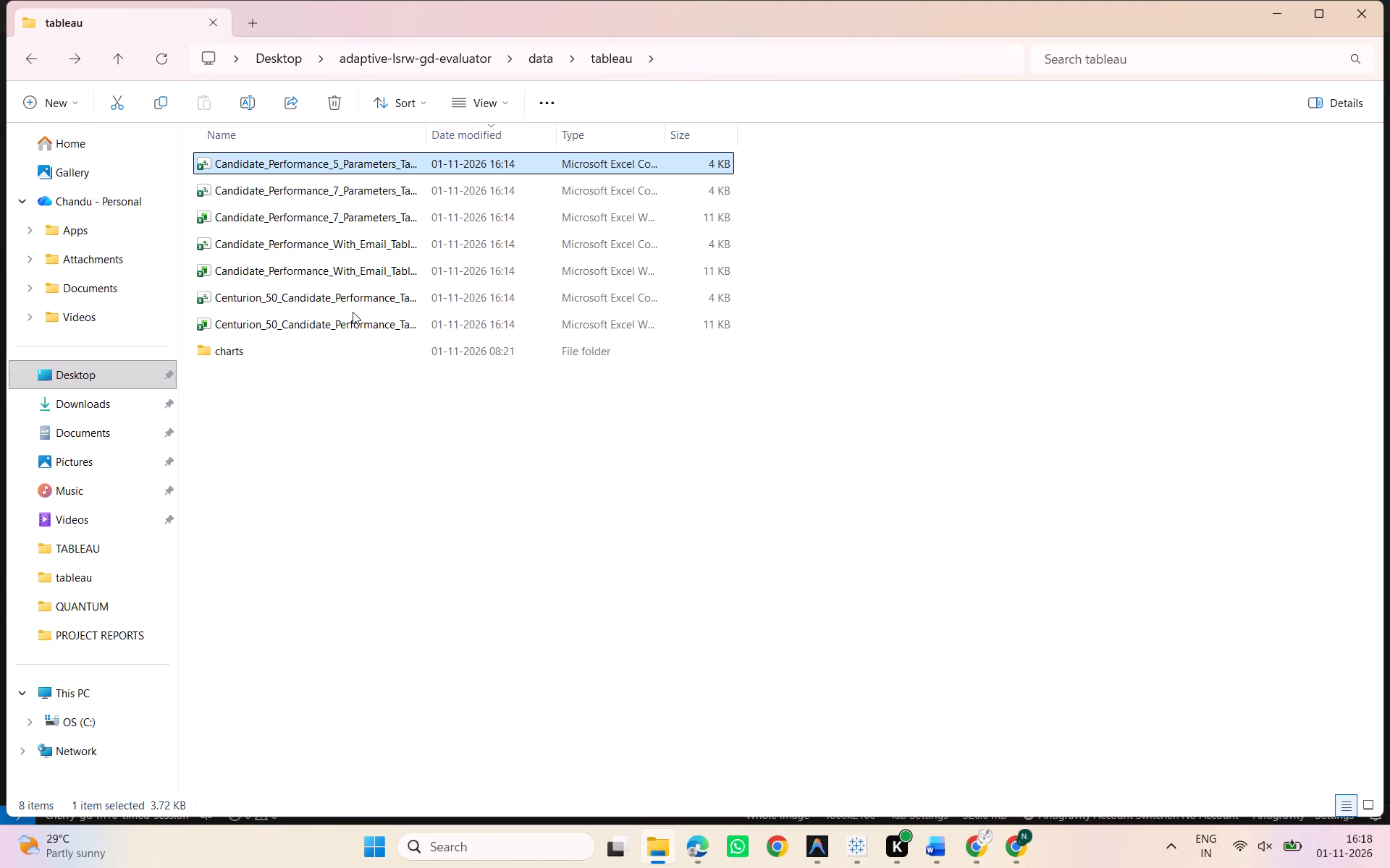
# Open the Candidate_Performance 7-parameter Excel workbook, examine the Ground_Truth and metric columns through the last candidate row, and close it.
pyautogui.doubleClick(361, 224)
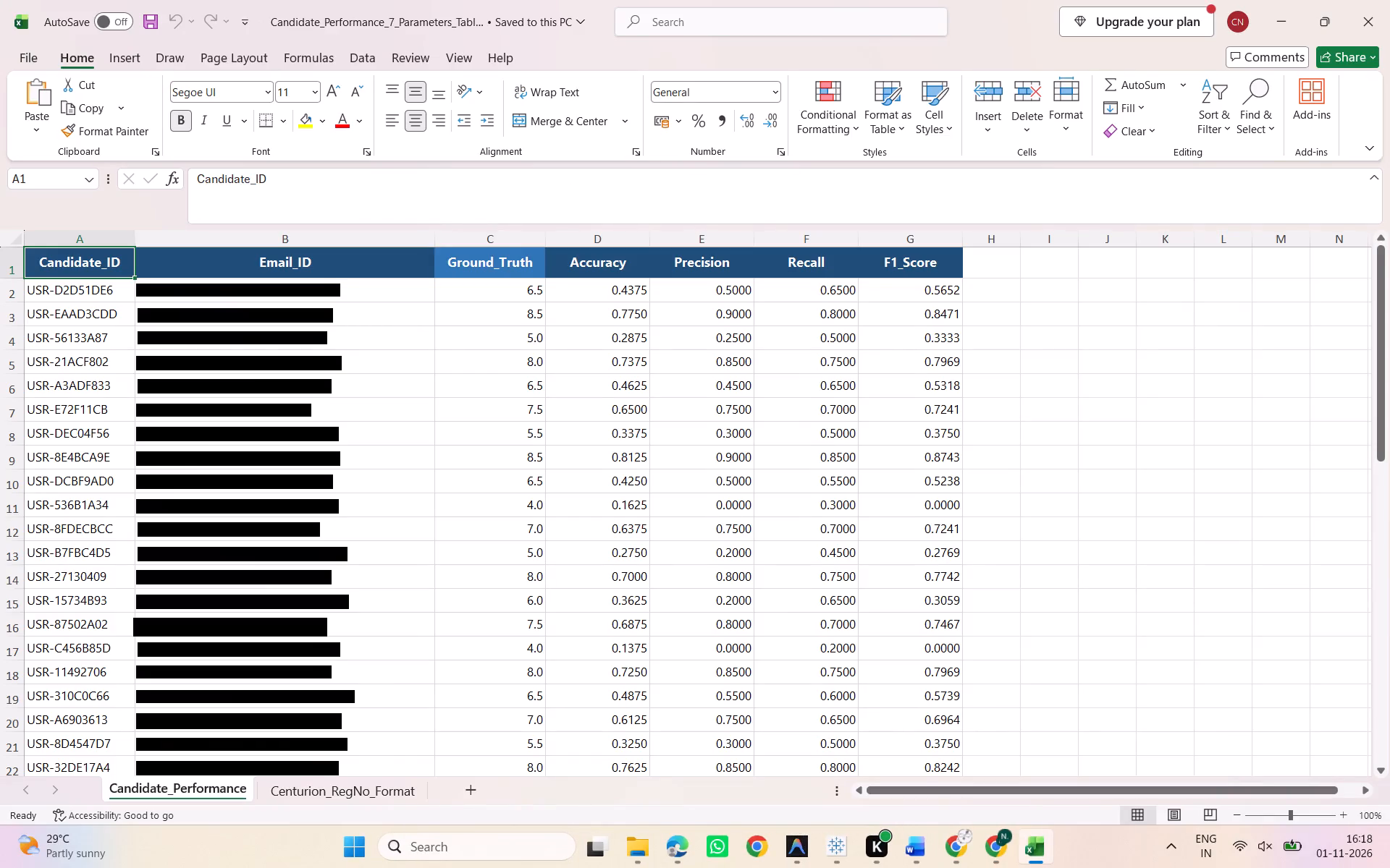
pyautogui.scroll(-6, 551, 659)
pyautogui.scroll(3, 515, 603)
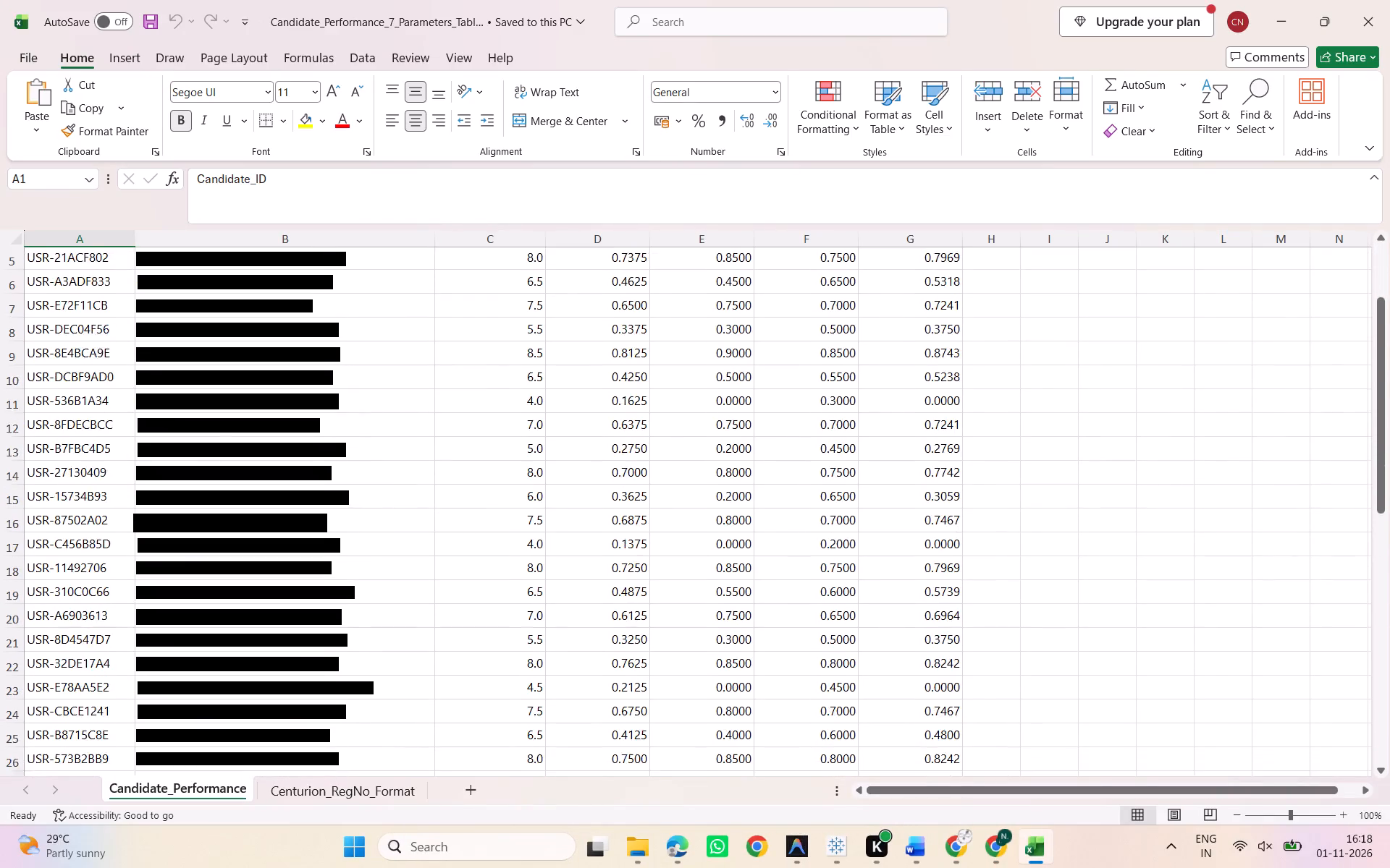
pyautogui.scroll(6, 512, 600)
pyautogui.scroll(-9, 684, 566)
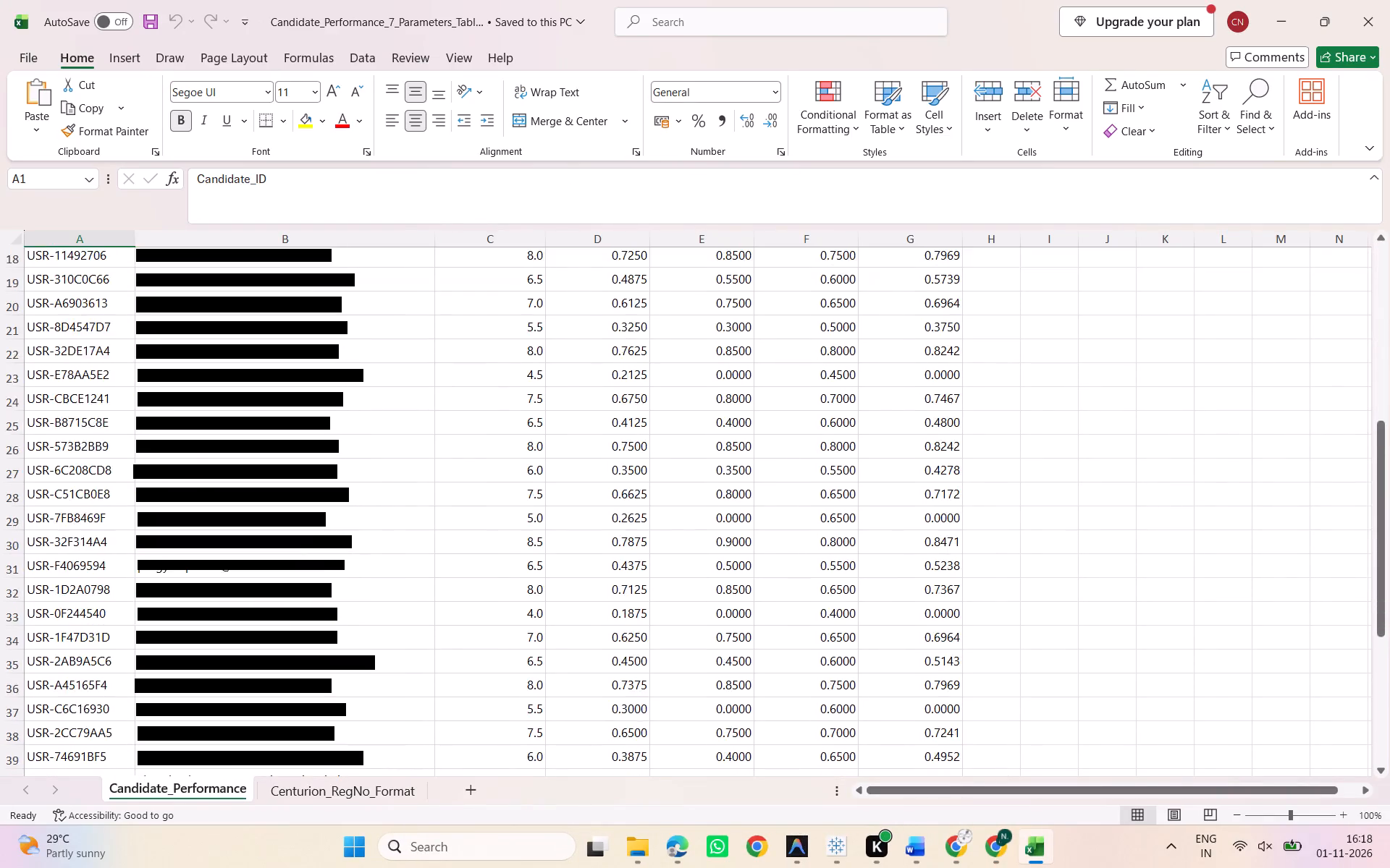
pyautogui.scroll(-6, 683, 577)
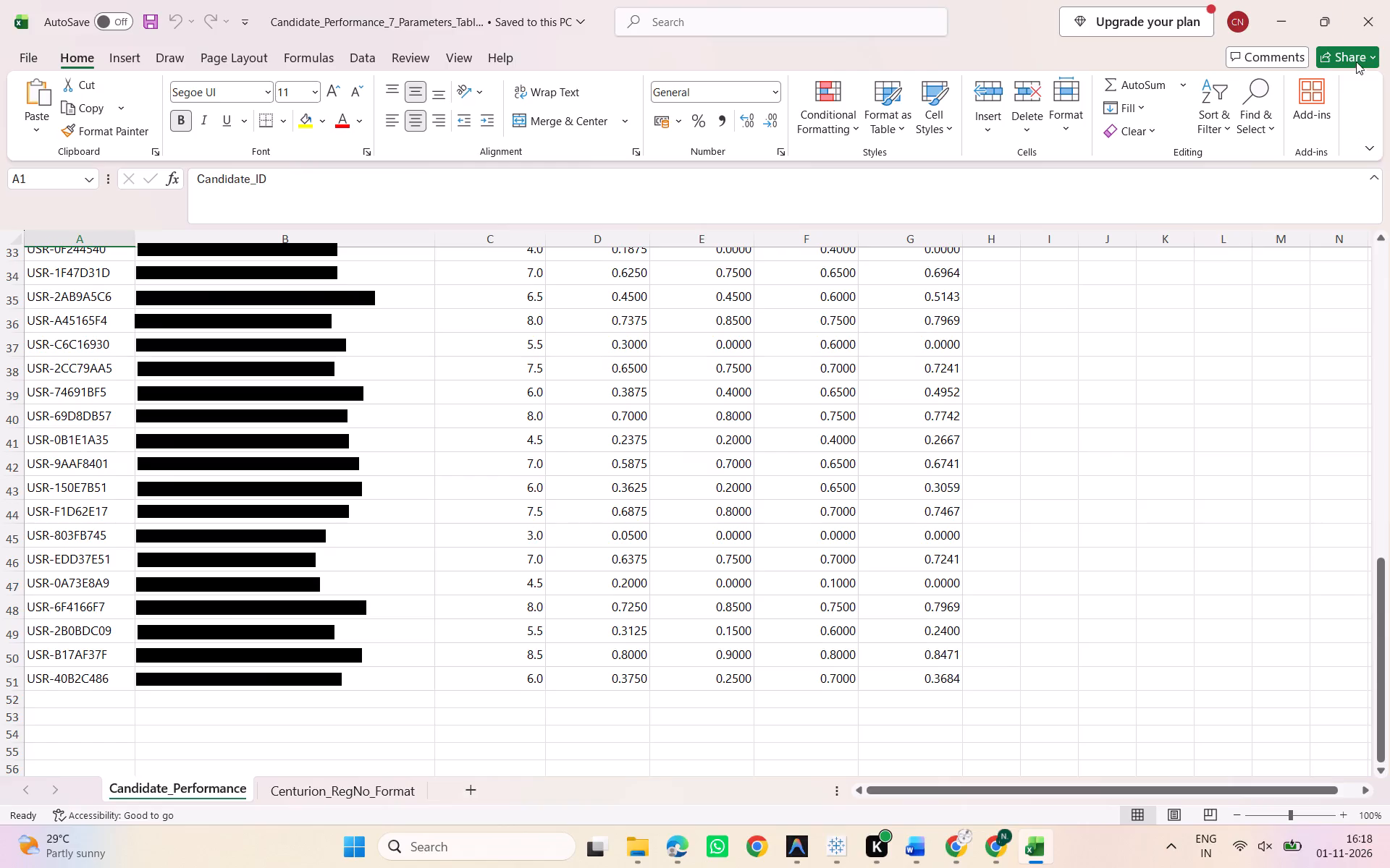
pyautogui.click(1360, 25)
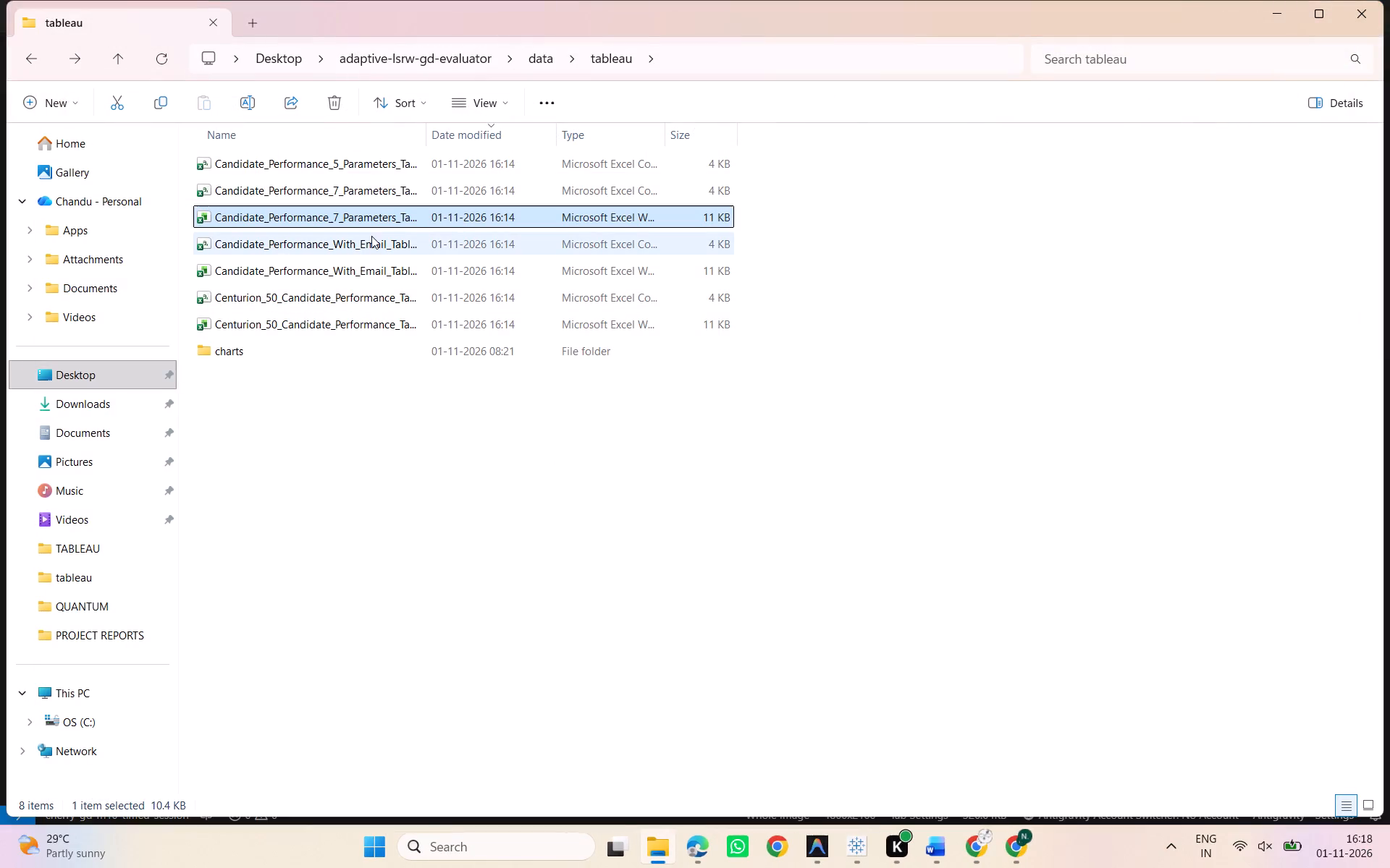
# Open the Candidate_Performance_With_Email CSV and Excel workbook in turn, check their columns, and close each.
pyautogui.doubleClick(372, 244)
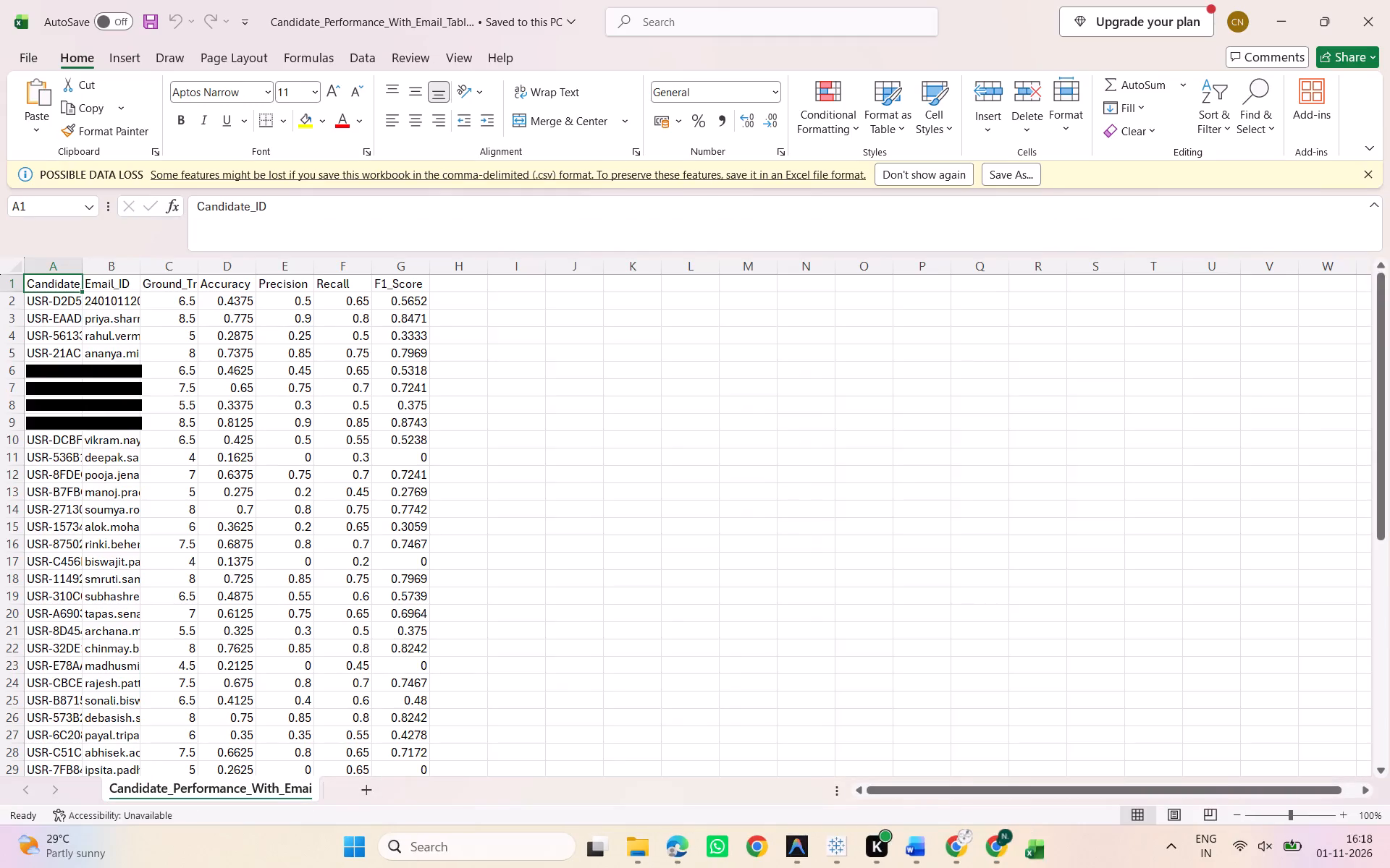
pyautogui.click(1370, 10)
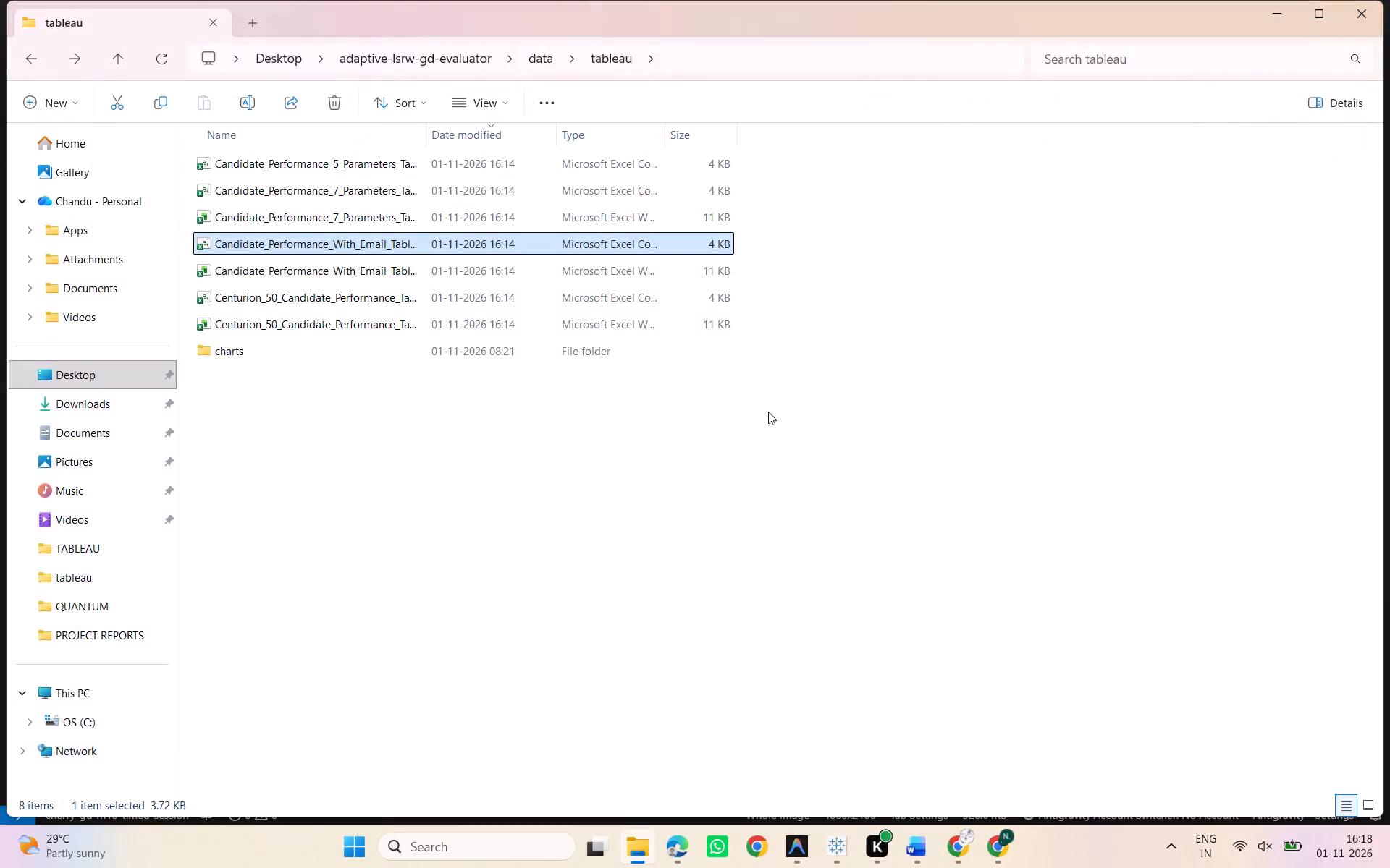
pyautogui.doubleClick(313, 272)
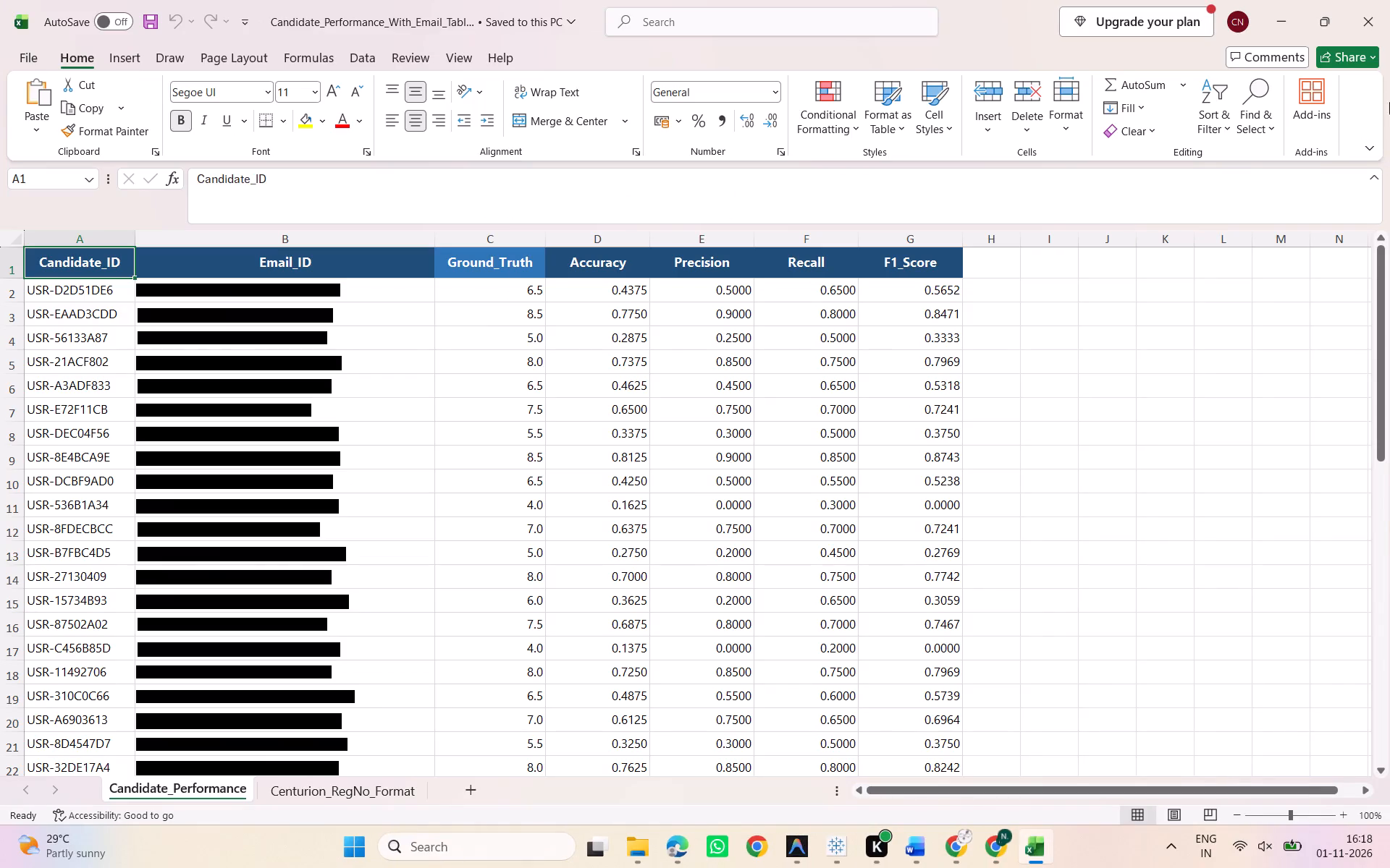
pyautogui.click(1350, 20)
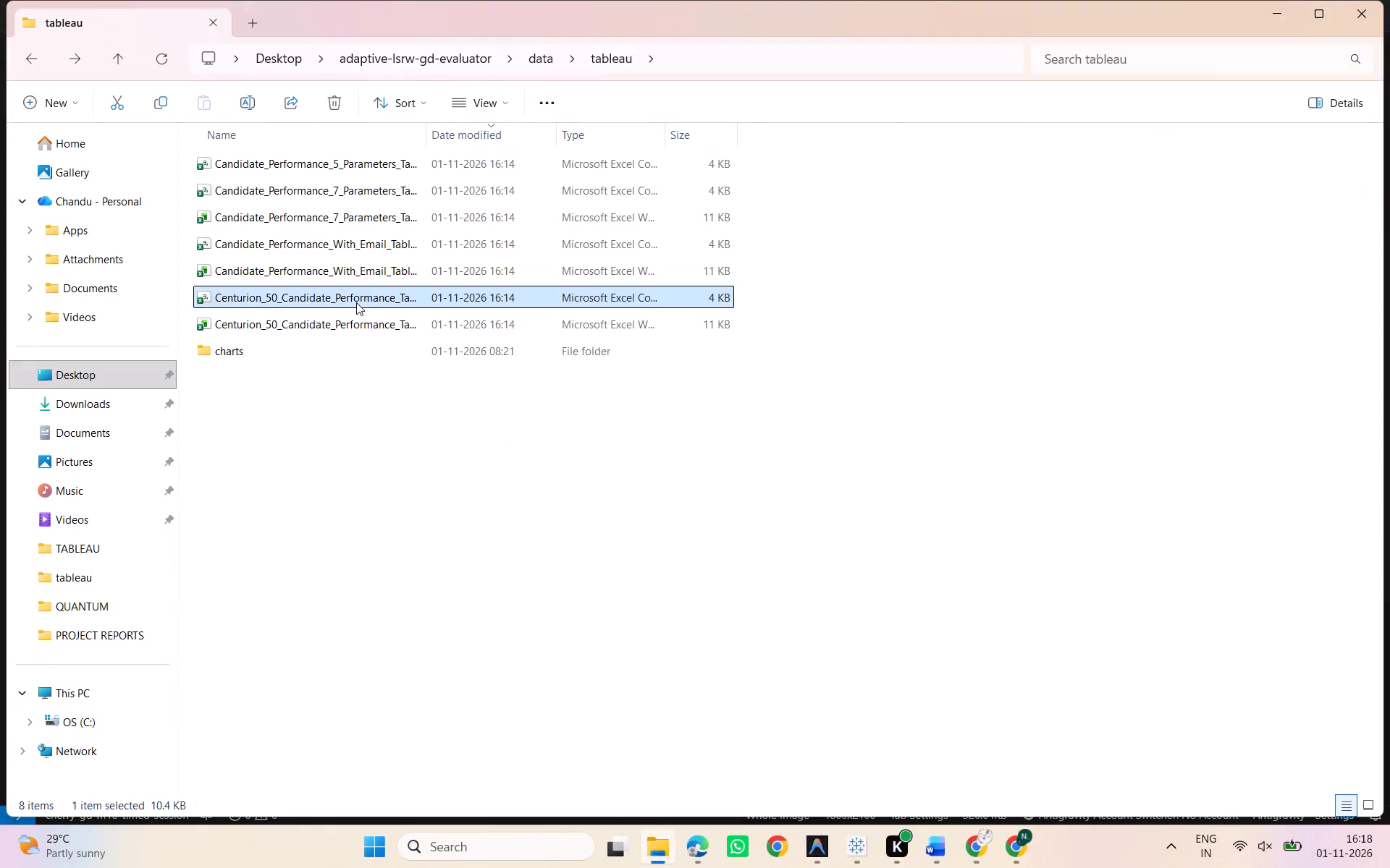
# Open the Centurion_50_Candidate_Performance CSV and Excel workbook in turn, examine their candidate rows, and close each.
pyautogui.doubleClick(356, 302)
pyautogui.scroll(-2, 347, 613)
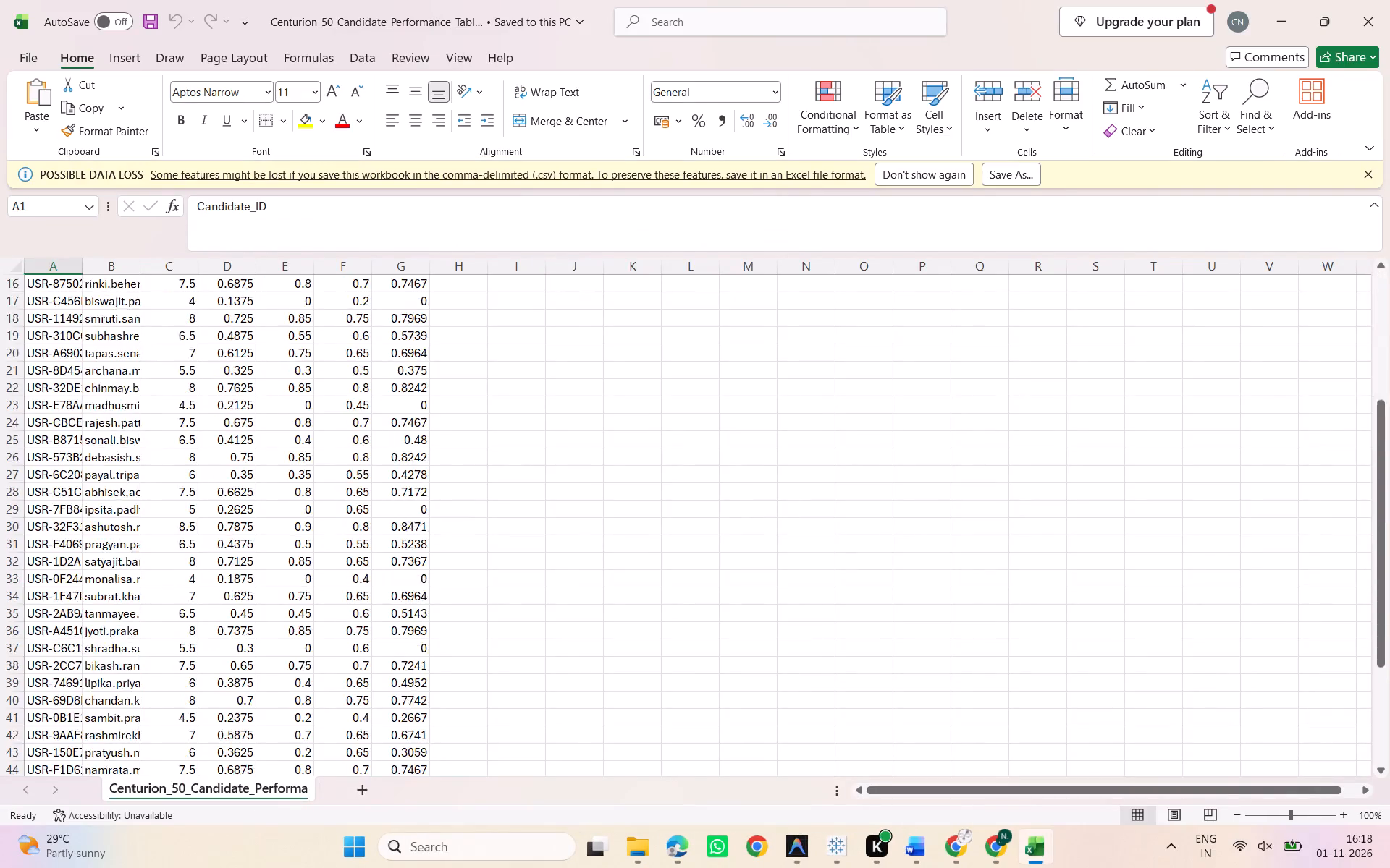
pyautogui.scroll(-11, 329, 597)
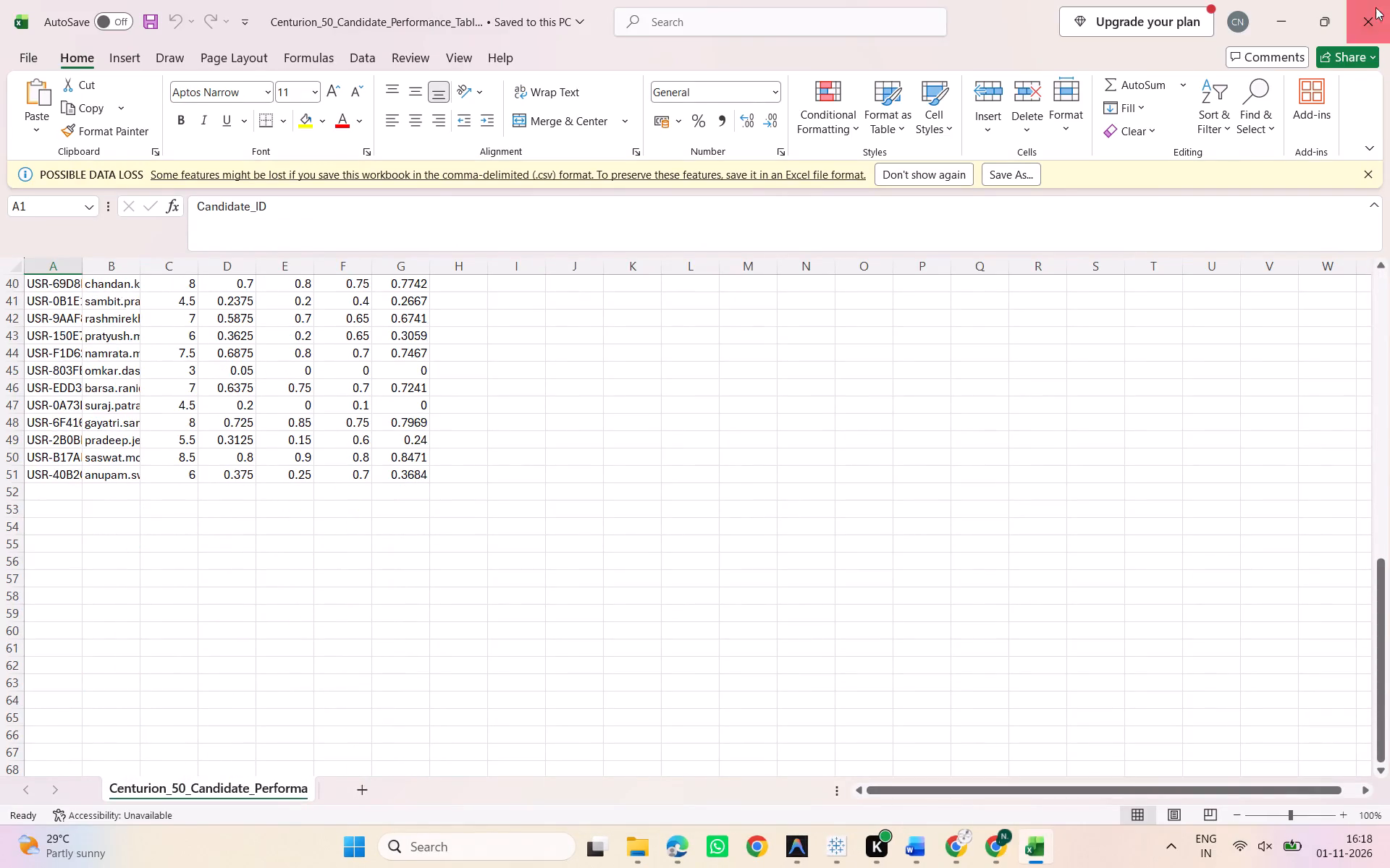
pyautogui.click(1376, 7)
pyautogui.doubleClick(355, 325)
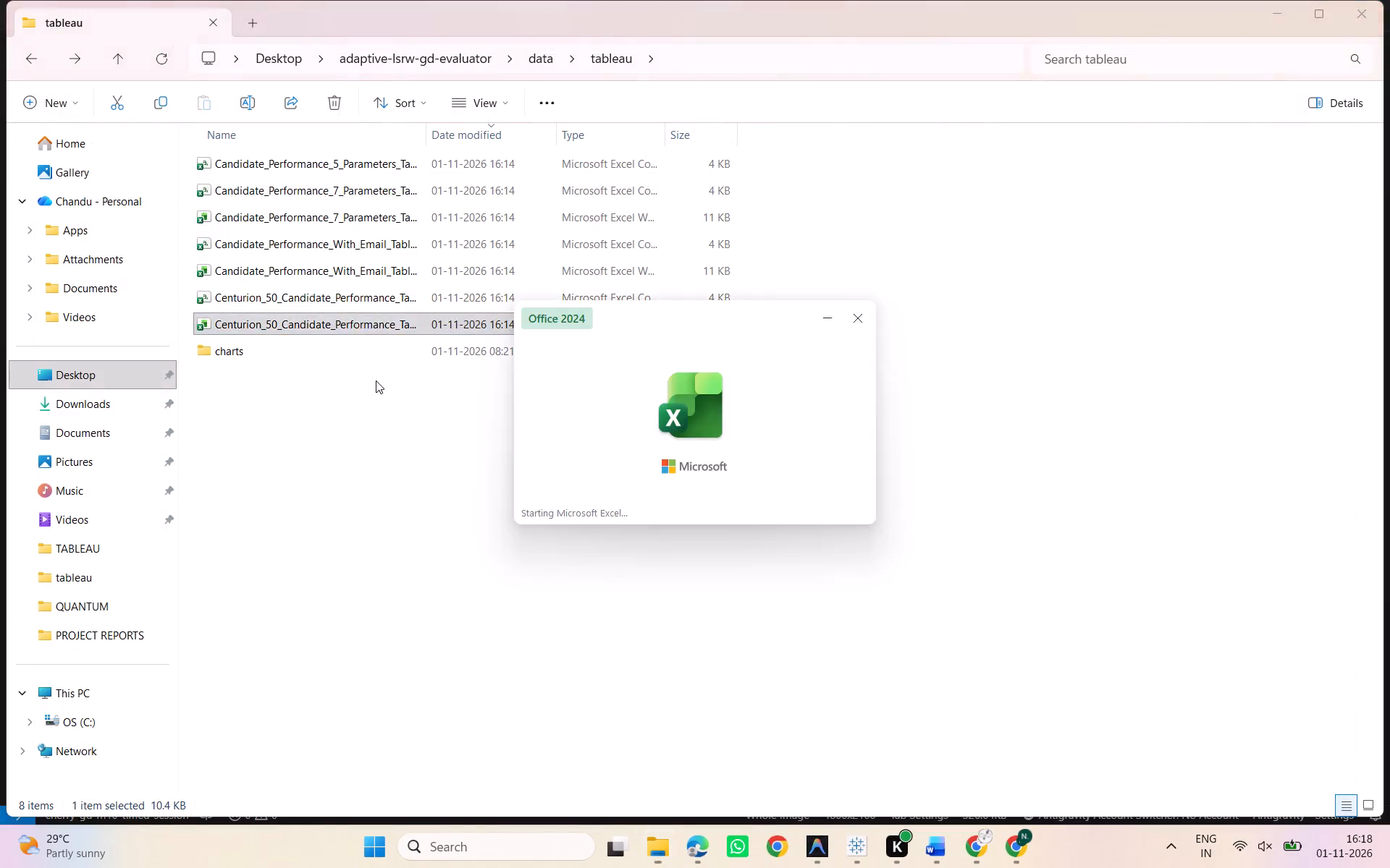
pyautogui.scroll(-7, 316, 490)
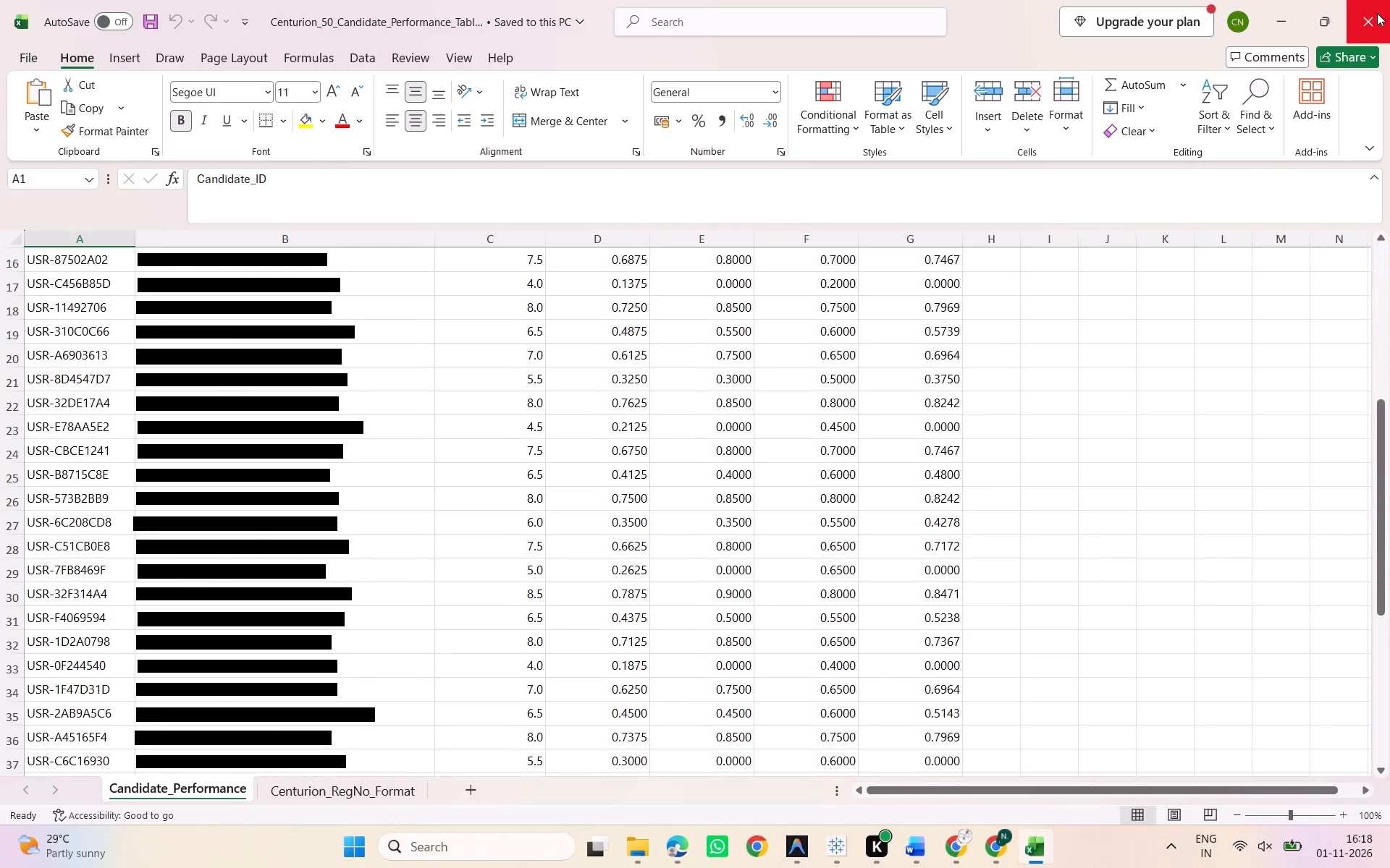
pyautogui.click(1377, 13)
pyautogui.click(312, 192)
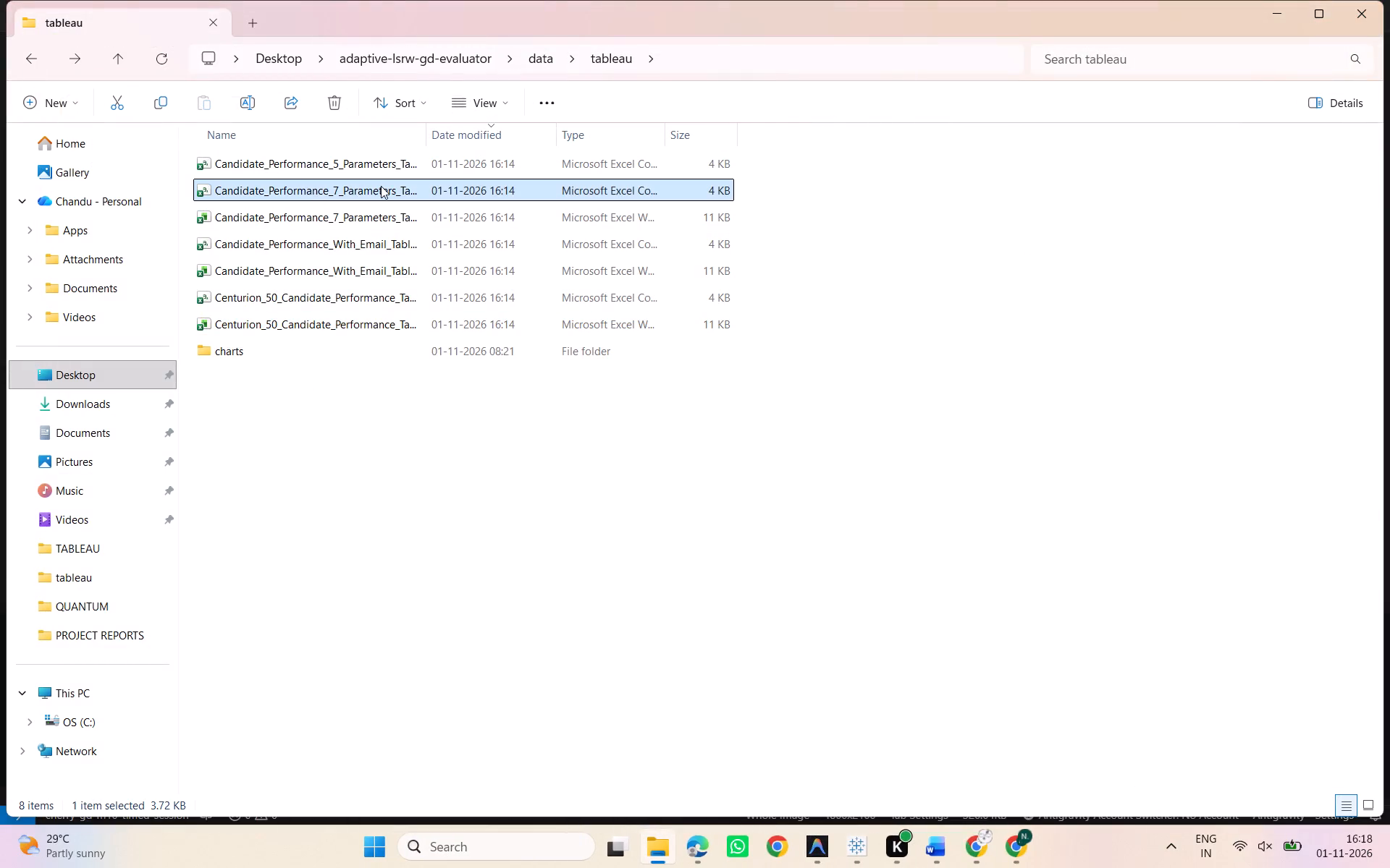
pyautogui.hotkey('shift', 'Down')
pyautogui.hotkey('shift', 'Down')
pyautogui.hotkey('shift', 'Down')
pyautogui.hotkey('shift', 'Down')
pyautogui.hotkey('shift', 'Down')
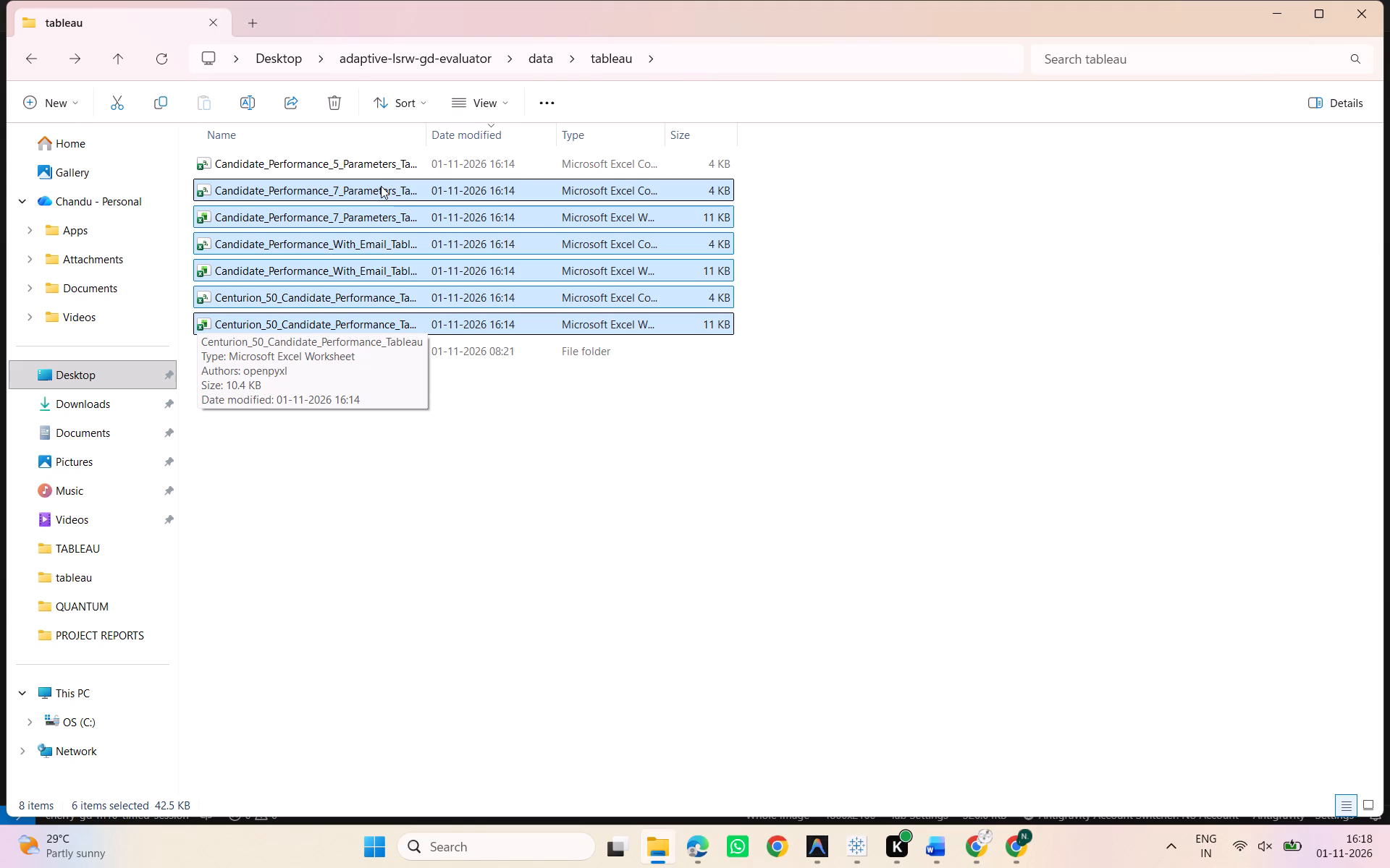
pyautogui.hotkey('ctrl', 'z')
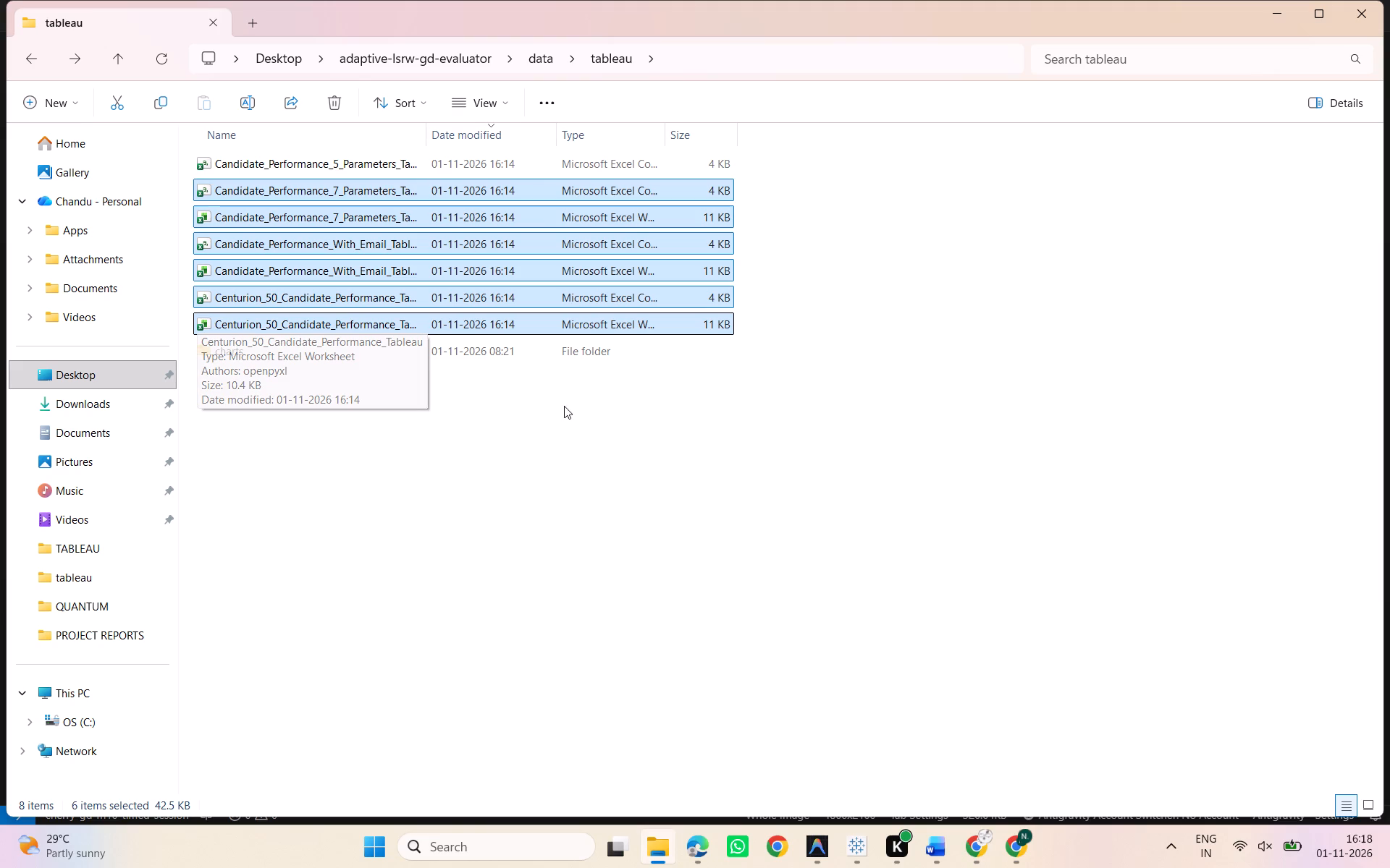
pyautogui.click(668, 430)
# Reopen the Centurion_50_Candidate_Performance CSV for another check and close it.
pyautogui.doubleClick(520, 293)
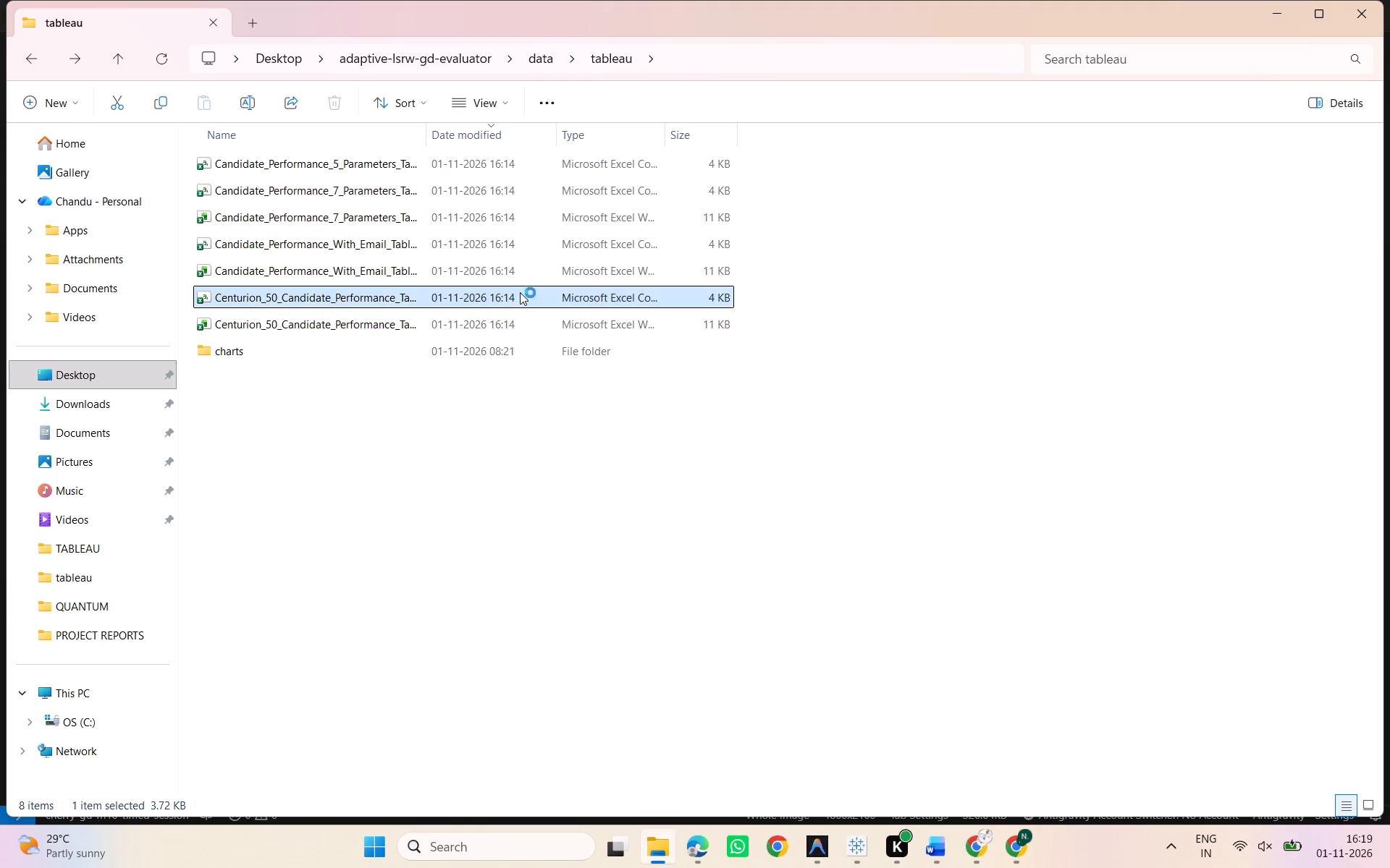
pyautogui.click(1371, 12)
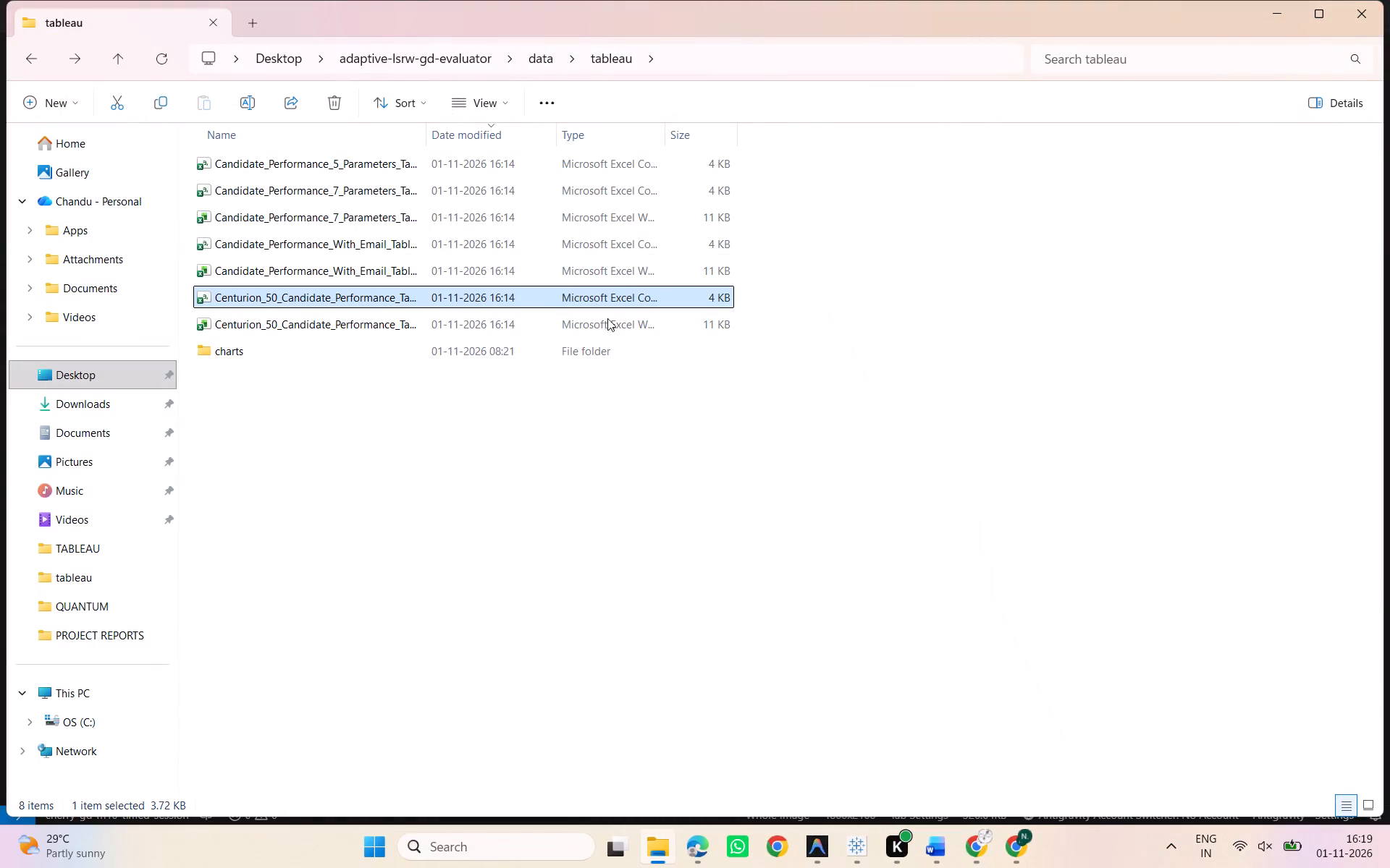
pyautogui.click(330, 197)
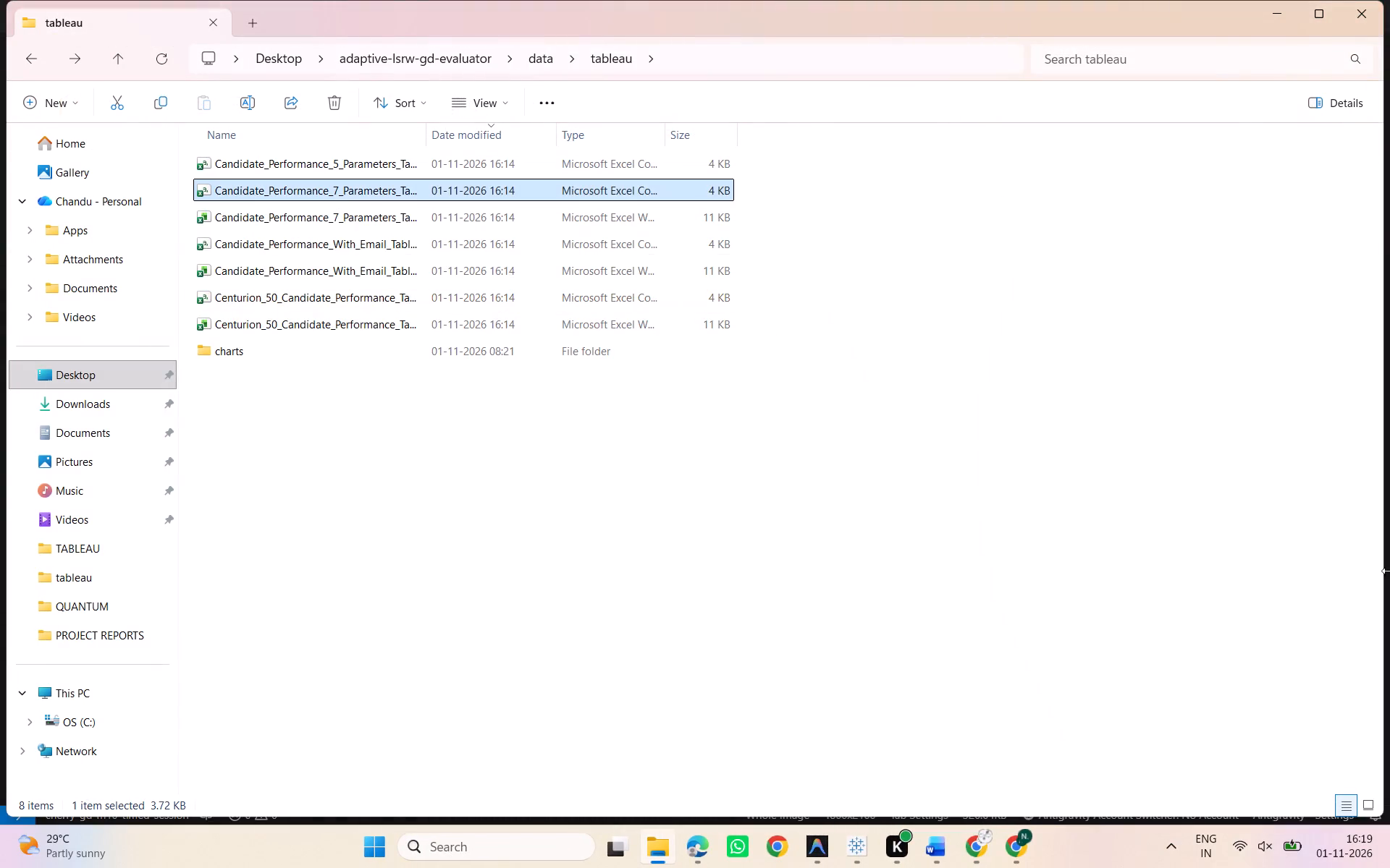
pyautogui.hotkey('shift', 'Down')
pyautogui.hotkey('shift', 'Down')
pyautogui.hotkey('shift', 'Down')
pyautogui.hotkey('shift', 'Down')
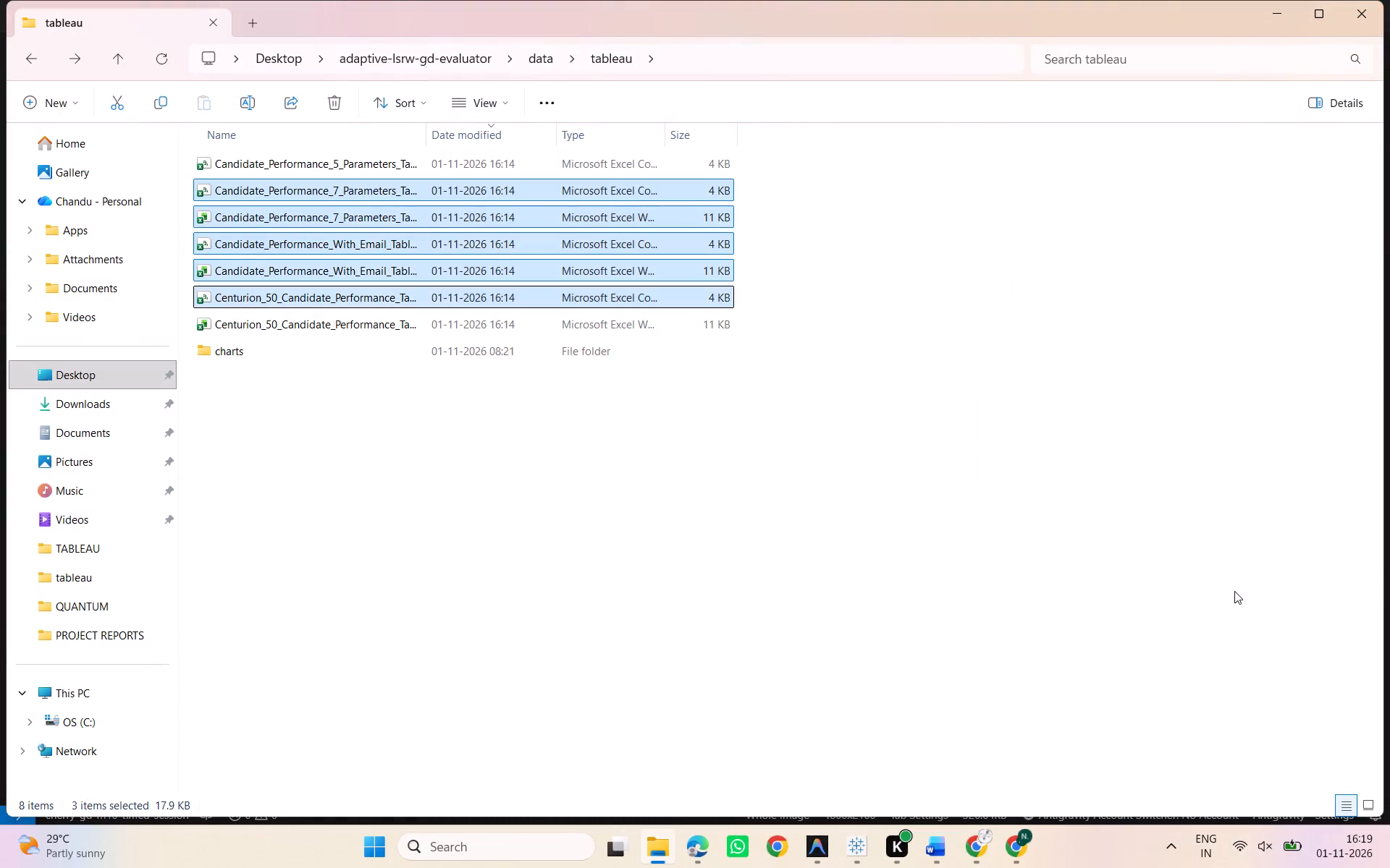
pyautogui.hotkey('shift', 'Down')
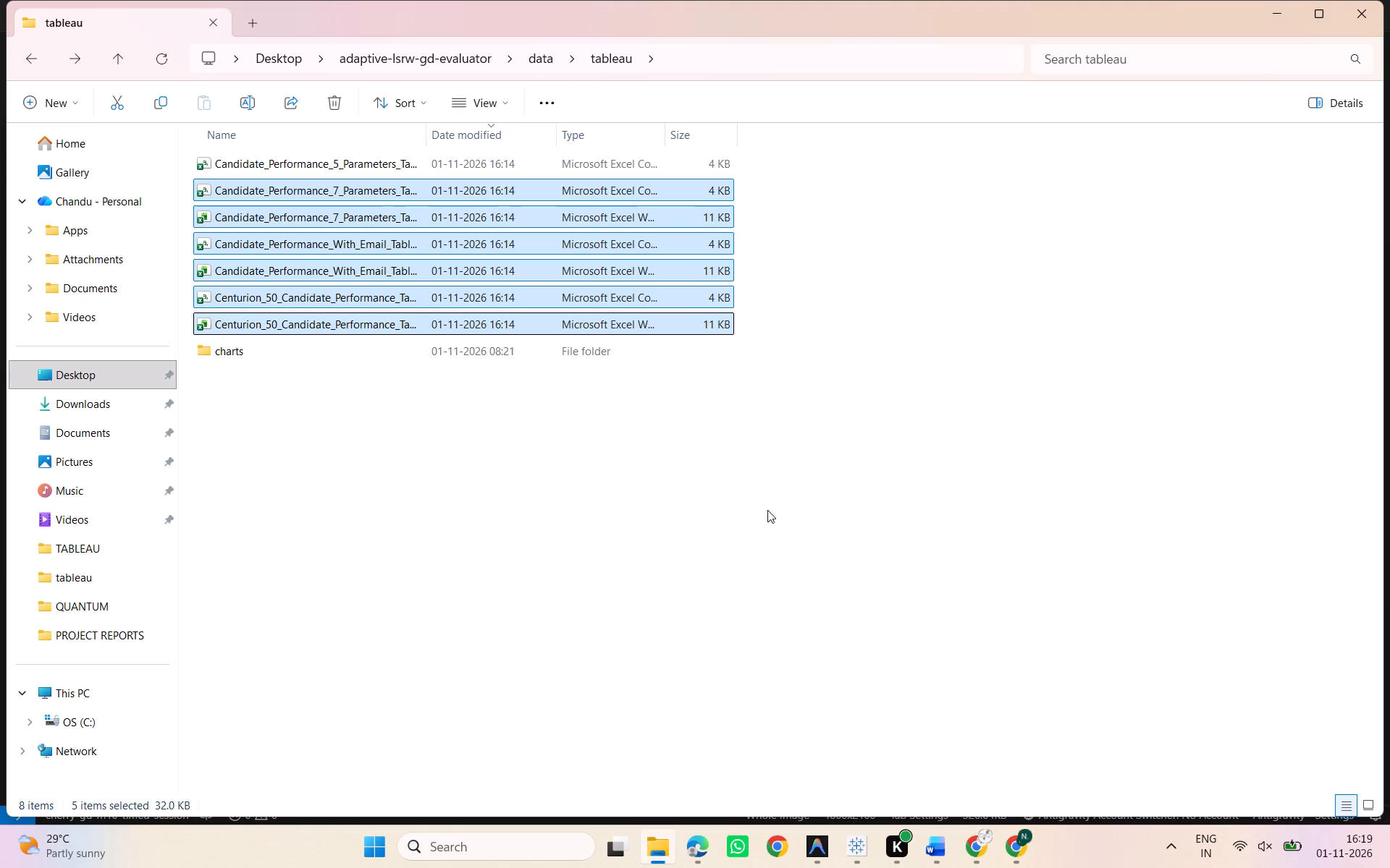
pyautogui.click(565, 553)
# Open the 5-parameter and 7-parameter Candidate_Performance CSVs in turn, compare their columns and candidate rows, and close each.
pyautogui.doubleClick(376, 163)
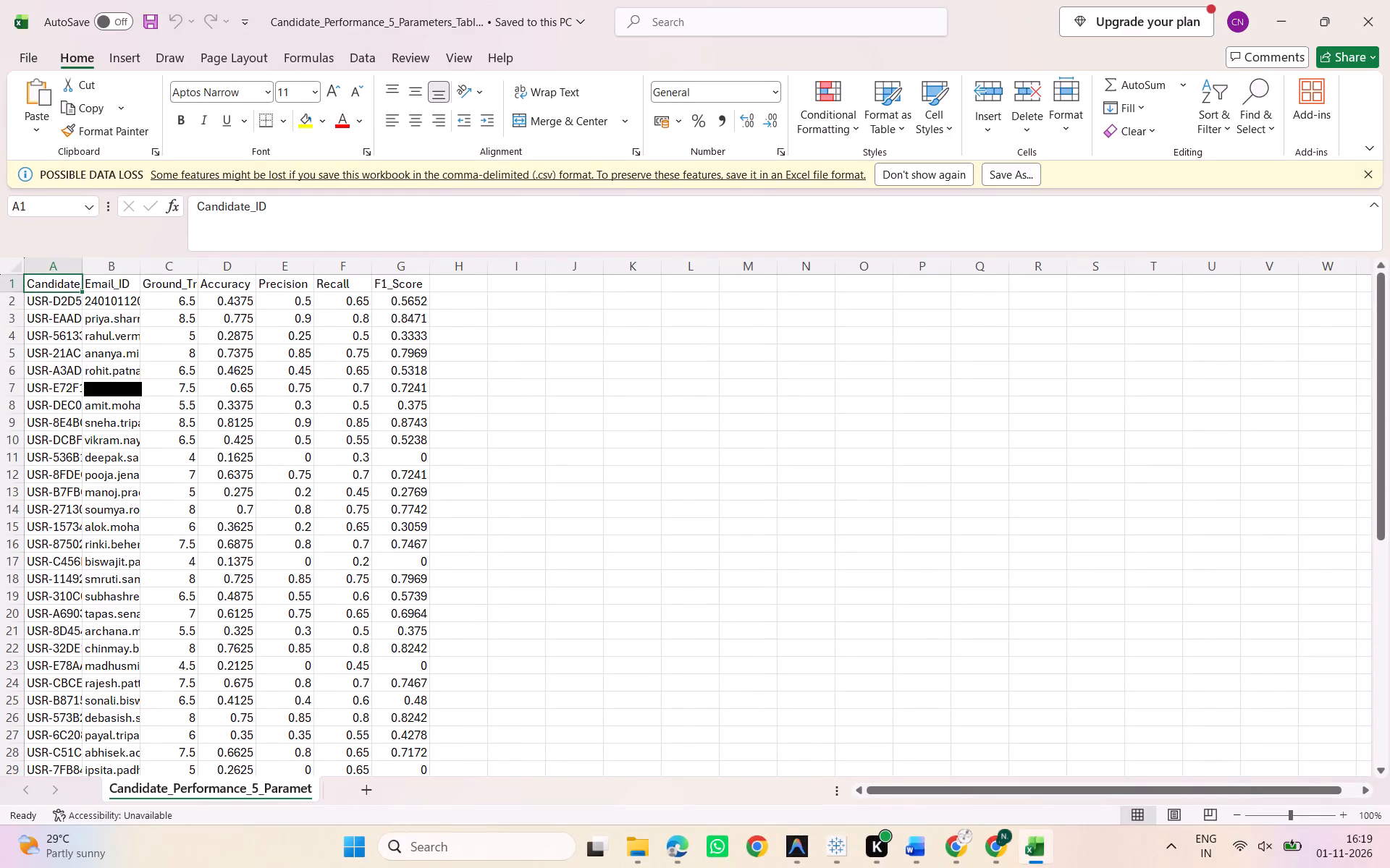
pyautogui.click(1376, 40)
pyautogui.doubleClick(397, 191)
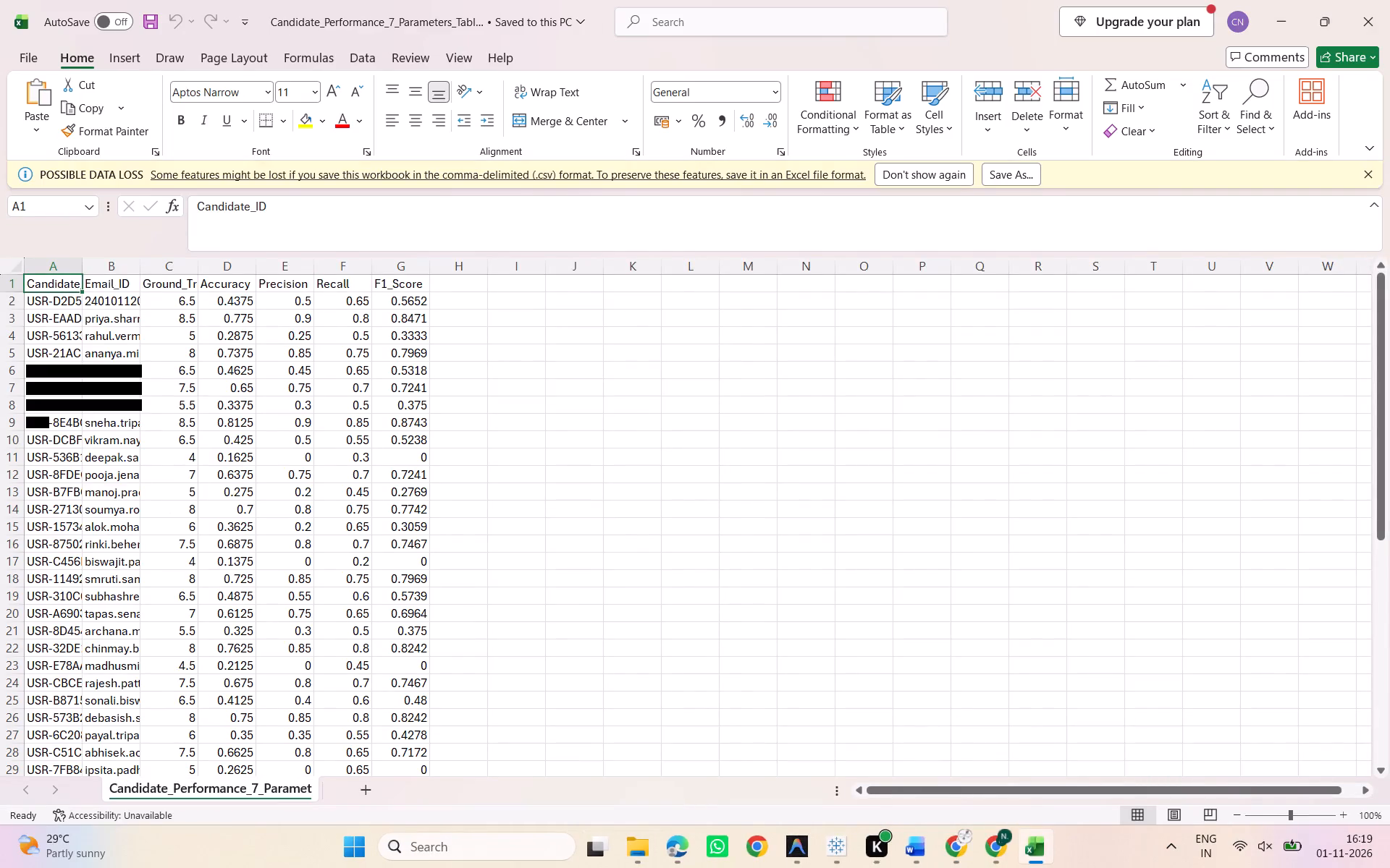
pyautogui.click(1365, 12)
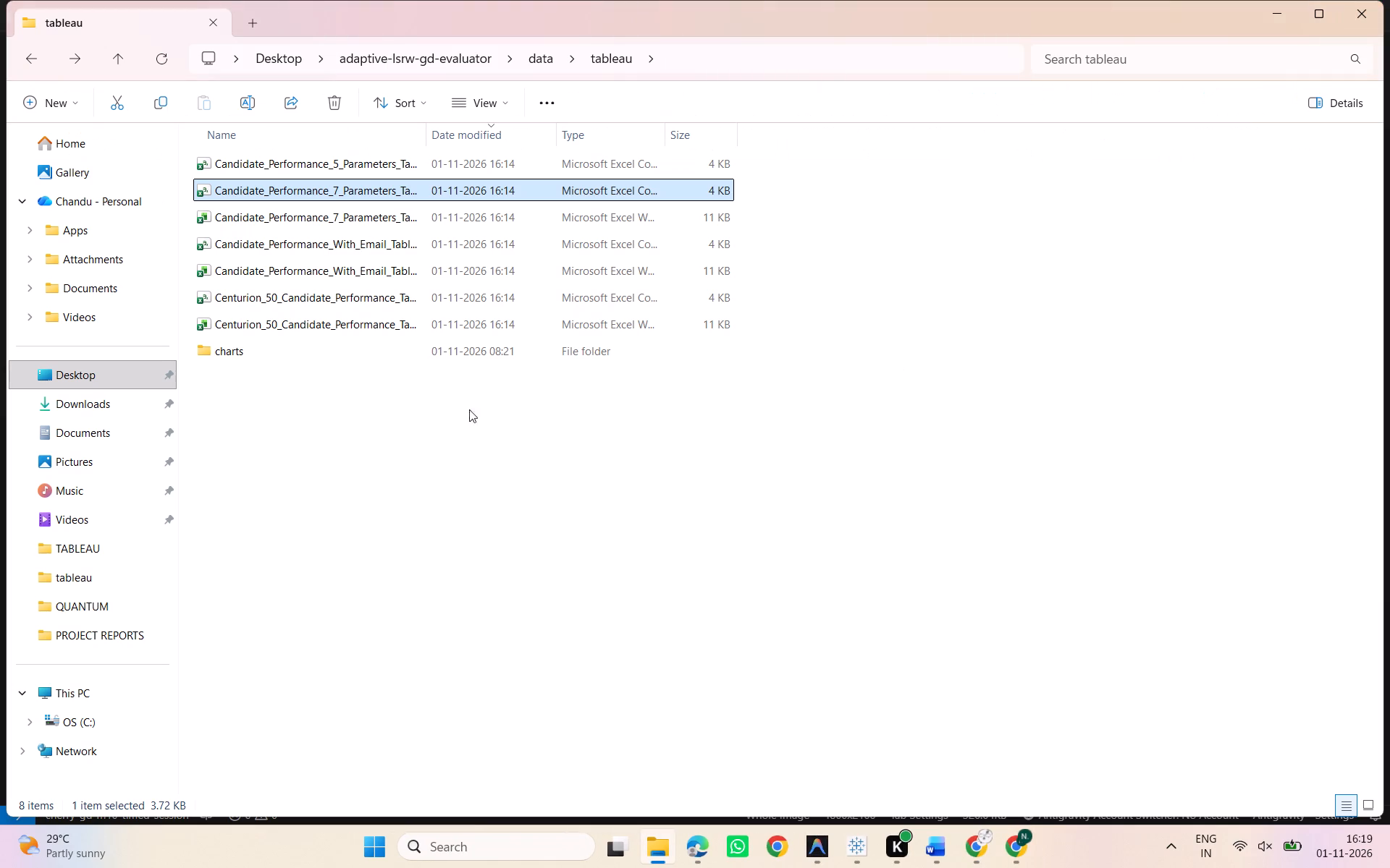
# Check the file properties of the 5-parameter and 7-parameter Candidate_Performance CSVs in turn.
pyautogui.click(499, 191)
pyautogui.click(592, 563)
pyautogui.click(534, 150)
pyautogui.click(531, 162)
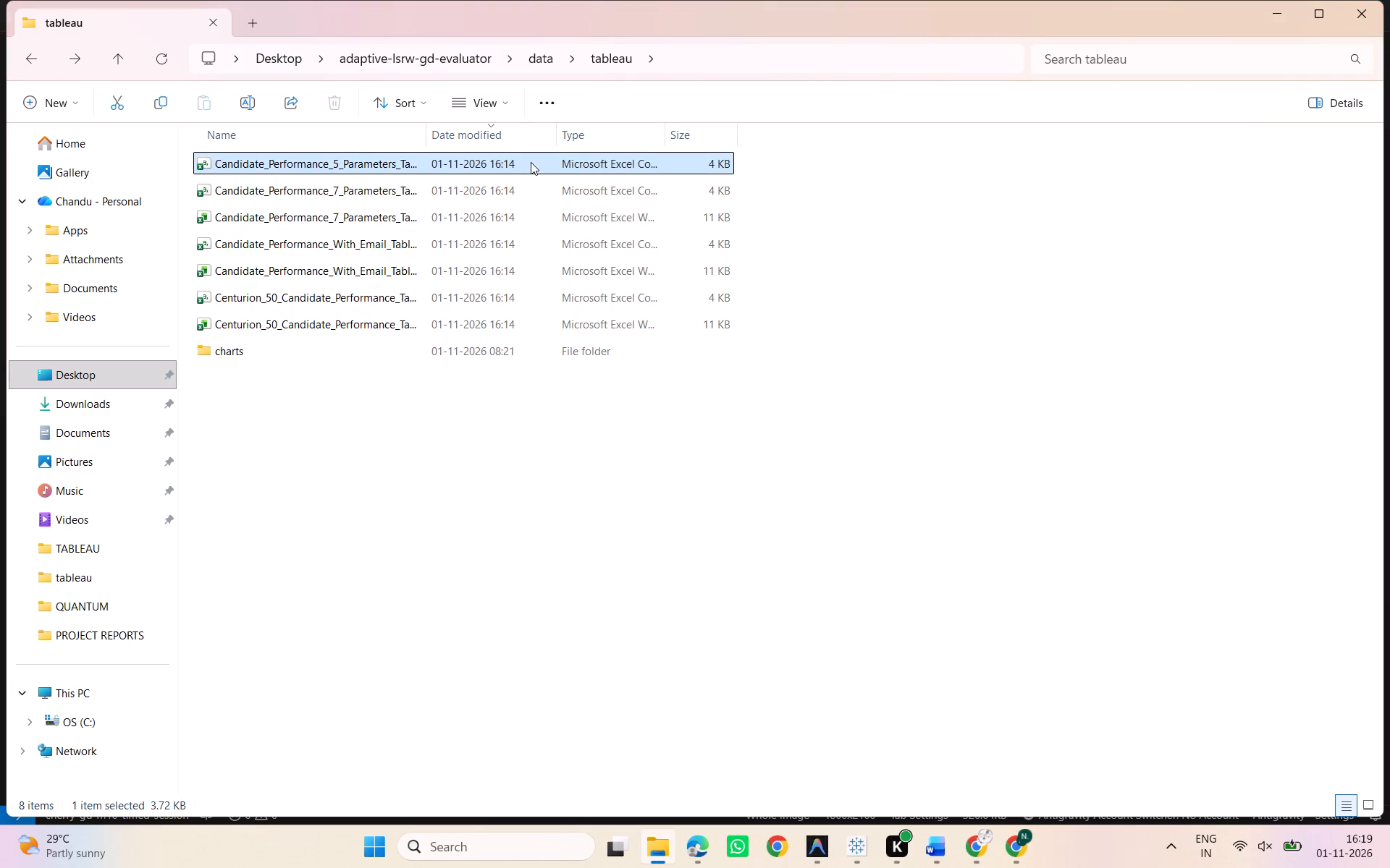
pyautogui.rightClick(531, 162)
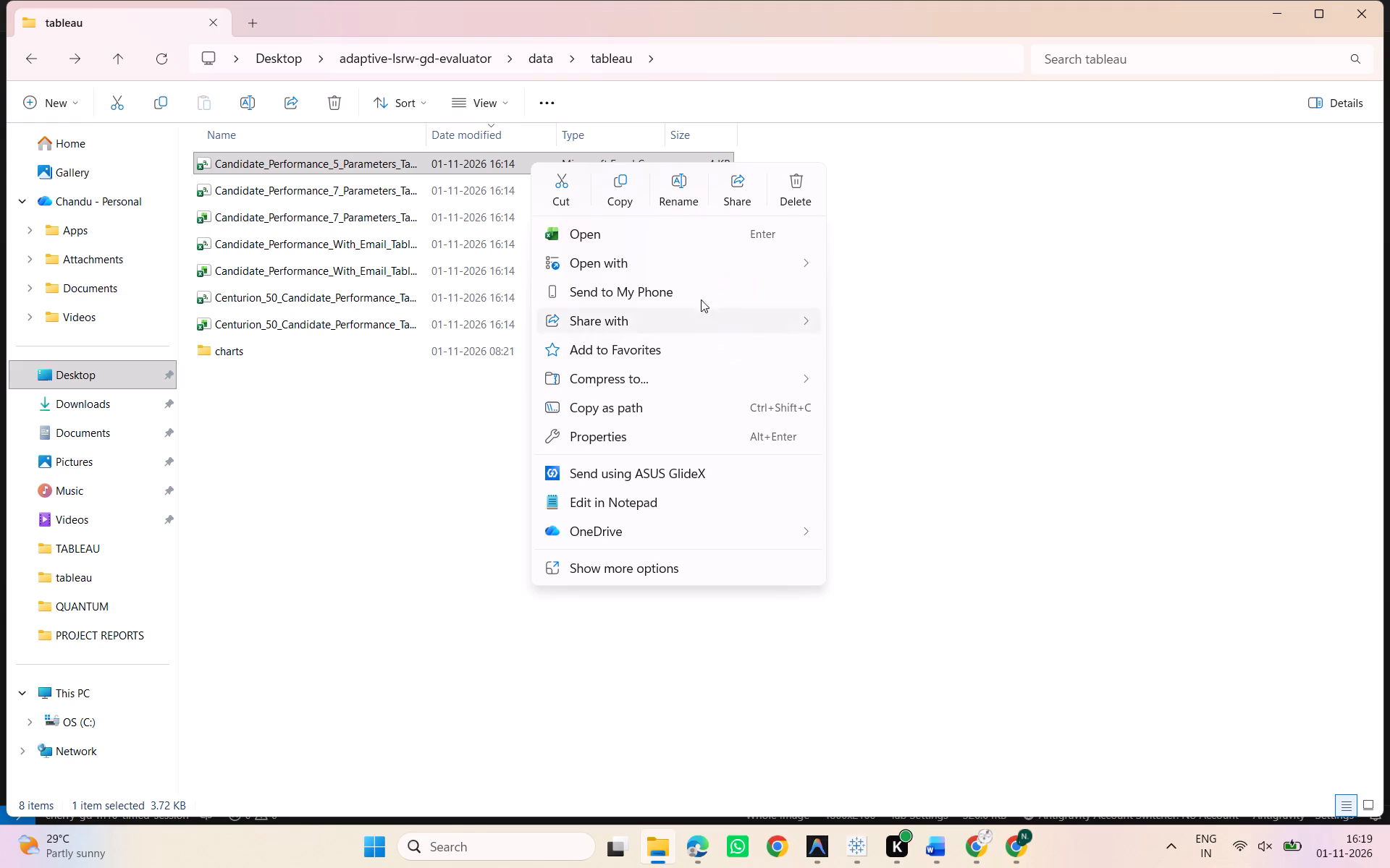
pyautogui.click(675, 438)
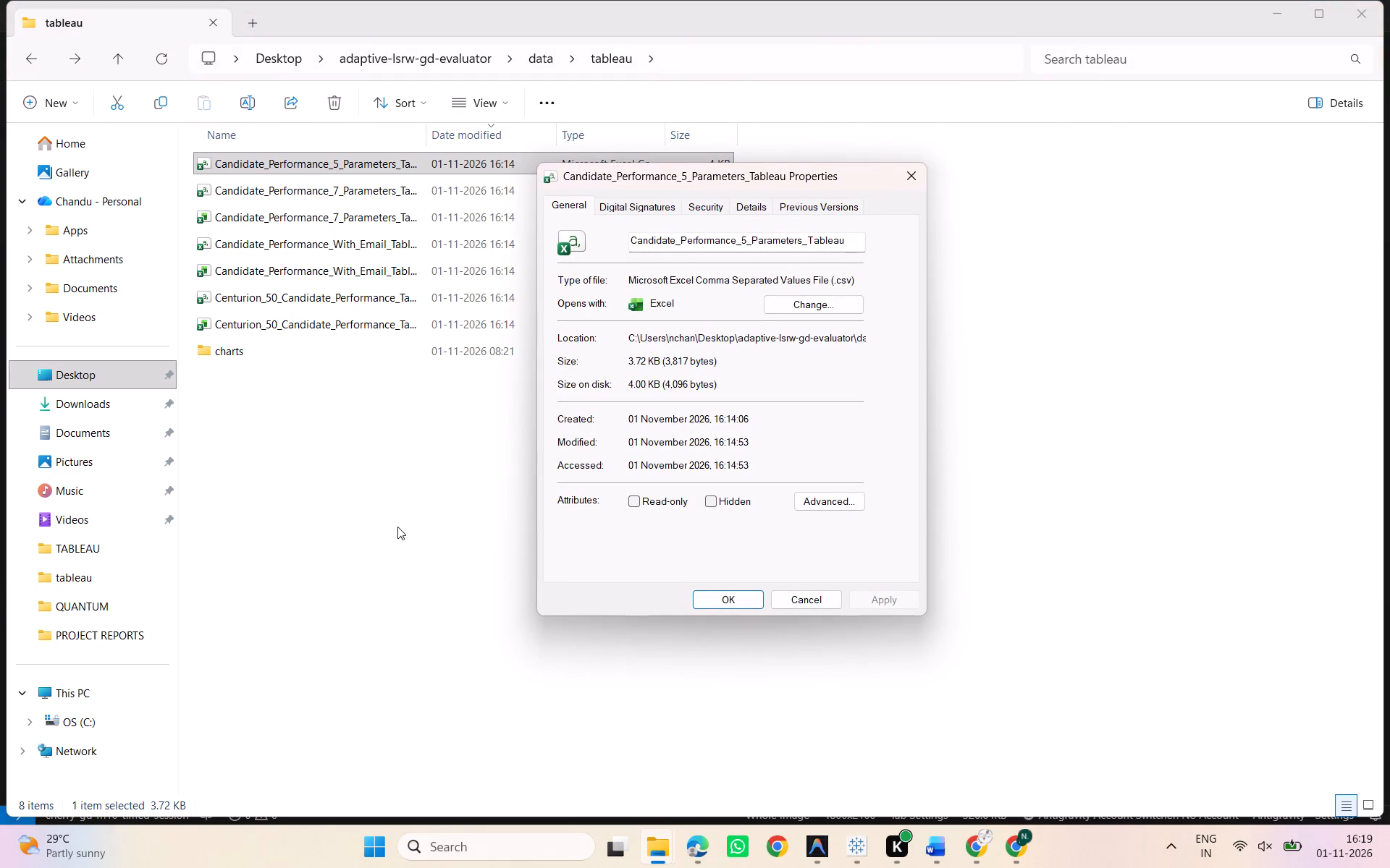
pyautogui.click(397, 516)
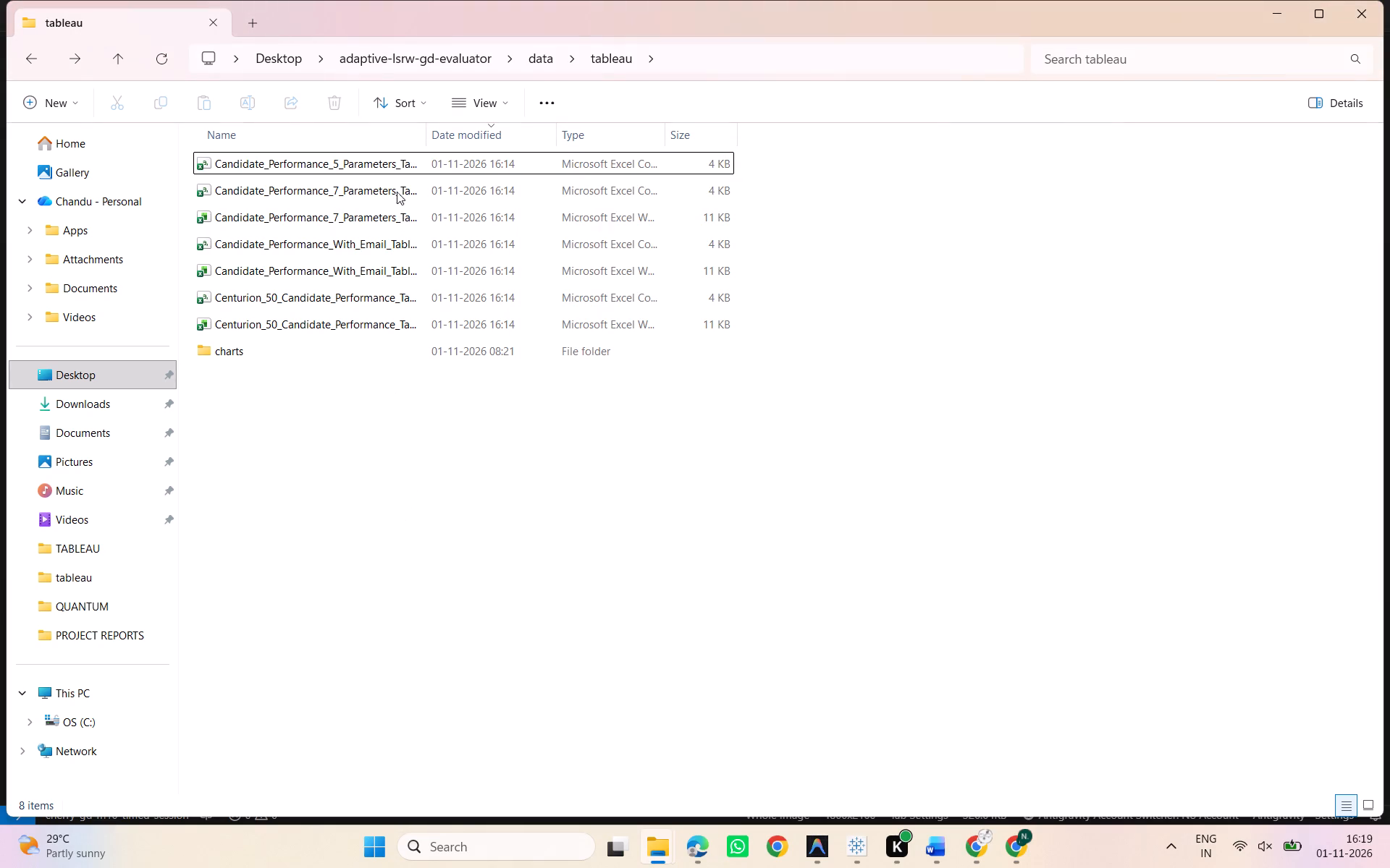
pyautogui.click(396, 191)
pyautogui.rightClick(396, 191)
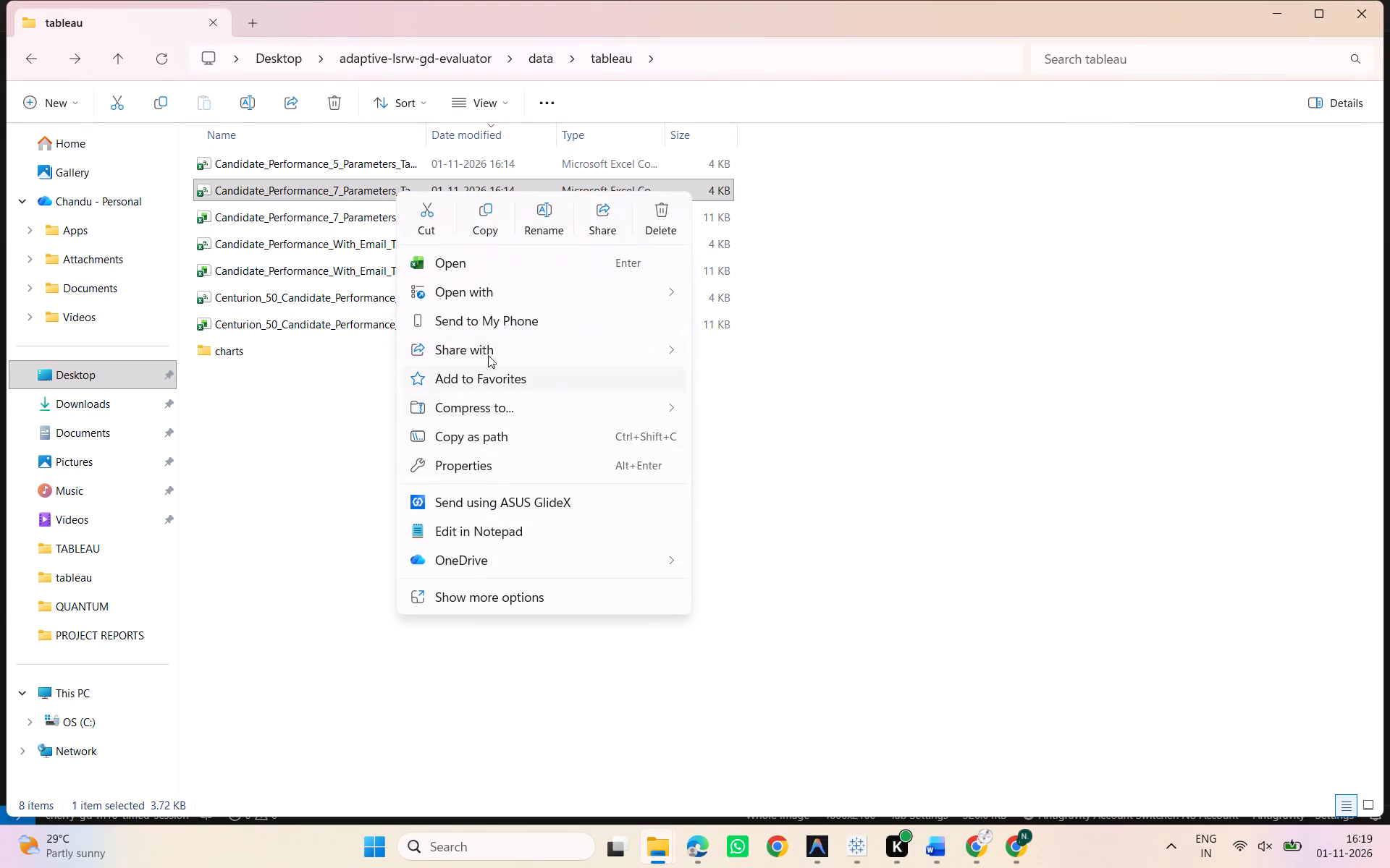
pyautogui.click(479, 470)
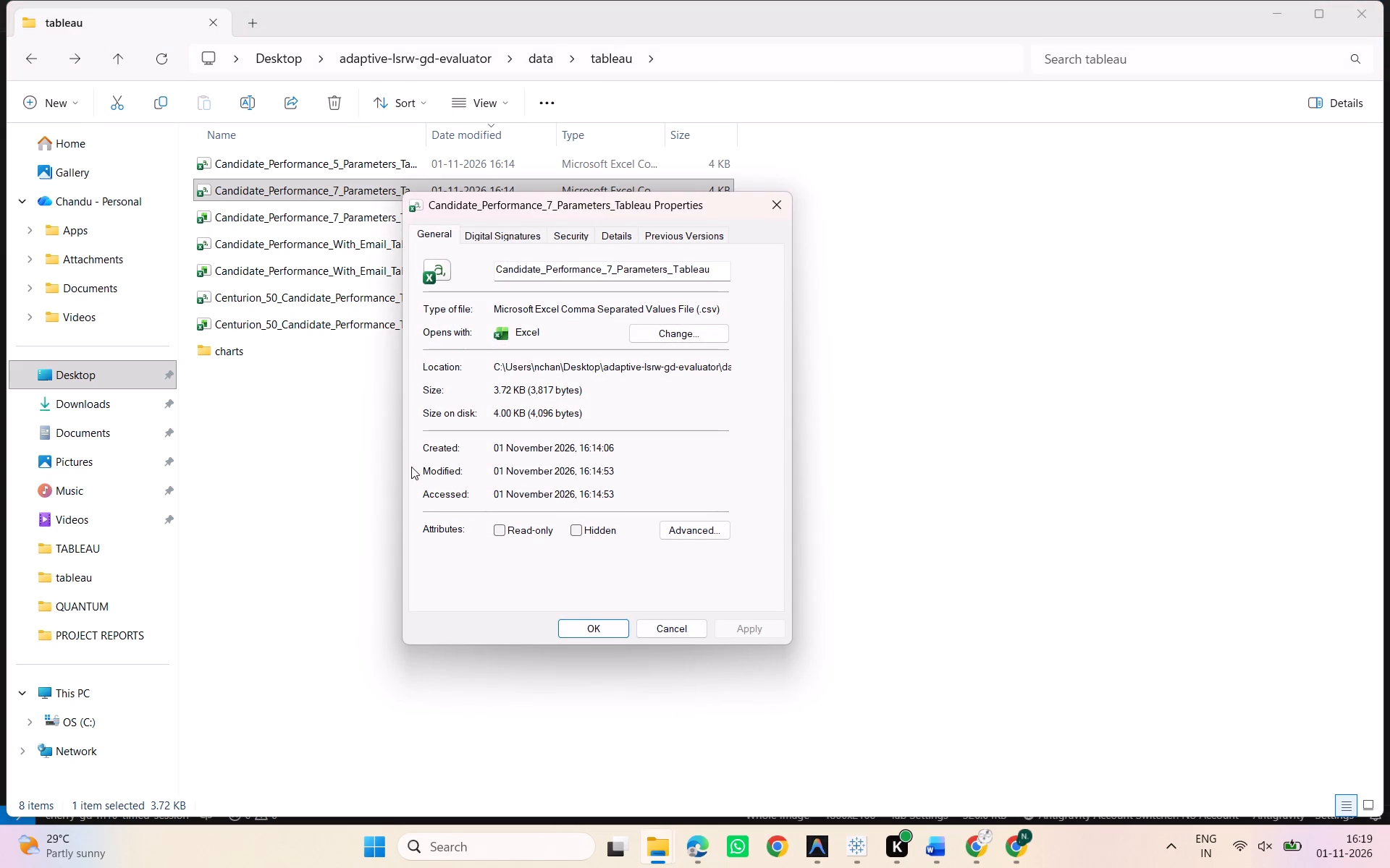
pyautogui.click(366, 433)
# Check the file properties of the 7-parameter Excel workbook and recheck those of the 5-parameter CSV, closing each.
pyautogui.click(407, 219)
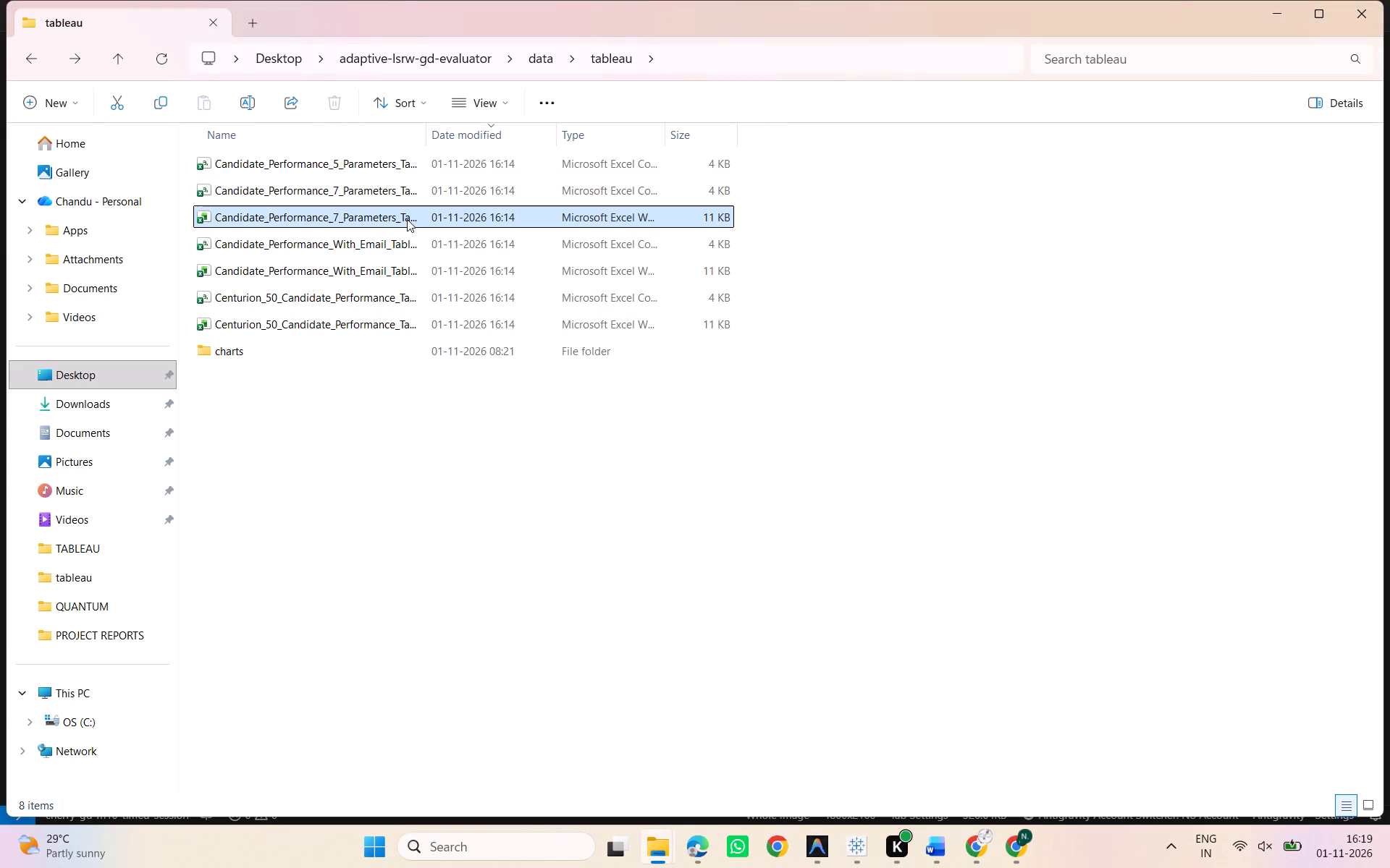
pyautogui.rightClick(407, 219)
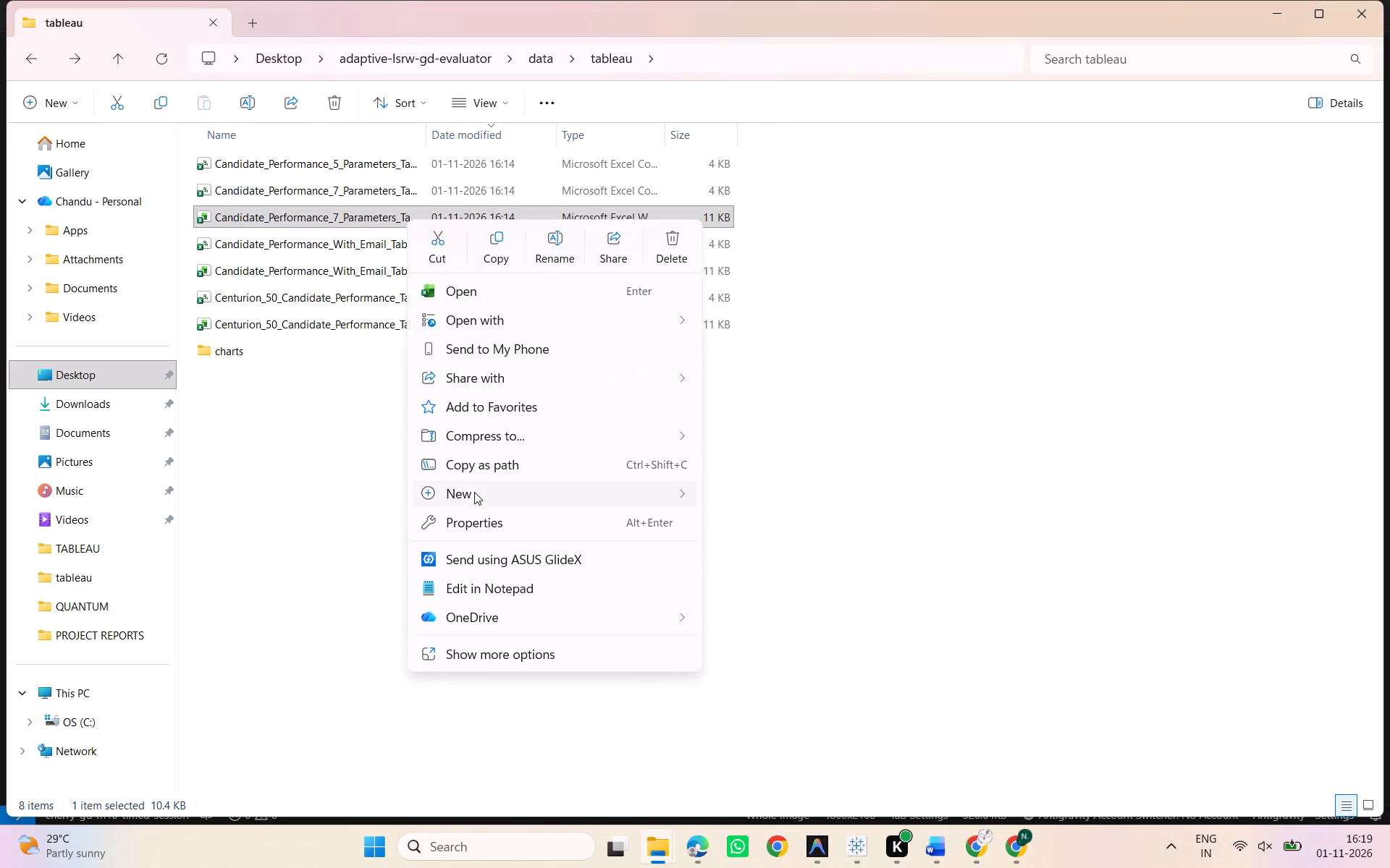
pyautogui.click(476, 514)
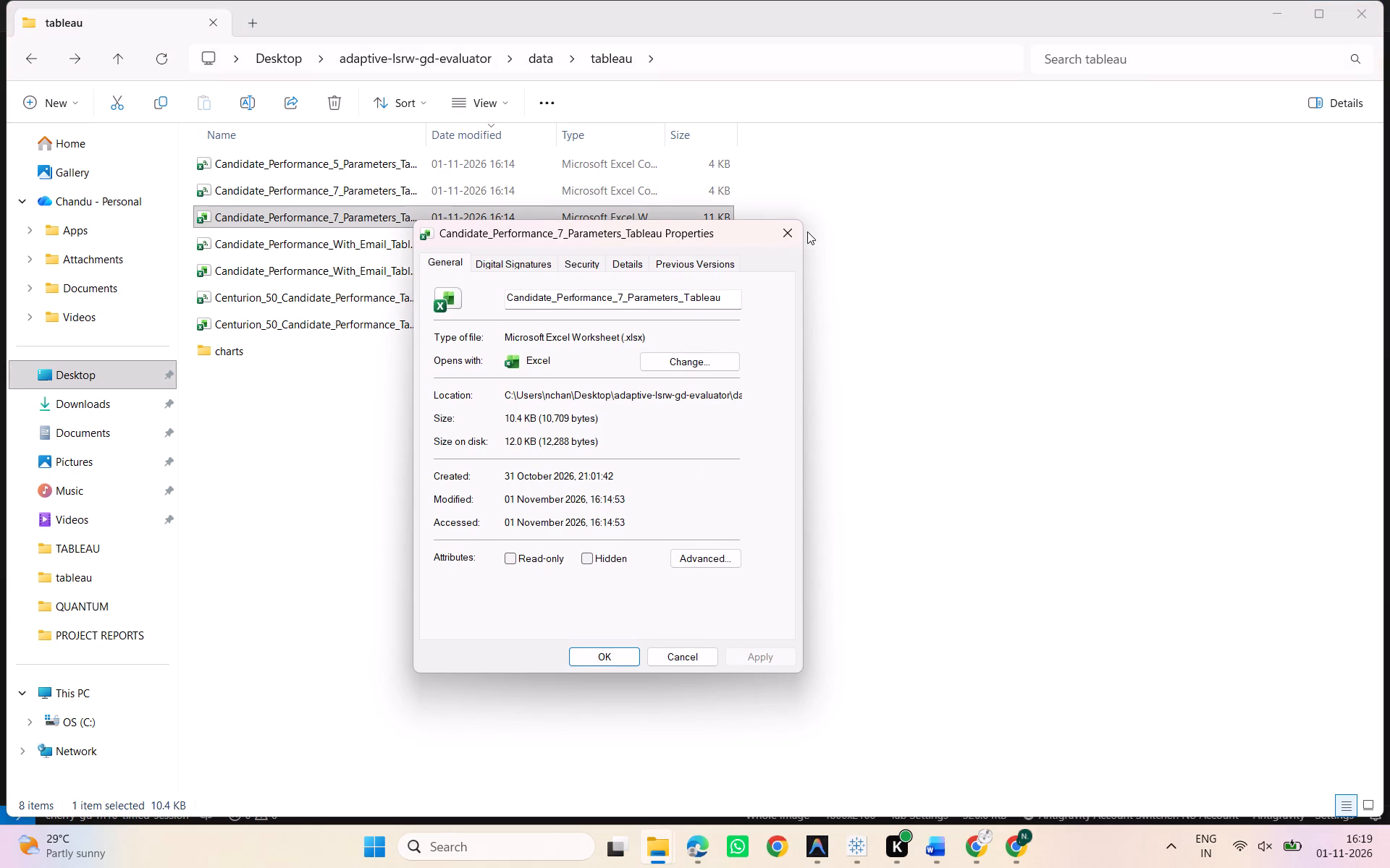
pyautogui.click(773, 232)
pyautogui.rightClick(396, 169)
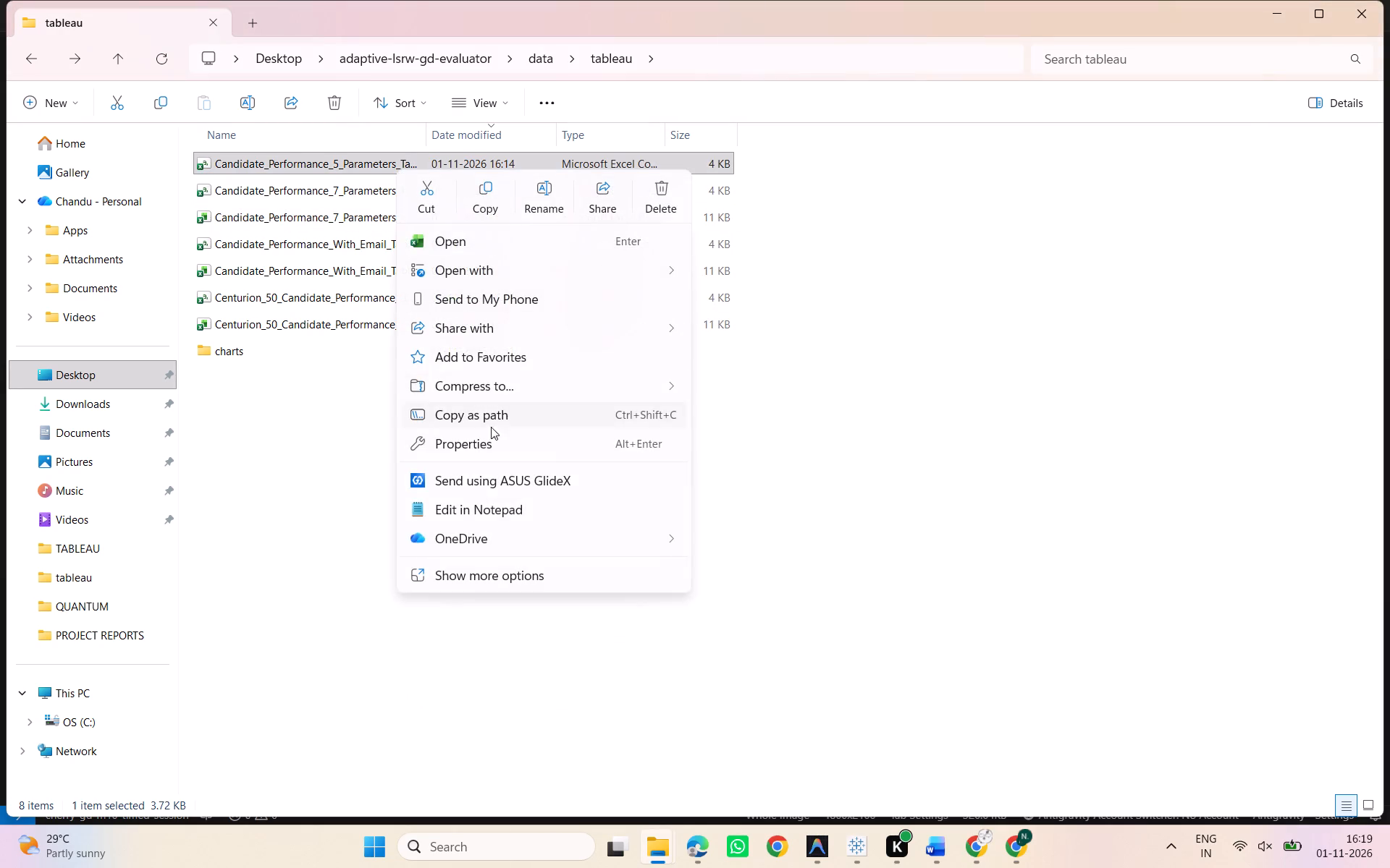
pyautogui.click(494, 445)
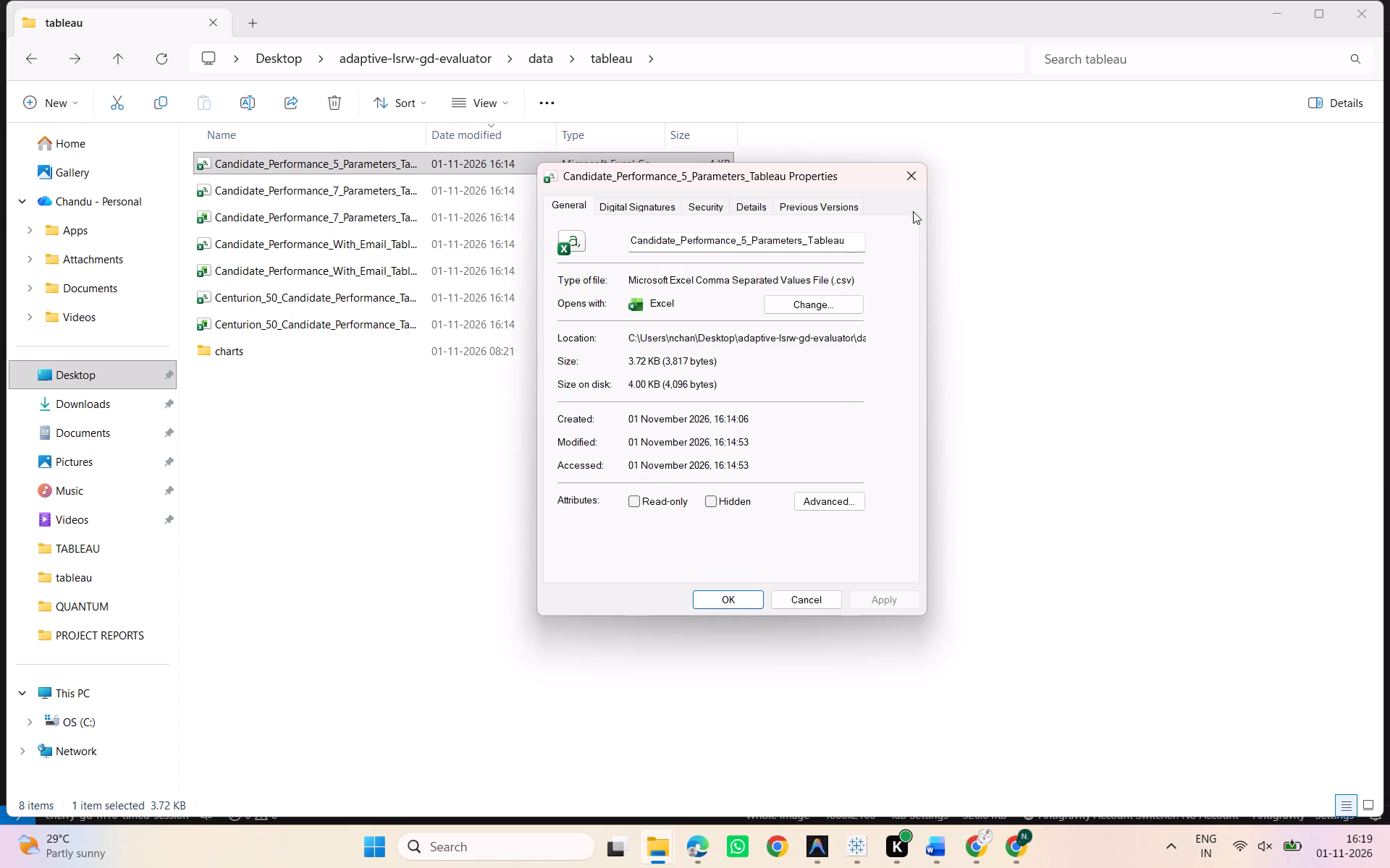
pyautogui.click(907, 183)
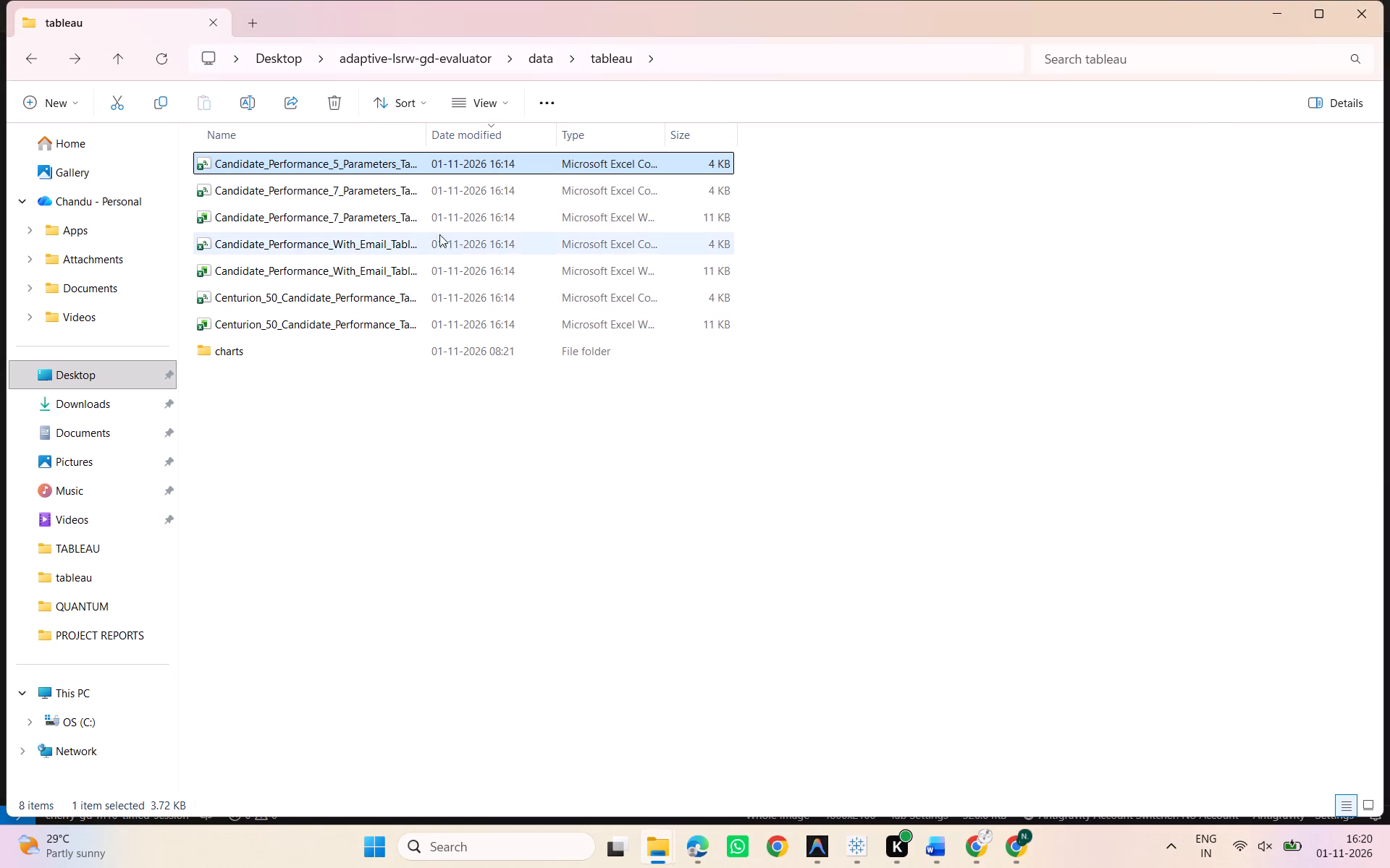
# Open the Candidate_Performance_With_Email CSV, check its columns once more, and close it.
pyautogui.click(412, 243)
pyautogui.press('Return')
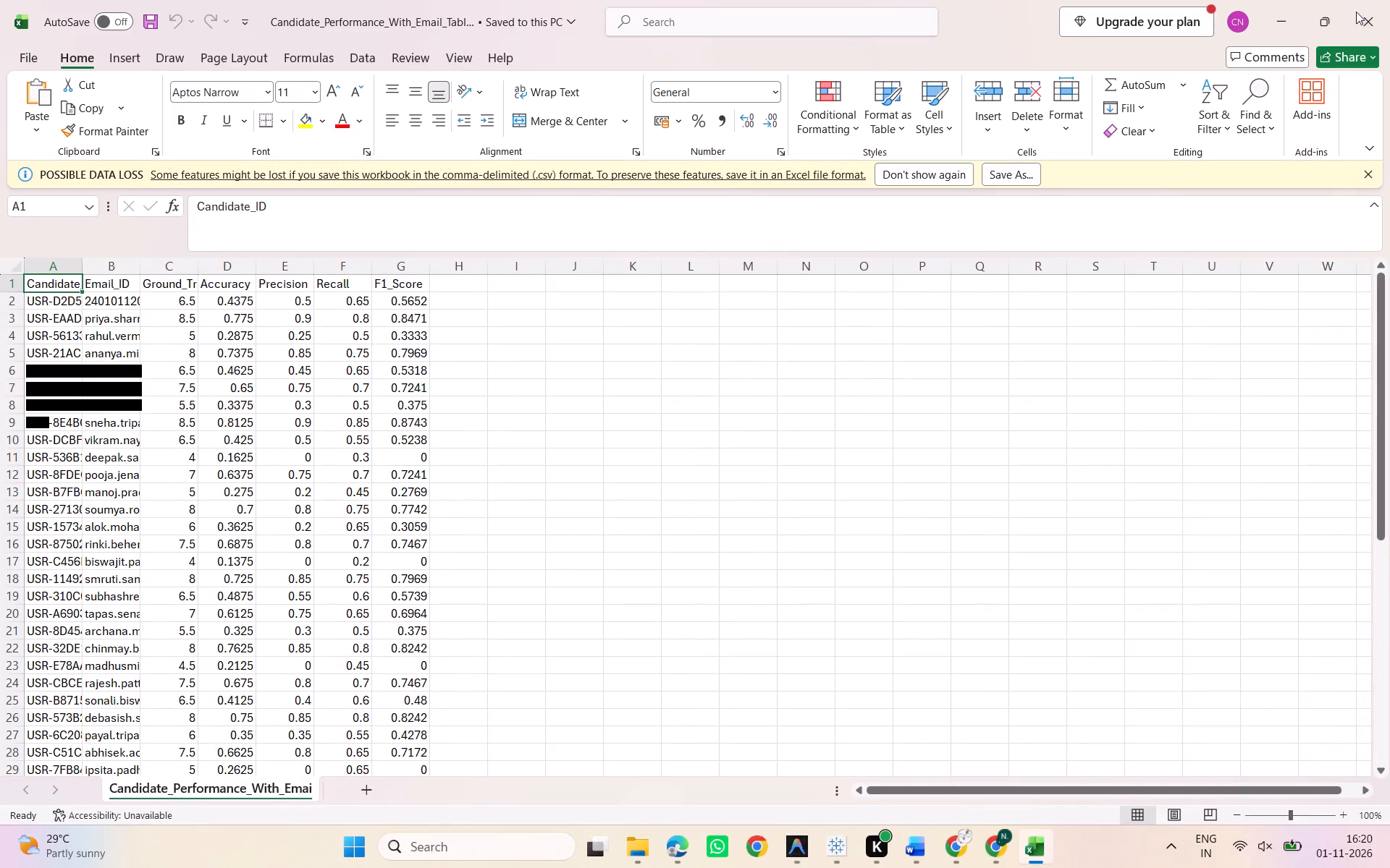
pyautogui.click(1360, 12)
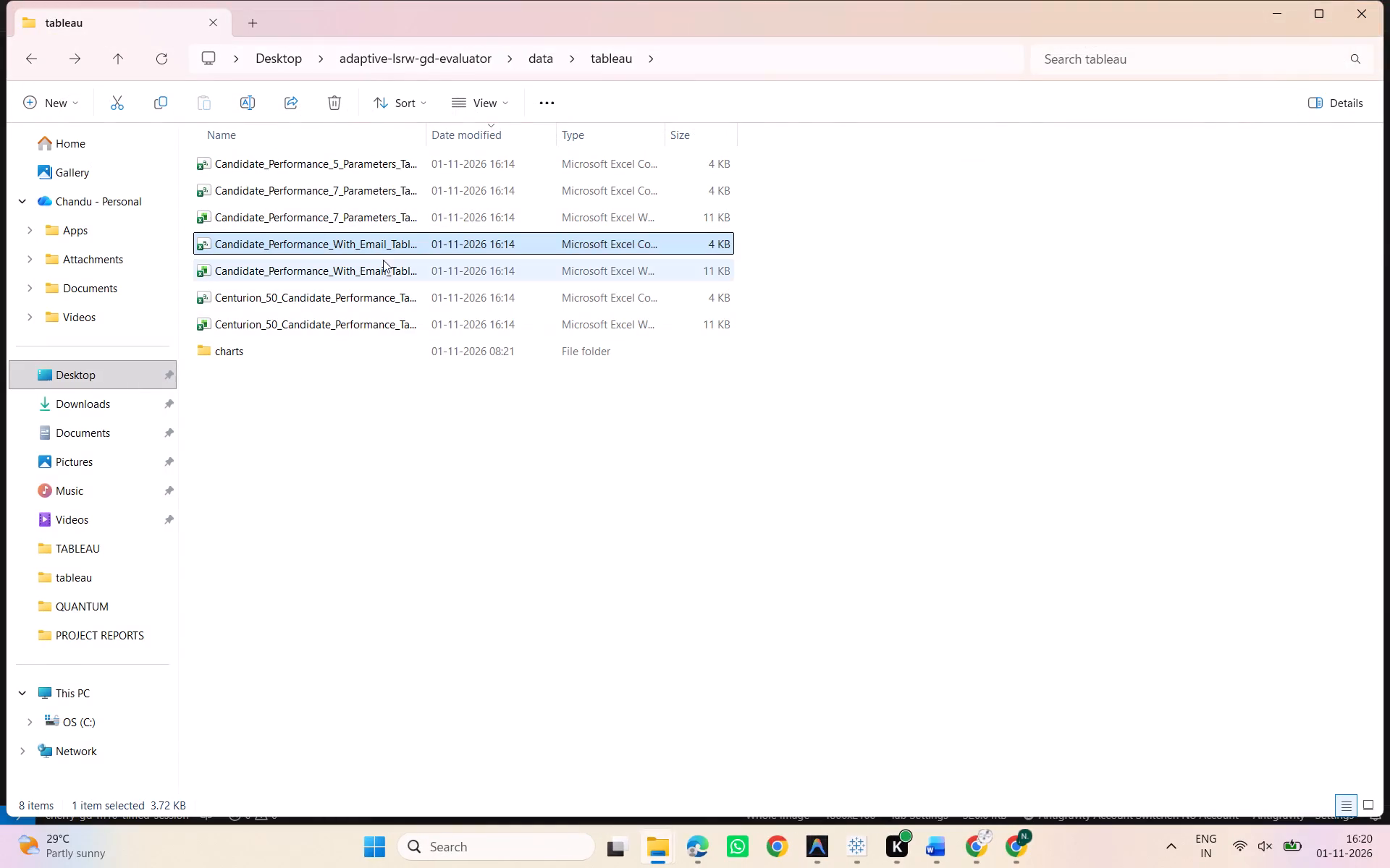
# Delete the CSV and Excel versions of Candidate_Performance_With_Email and Centurion_50_Candidate_Performance from the tableau folder.
pyautogui.hotkey('shift', 'Down')
pyautogui.hotkey('shift', 'Down')
pyautogui.hotkey('shift', 'Down')
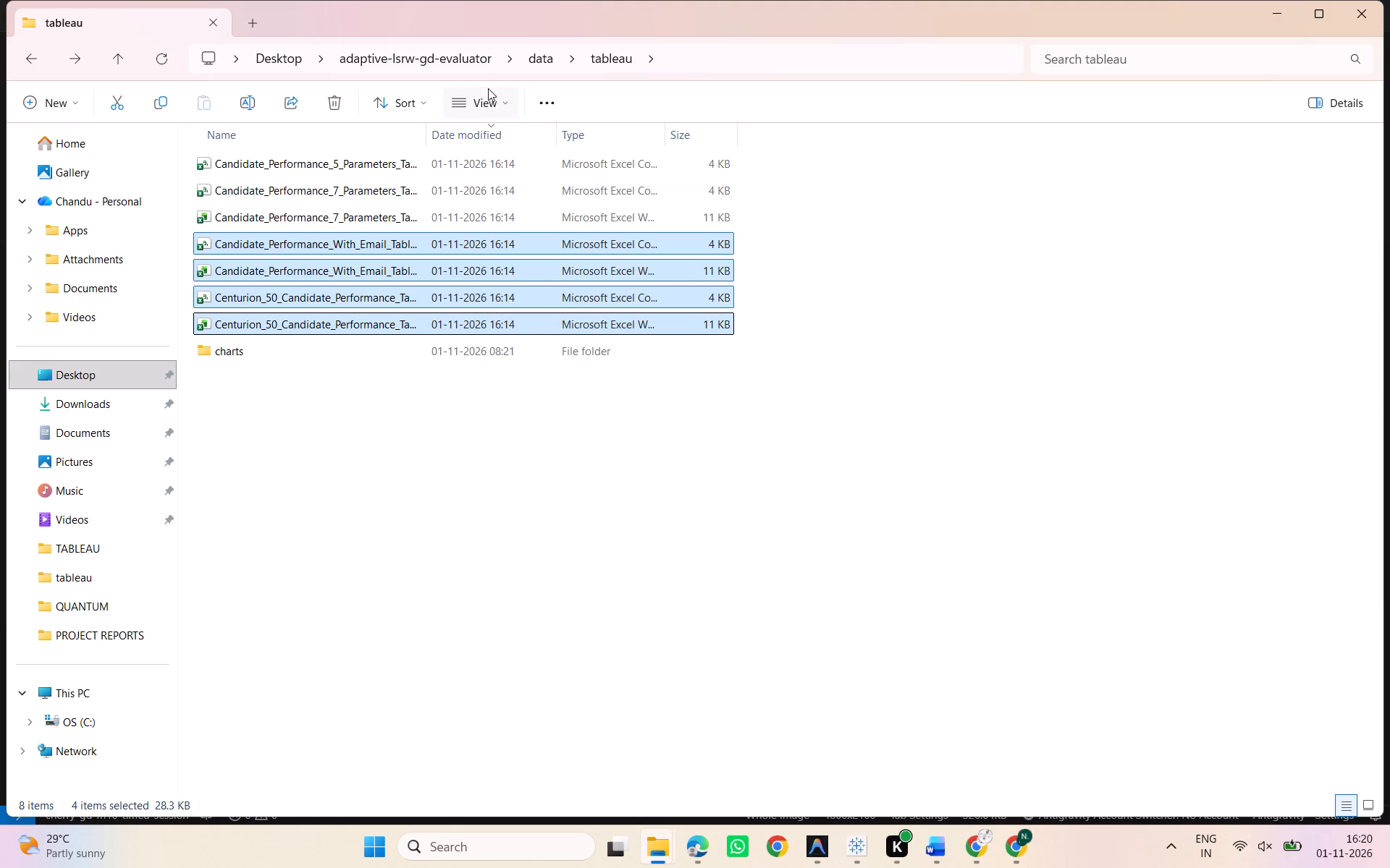
pyautogui.click(339, 111)
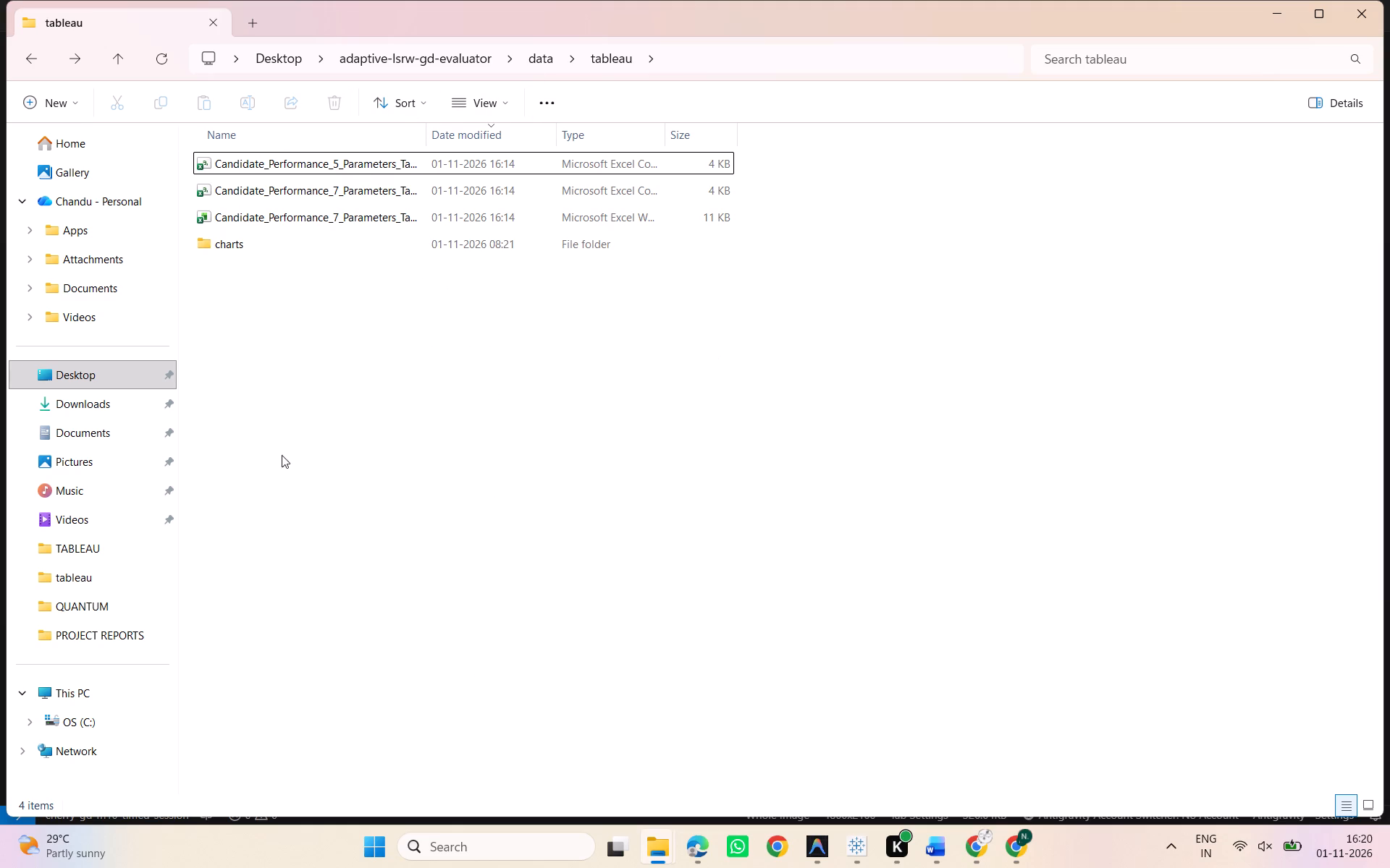
# Switch to Tableau Public, view Book4's F1 Treemap, and bring up Book1 to examine its F1 Heatmap.
pyautogui.click(851, 855)
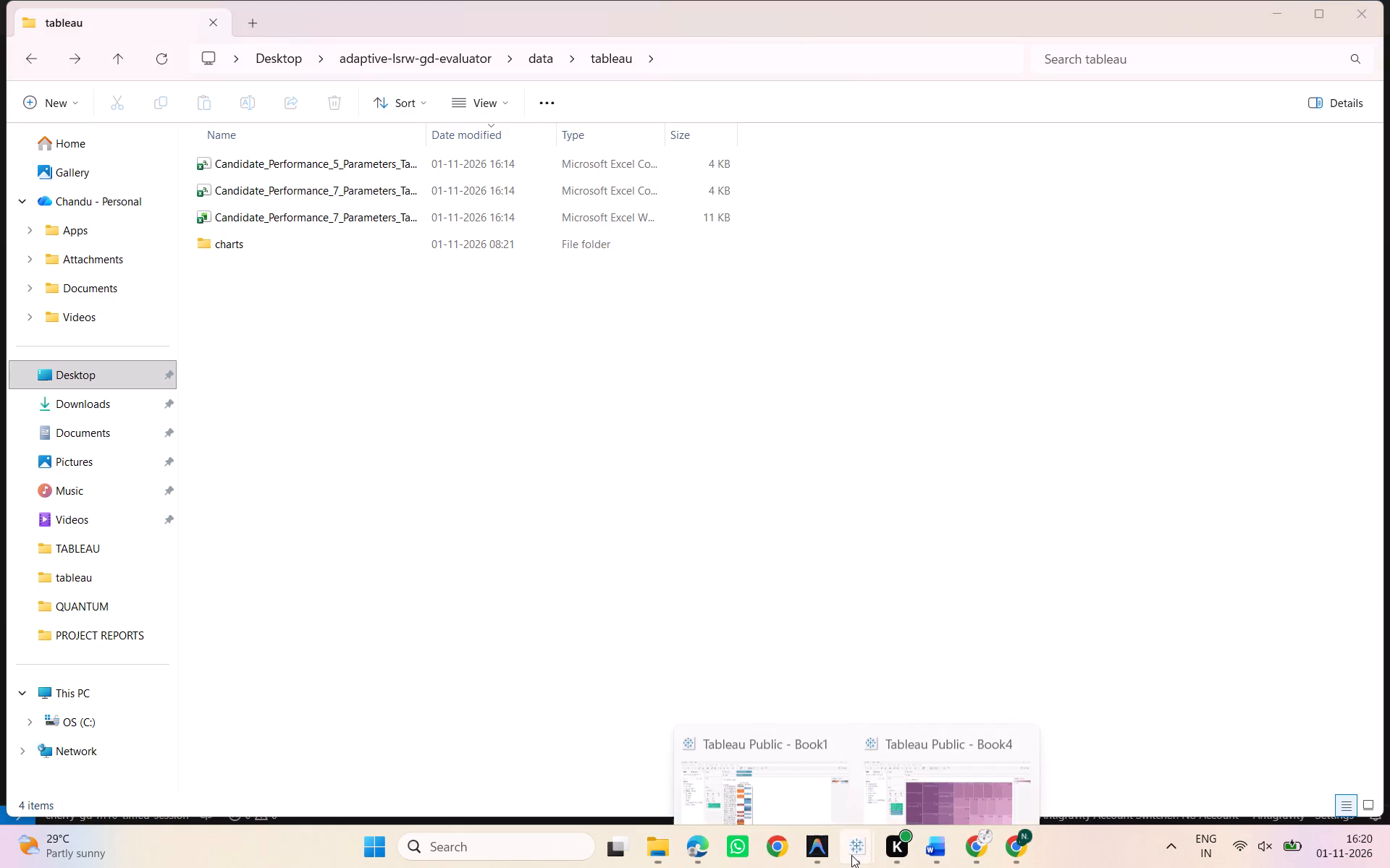
pyautogui.click(945, 752)
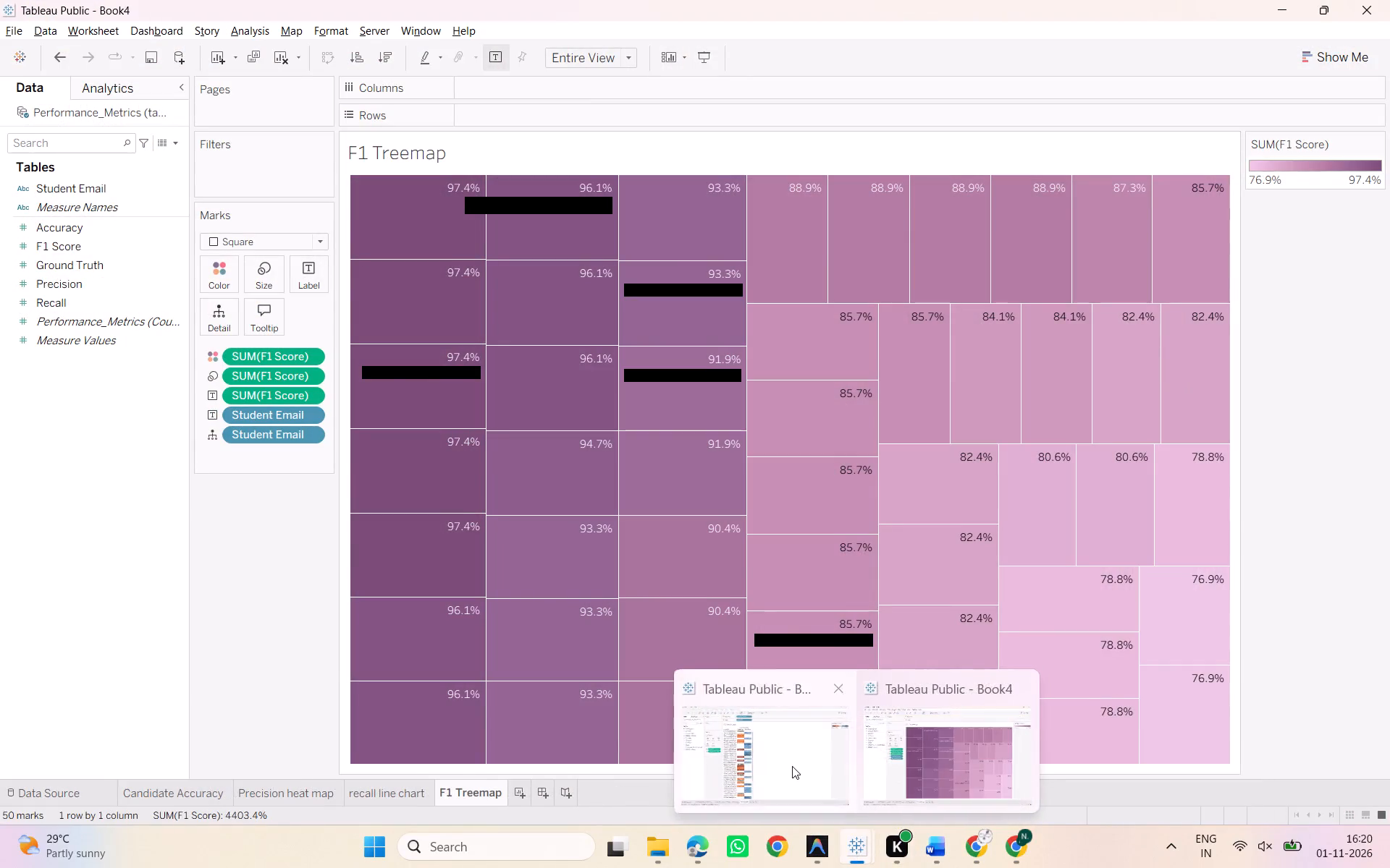
pyautogui.click(792, 766)
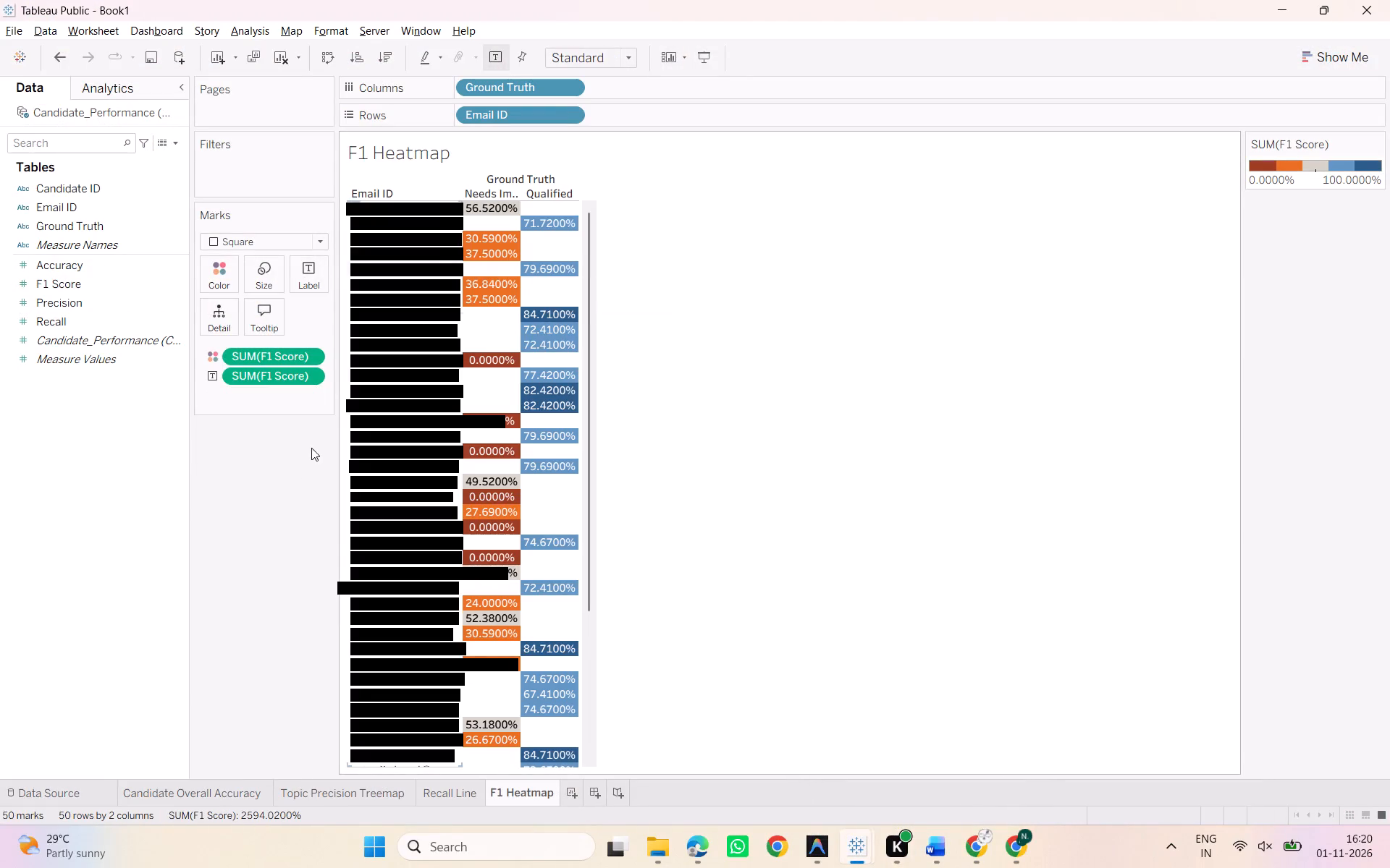
pyautogui.scroll(-5, 418, 485)
pyautogui.scroll(9, 473, 564)
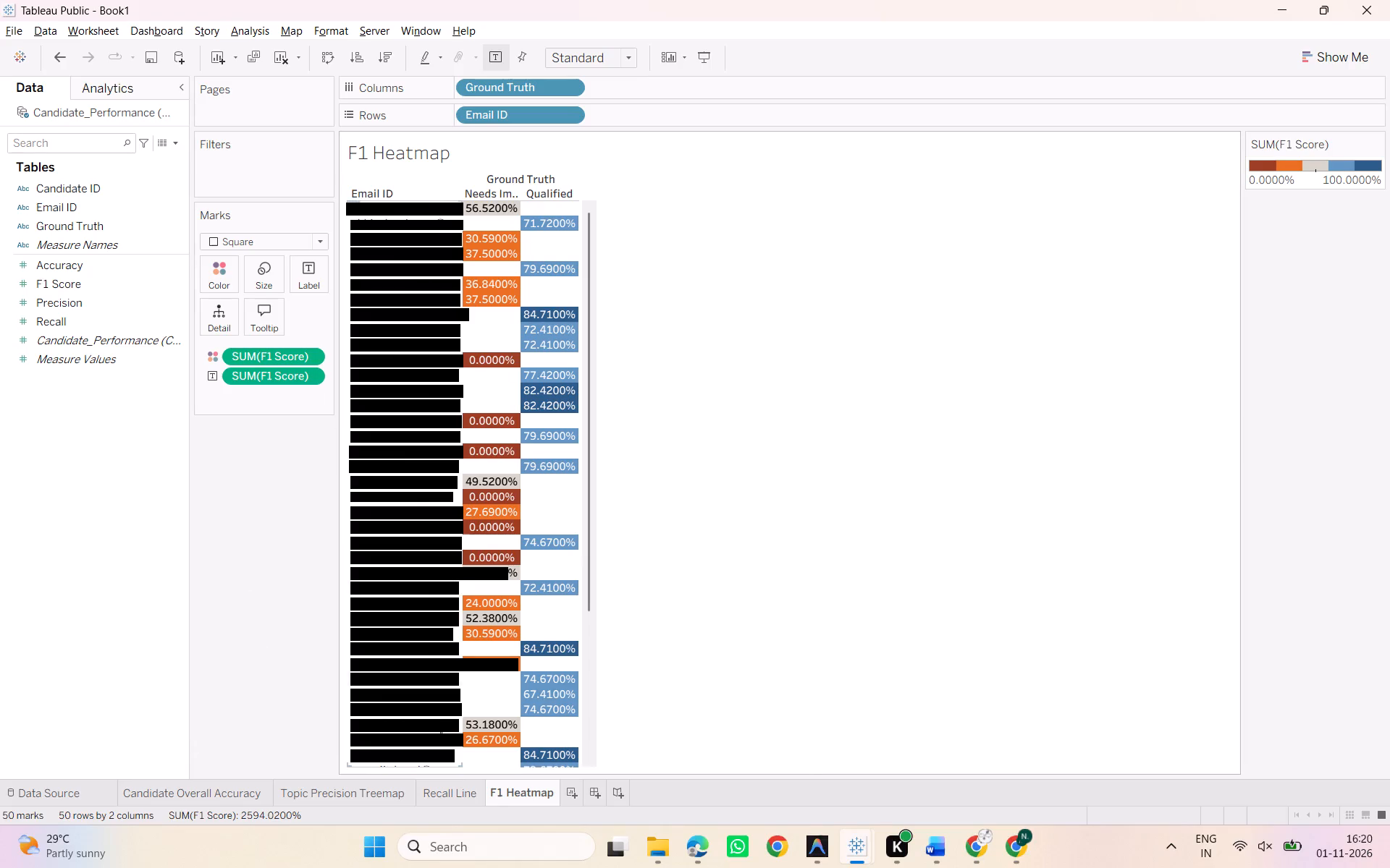
# Review Book1's Candidate Overall Accuracy, Topic Precision Treemap, Recall Line and F1 Heatmap worksheets, including how Ground Truth is used.
pyautogui.click(447, 790)
pyautogui.click(359, 791)
pyautogui.click(255, 789)
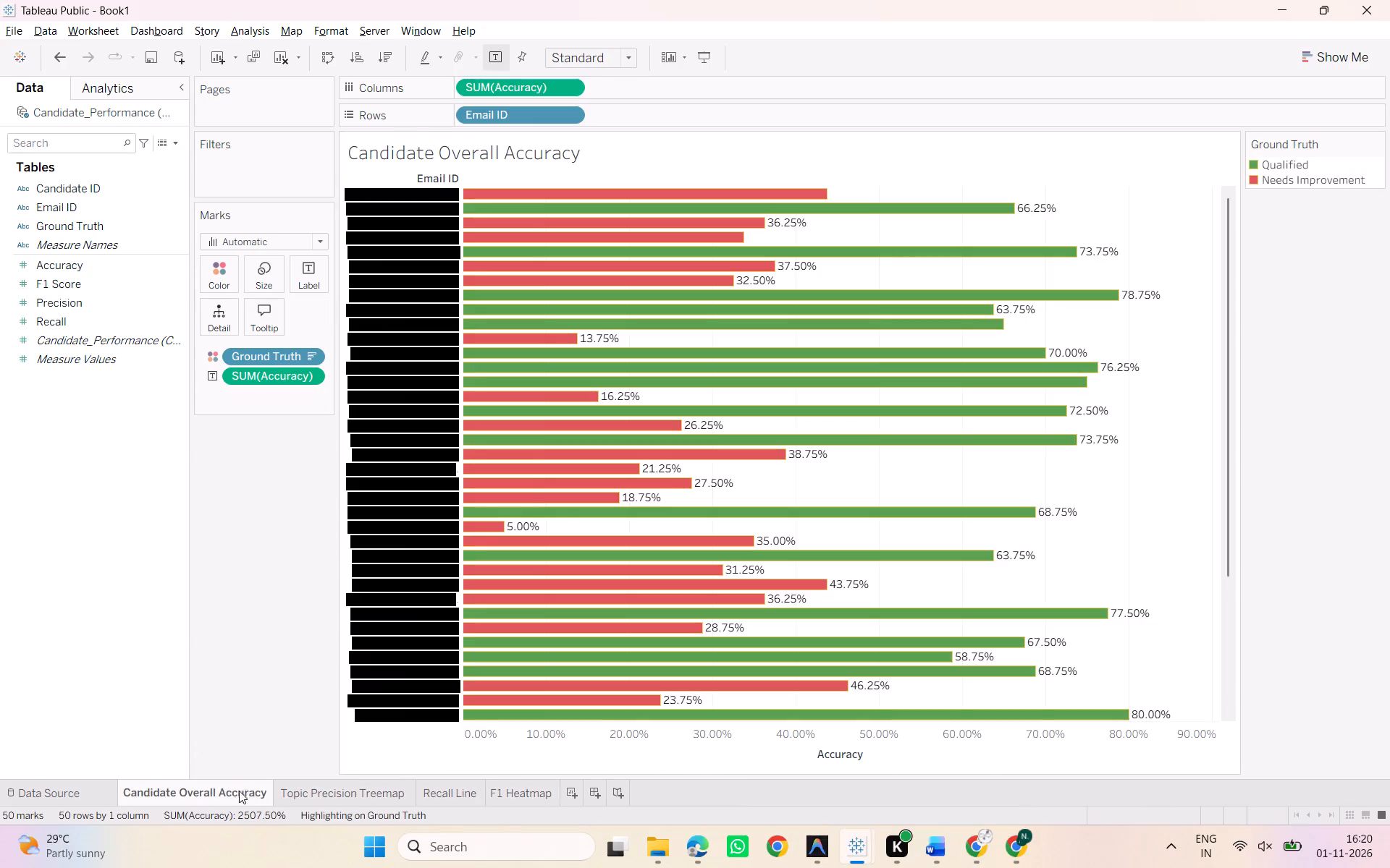
pyautogui.click(280, 352)
pyautogui.click(280, 352)
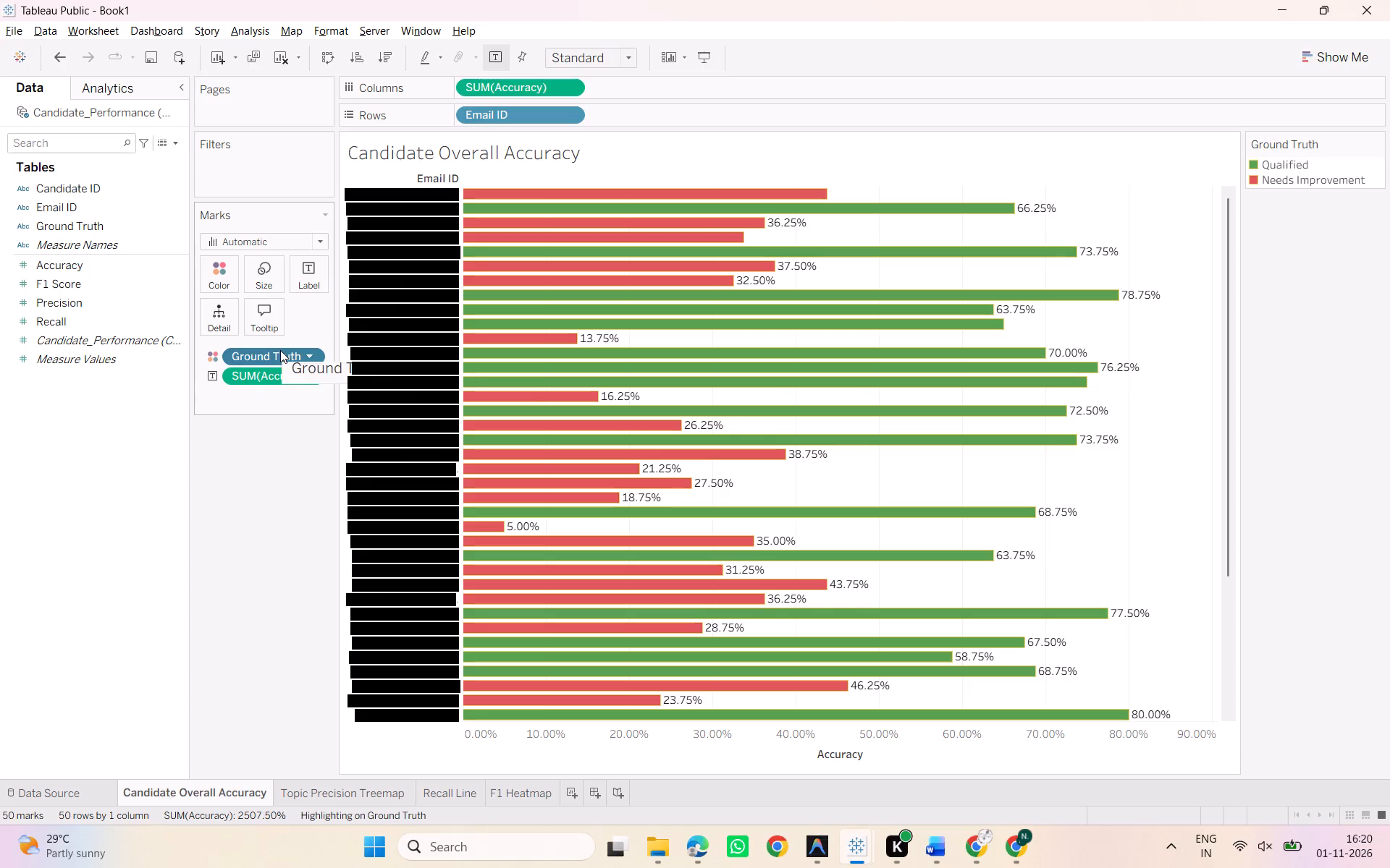
pyautogui.click(316, 793)
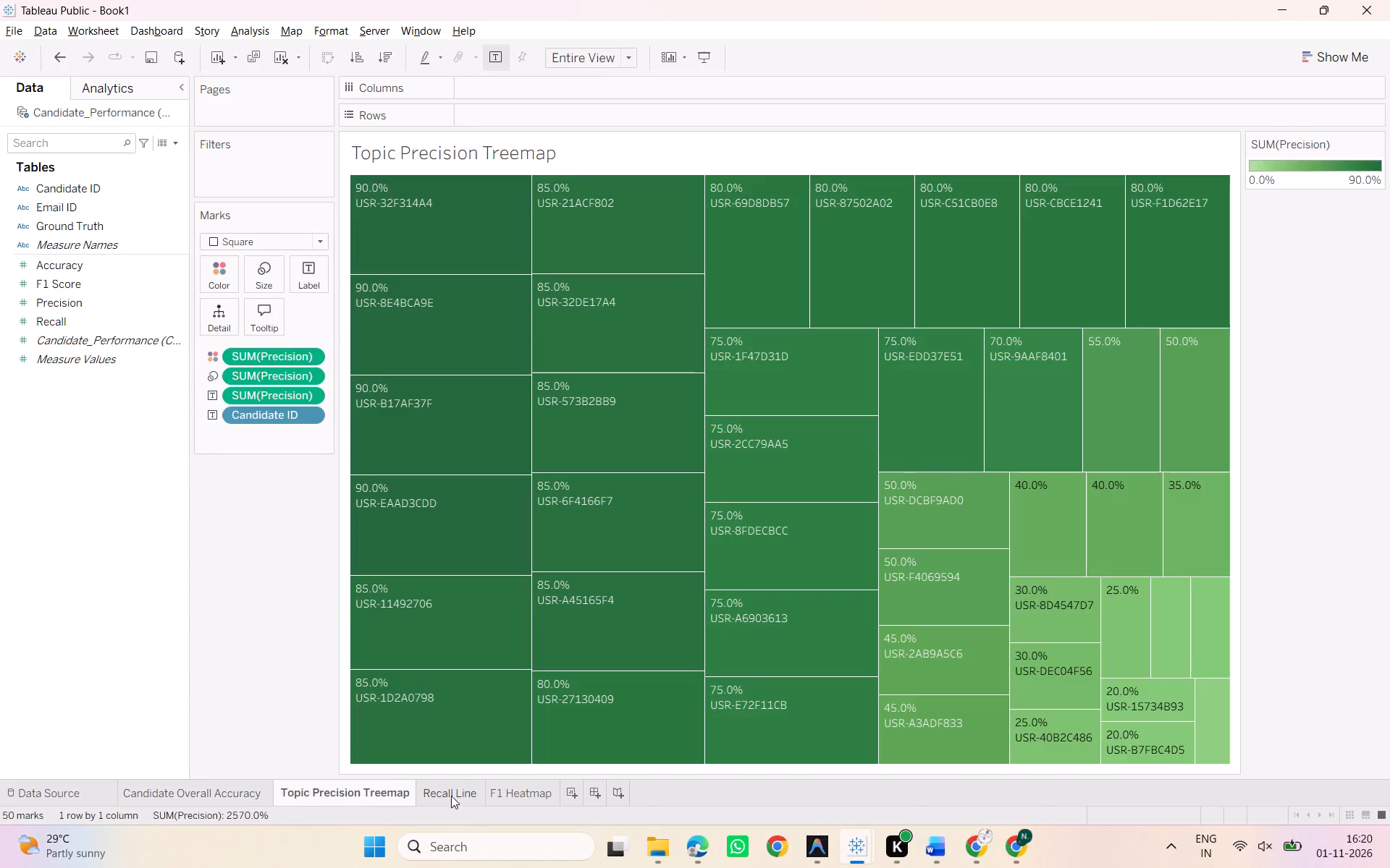
pyautogui.click(453, 796)
pyautogui.click(528, 796)
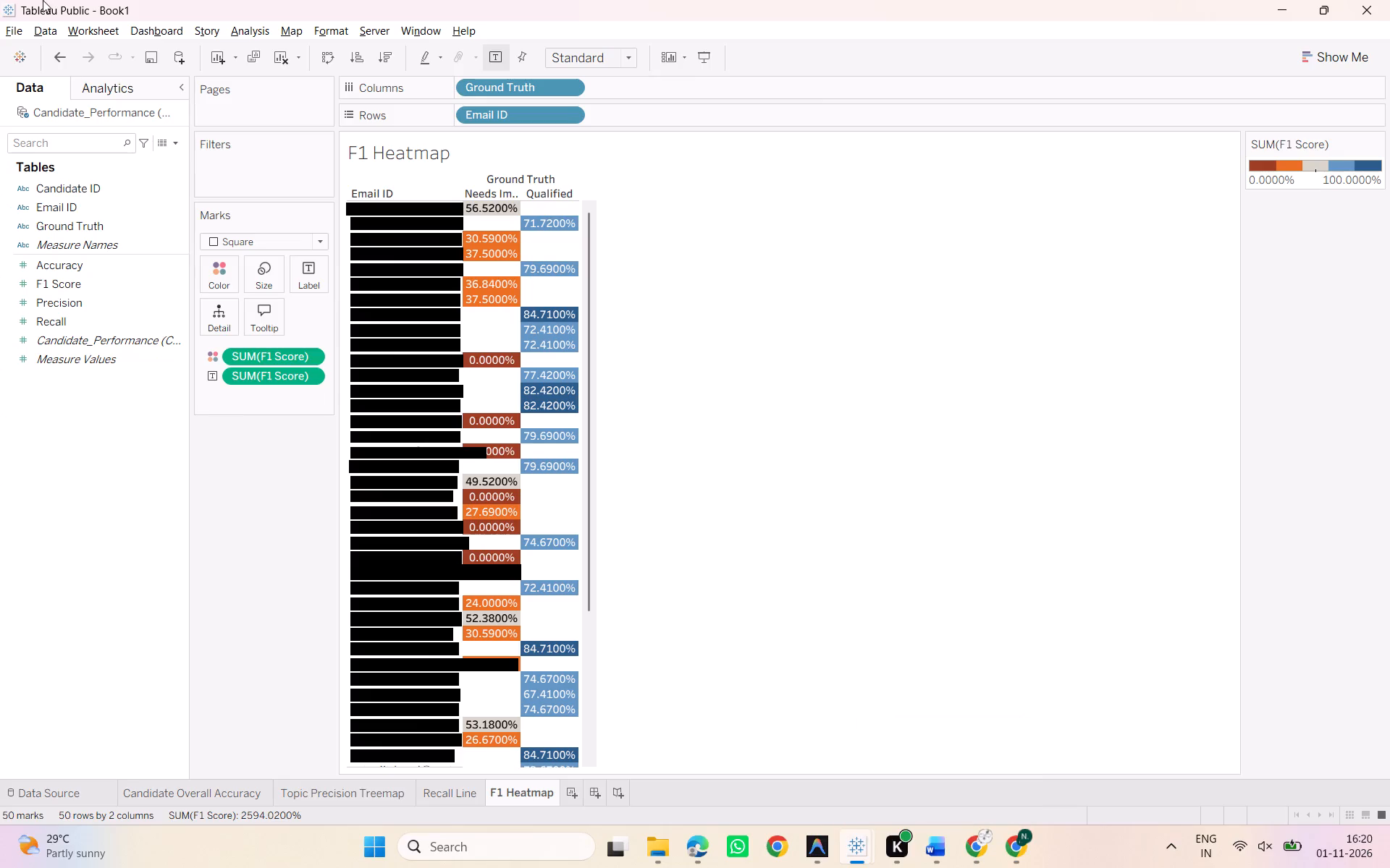
# Save the Book1 workbook as "cherry graphs(prj)" in the ML_PRJ TABLEAU folder, in Tableau Workbook (*.twb) format.
pyautogui.click(18, 29)
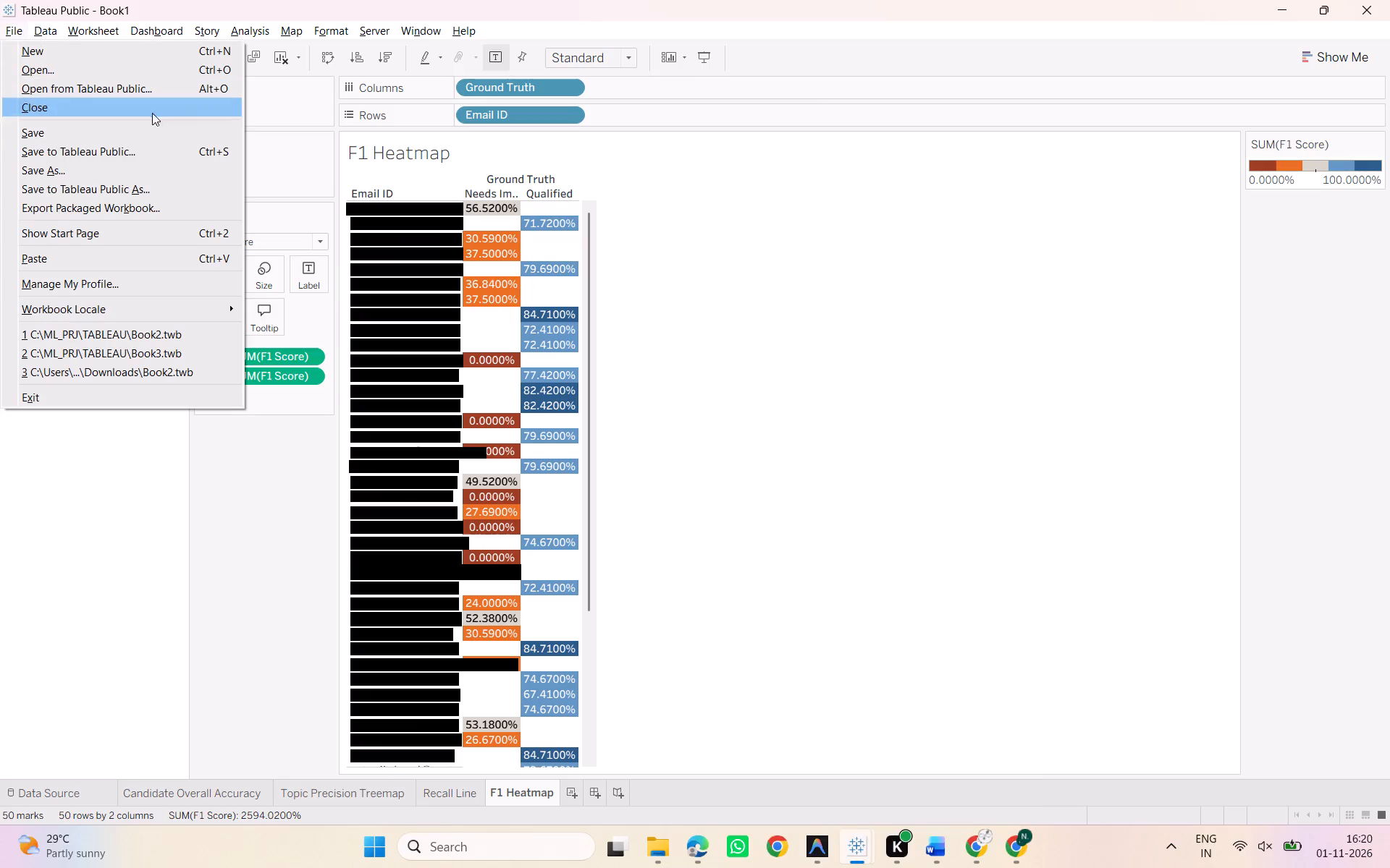
pyautogui.click(155, 172)
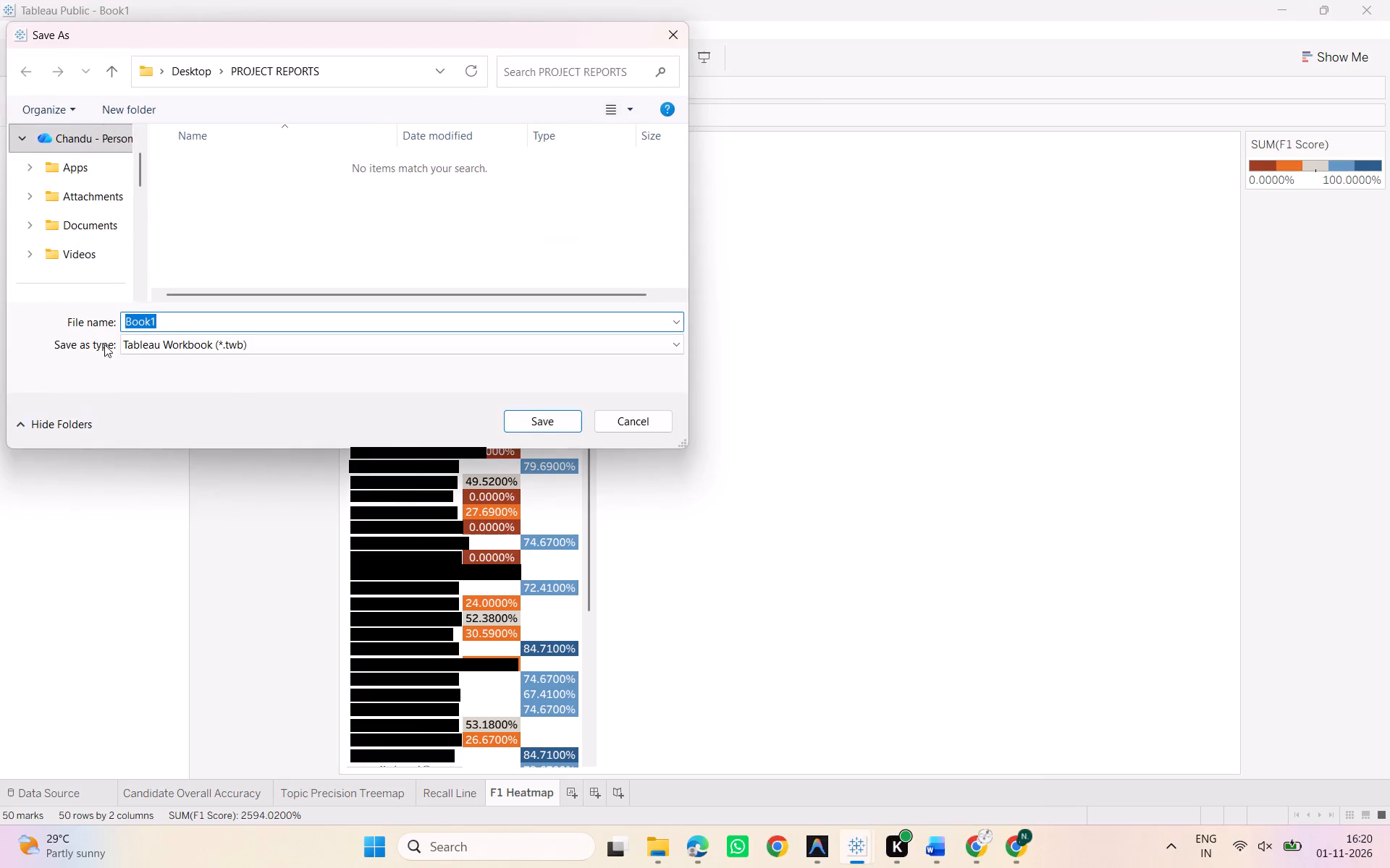
pyautogui.scroll(-3, 90, 216)
pyautogui.doubleClick(96, 200)
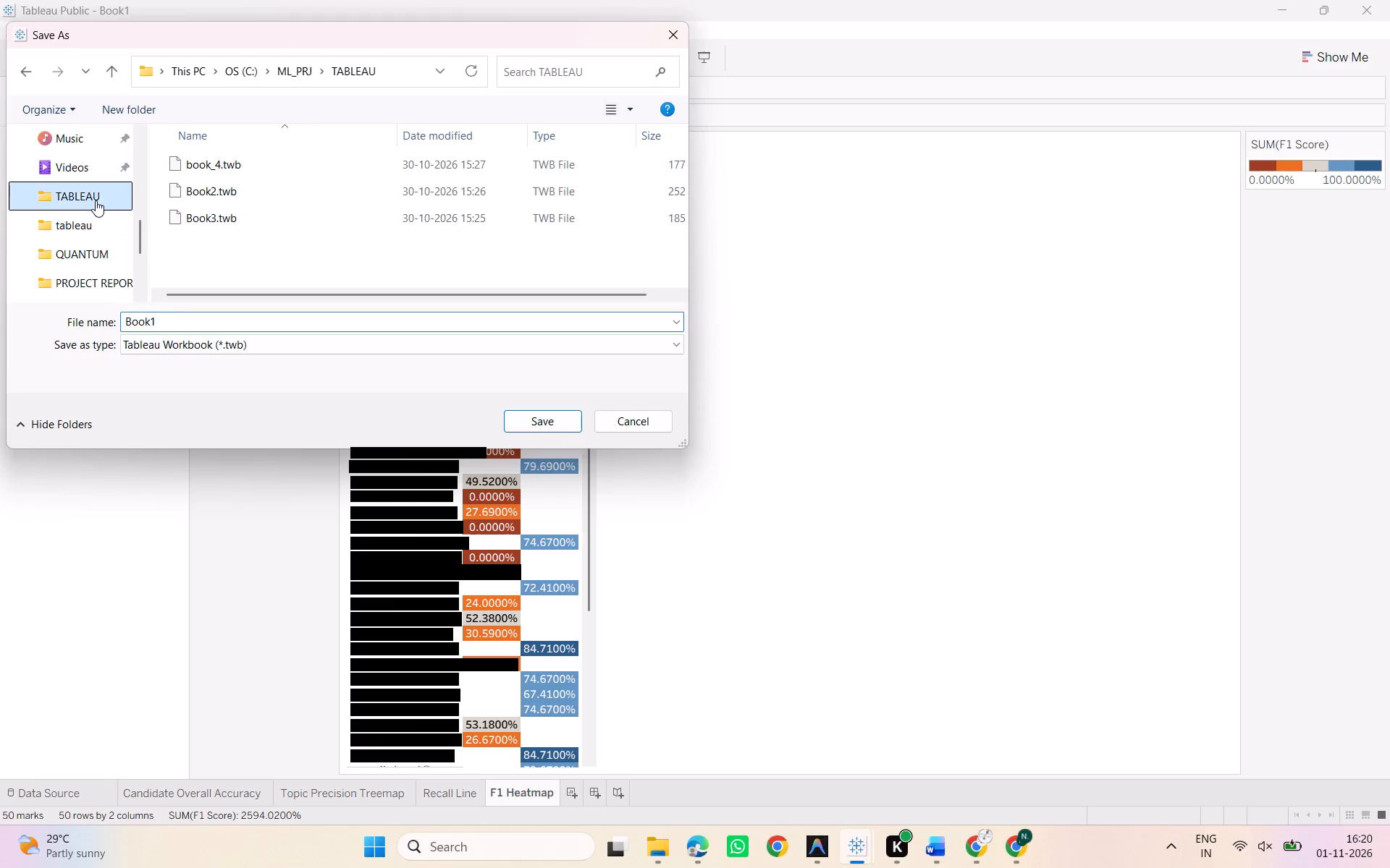
pyautogui.click(185, 319)
pyautogui.moveTo(185, 319); pyautogui.dragTo(83, 326)
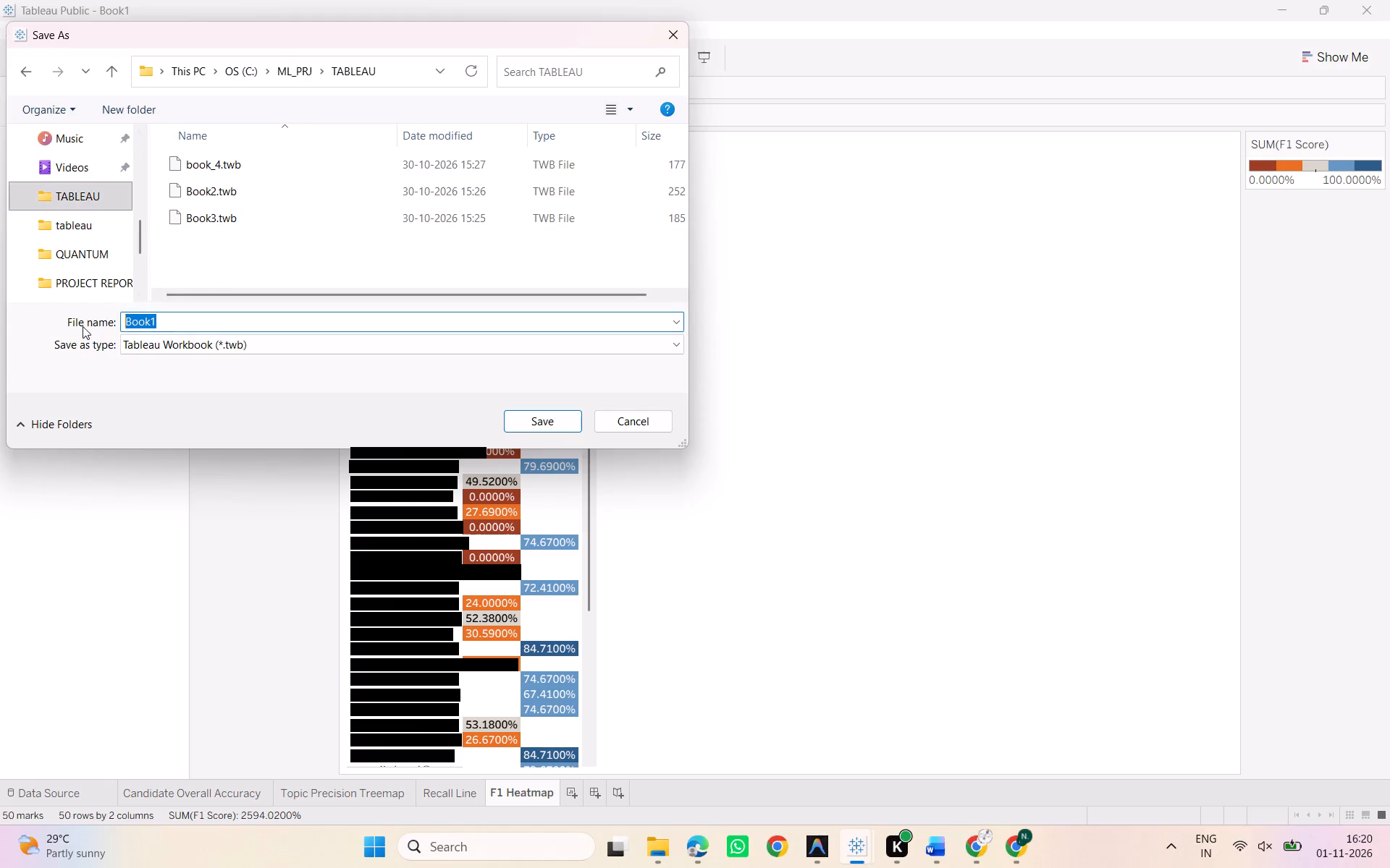
pyautogui.click(260, 319)
pyautogui.moveTo(195, 317); pyautogui.dragTo(194, 317)
pyautogui.moveTo(194, 317); pyautogui.dragTo(106, 321)
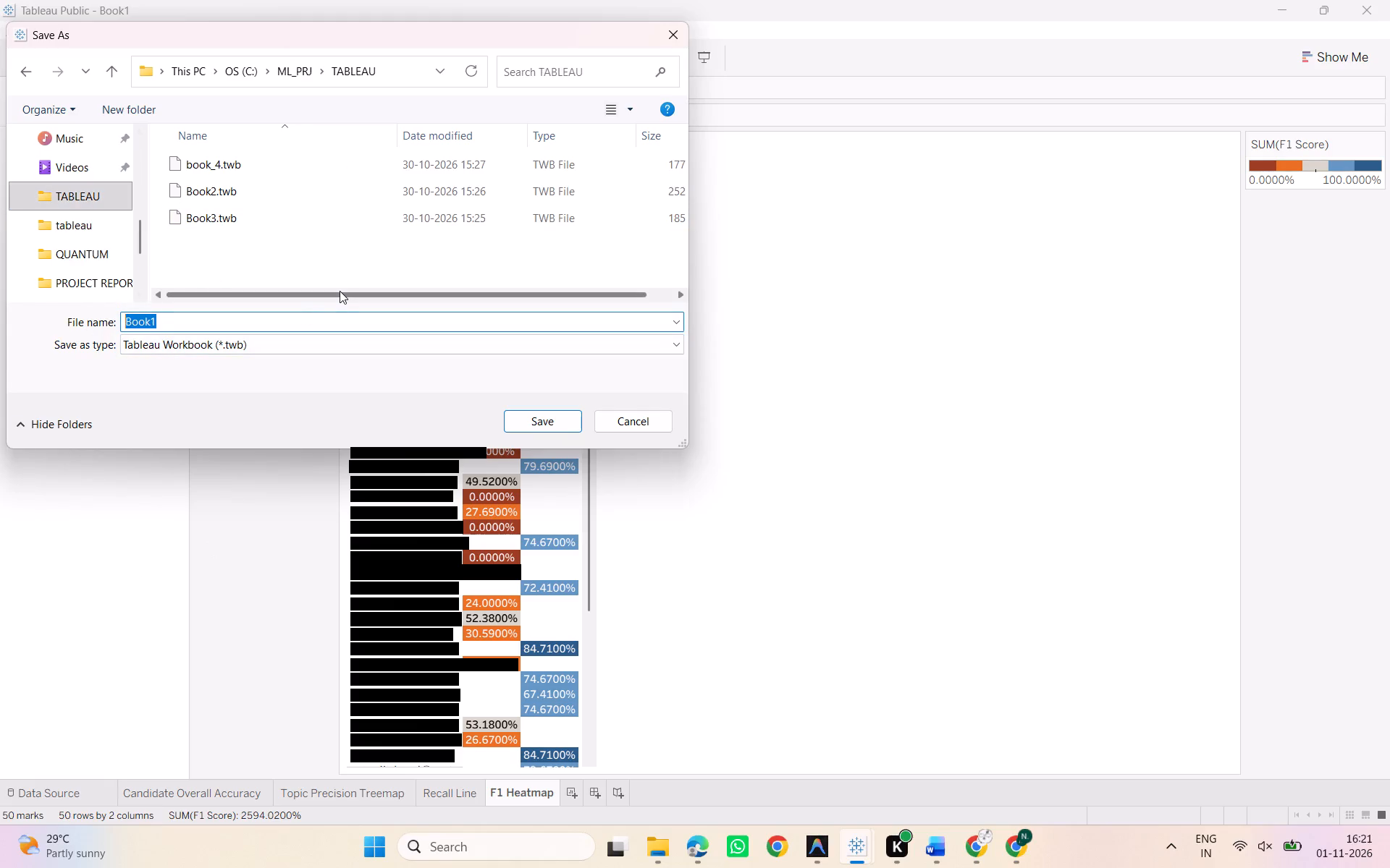
pyautogui.press('b')
pyautogui.press('BackSpace')
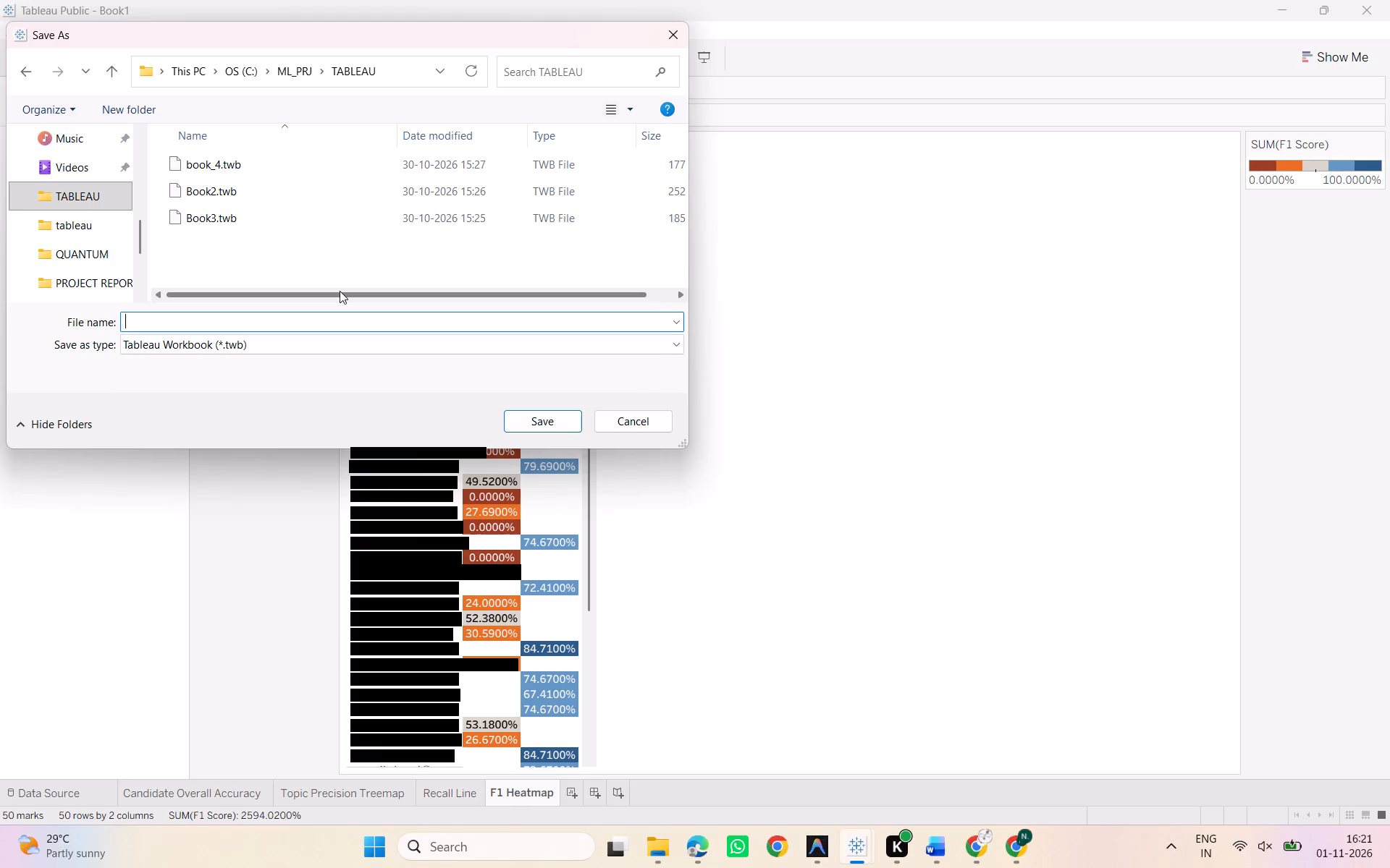
pyautogui.write('cherry graphs')
pyautogui.write('(prj')
pyautogui.hotkey('shift', ')')
pyautogui.press('Return')
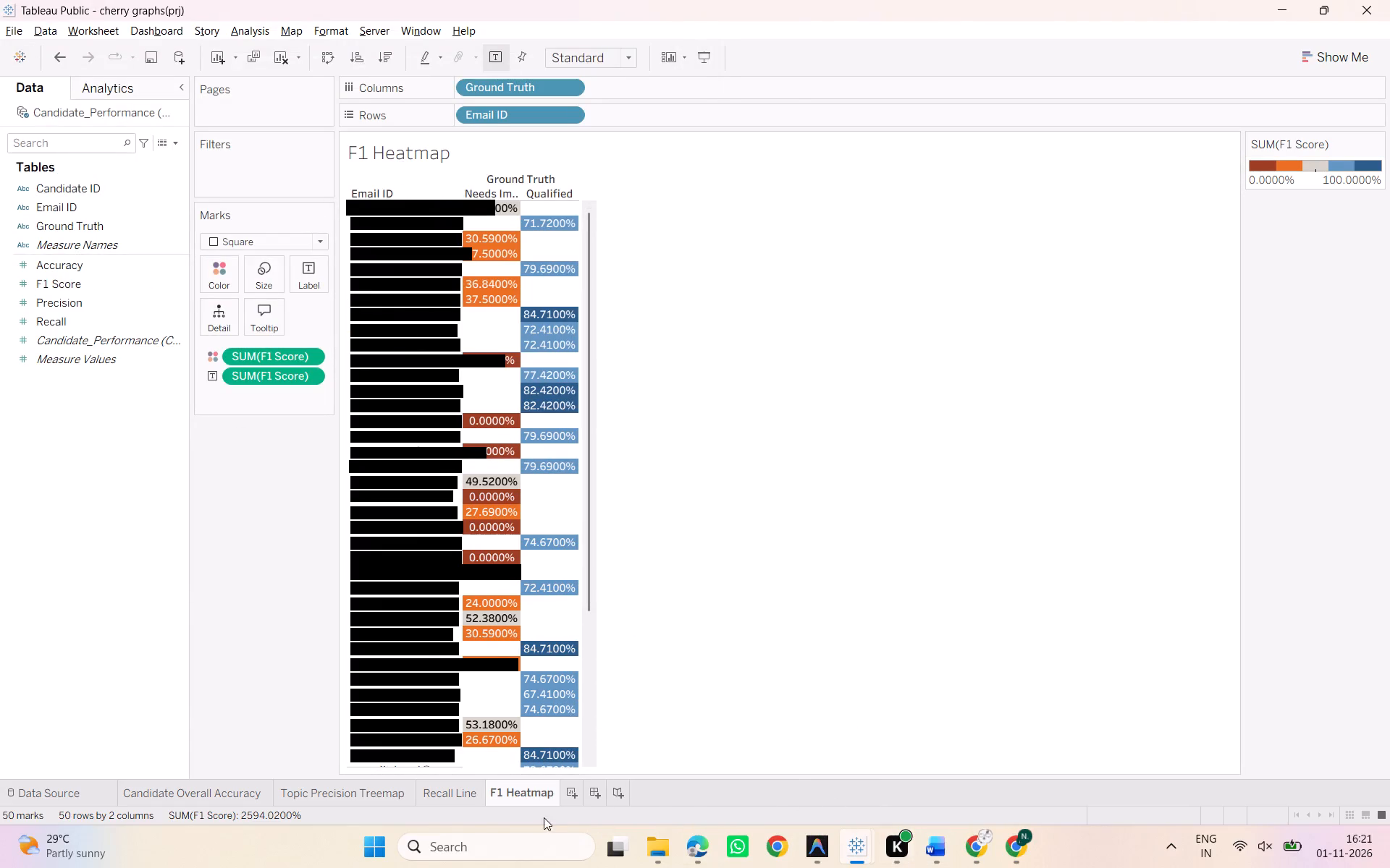
# Switch to File Explorer, close the leftover file Properties window, and check the ML_PRJ TABLEAU folder for cherry graphs(prj).twb.
pyautogui.click(665, 849)
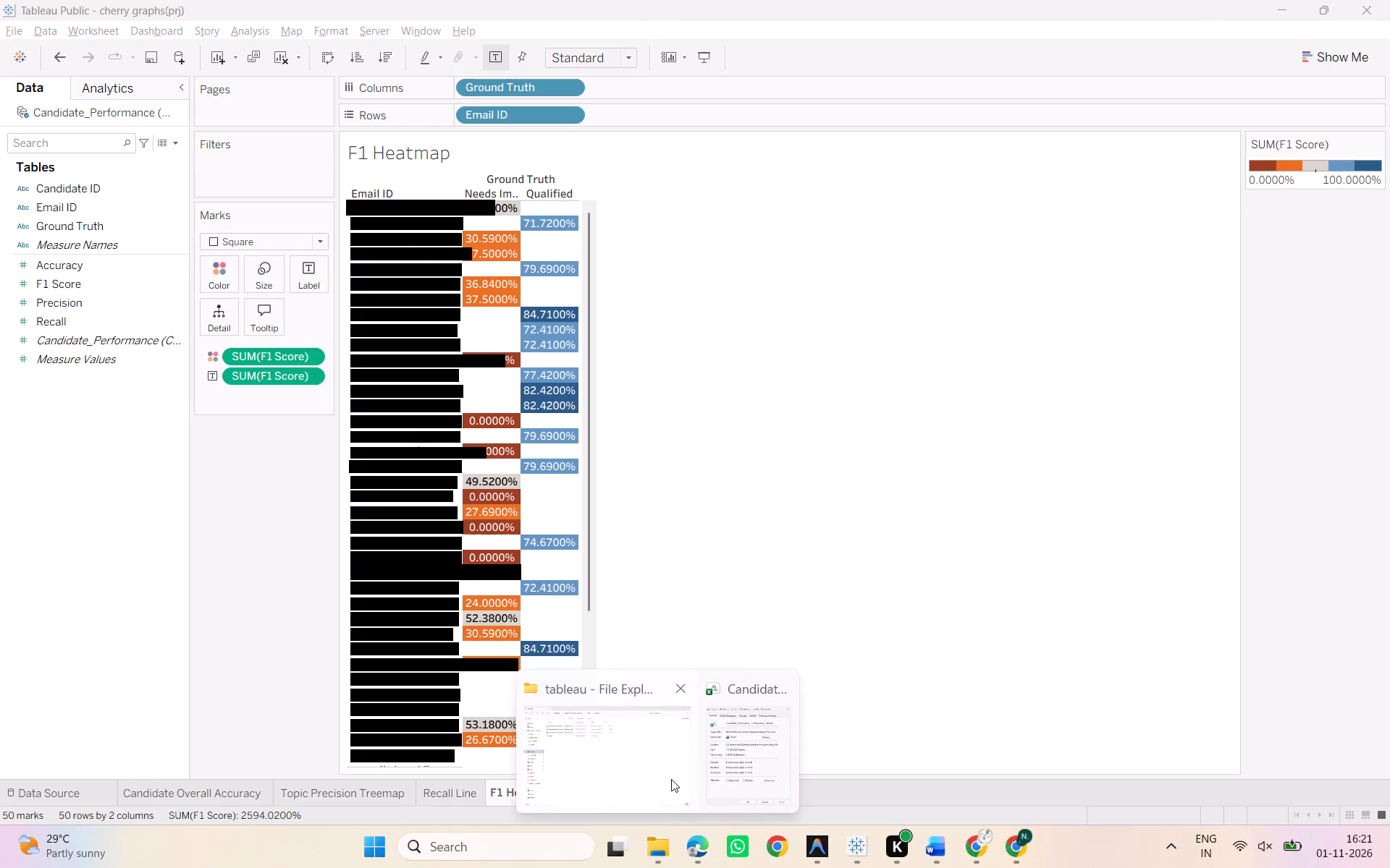
pyautogui.click(777, 689)
pyautogui.click(643, 759)
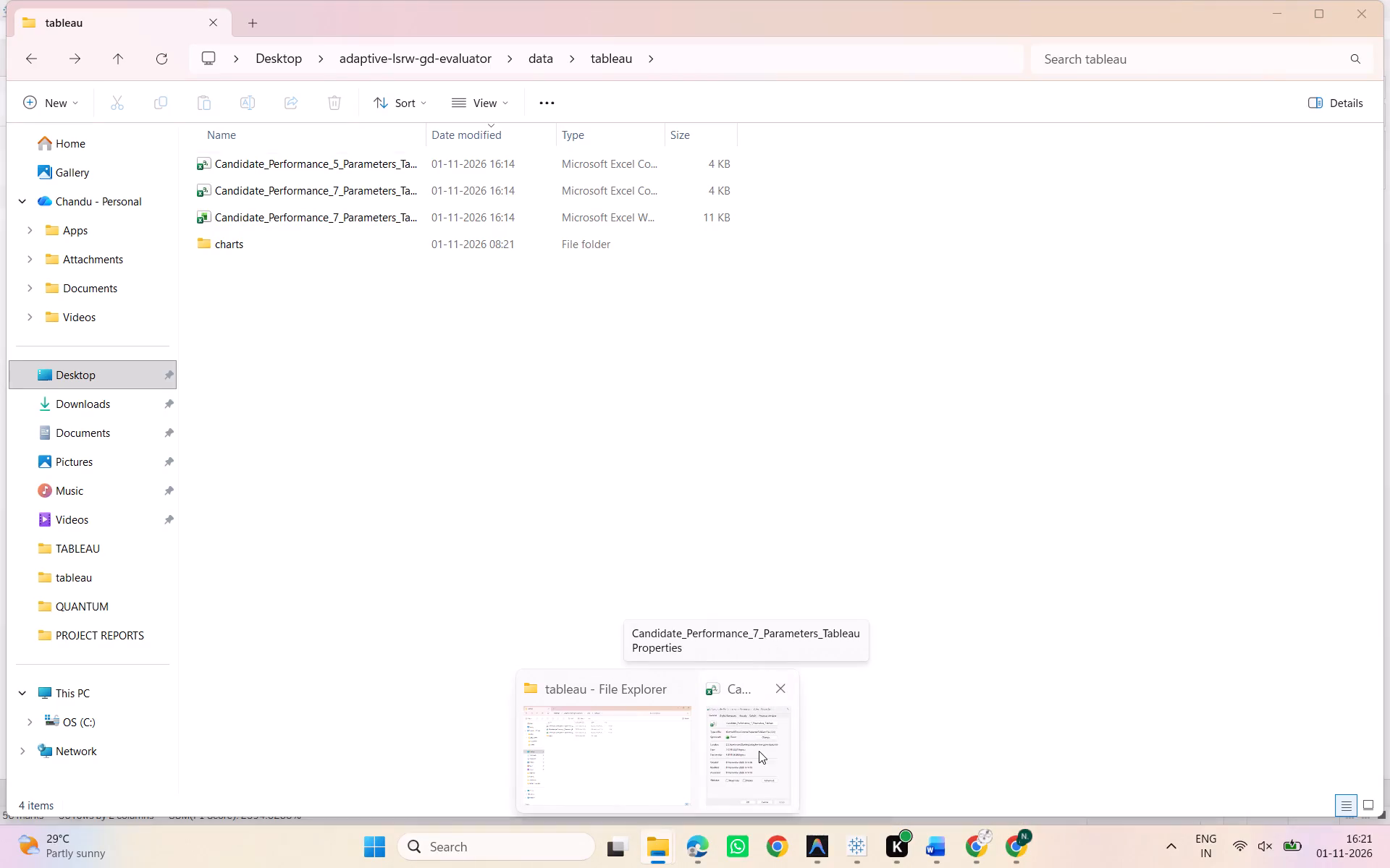
pyautogui.click(759, 751)
pyautogui.click(661, 841)
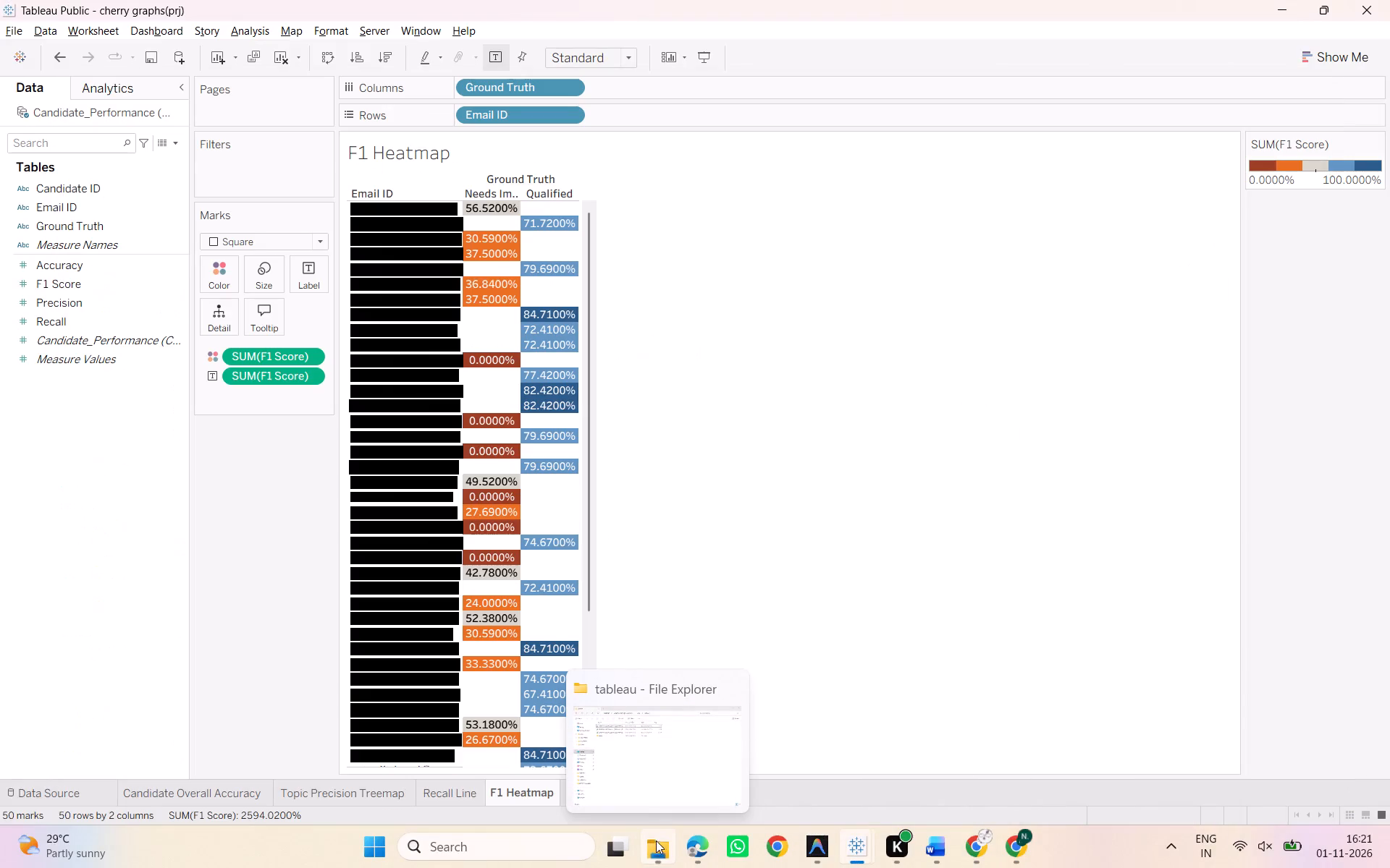
pyautogui.click(661, 859)
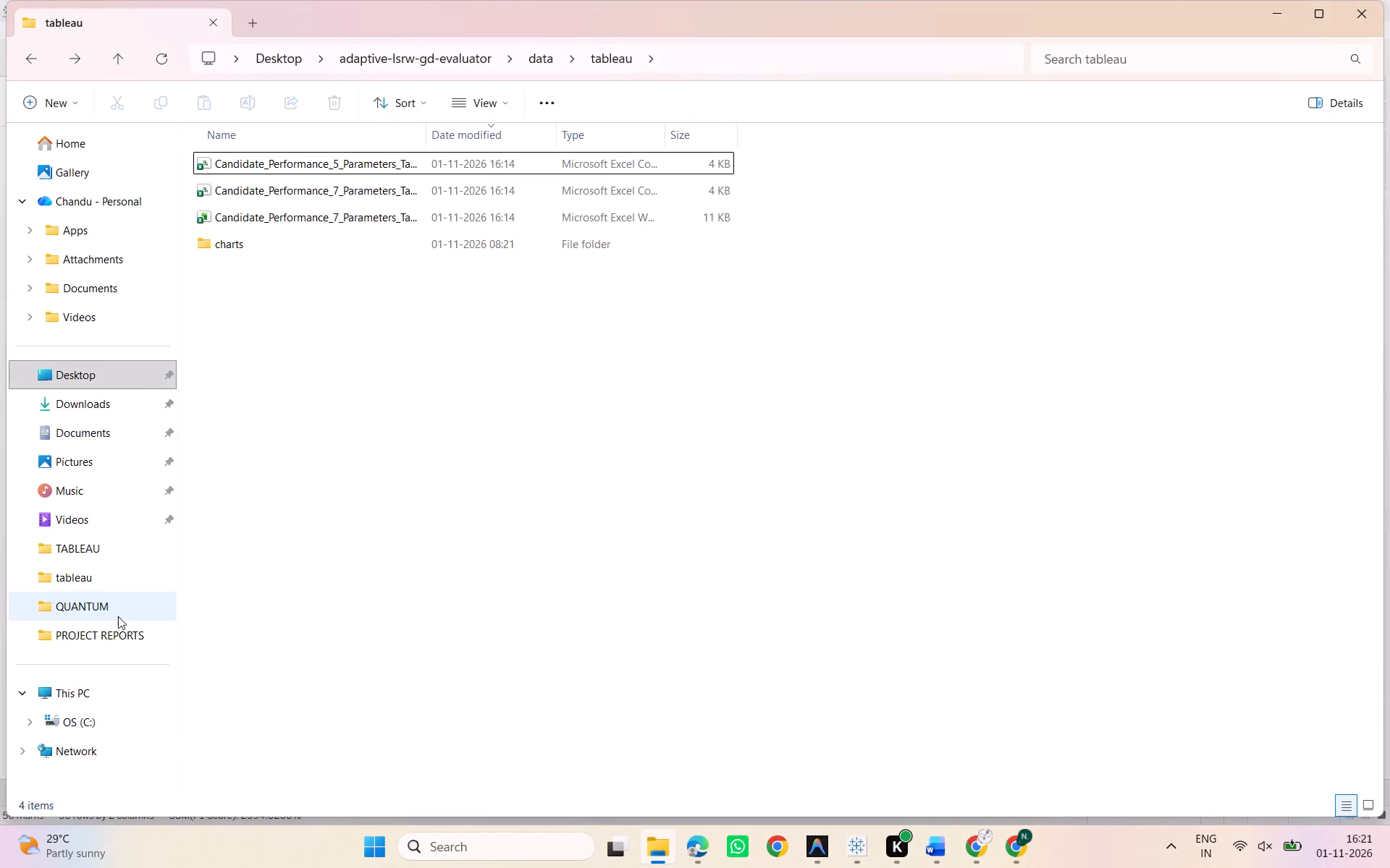
pyautogui.click(97, 551)
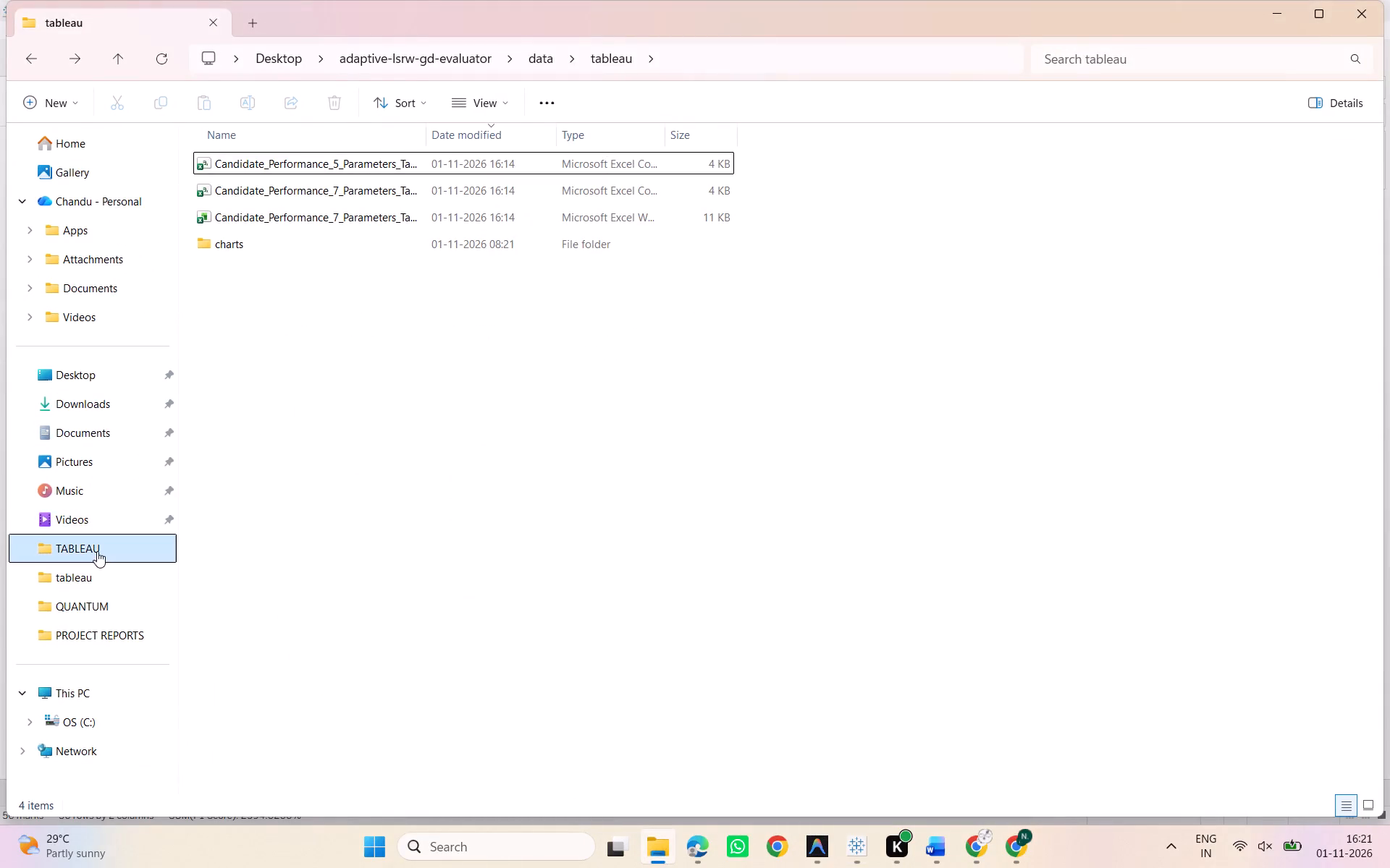
pyautogui.click(97, 551)
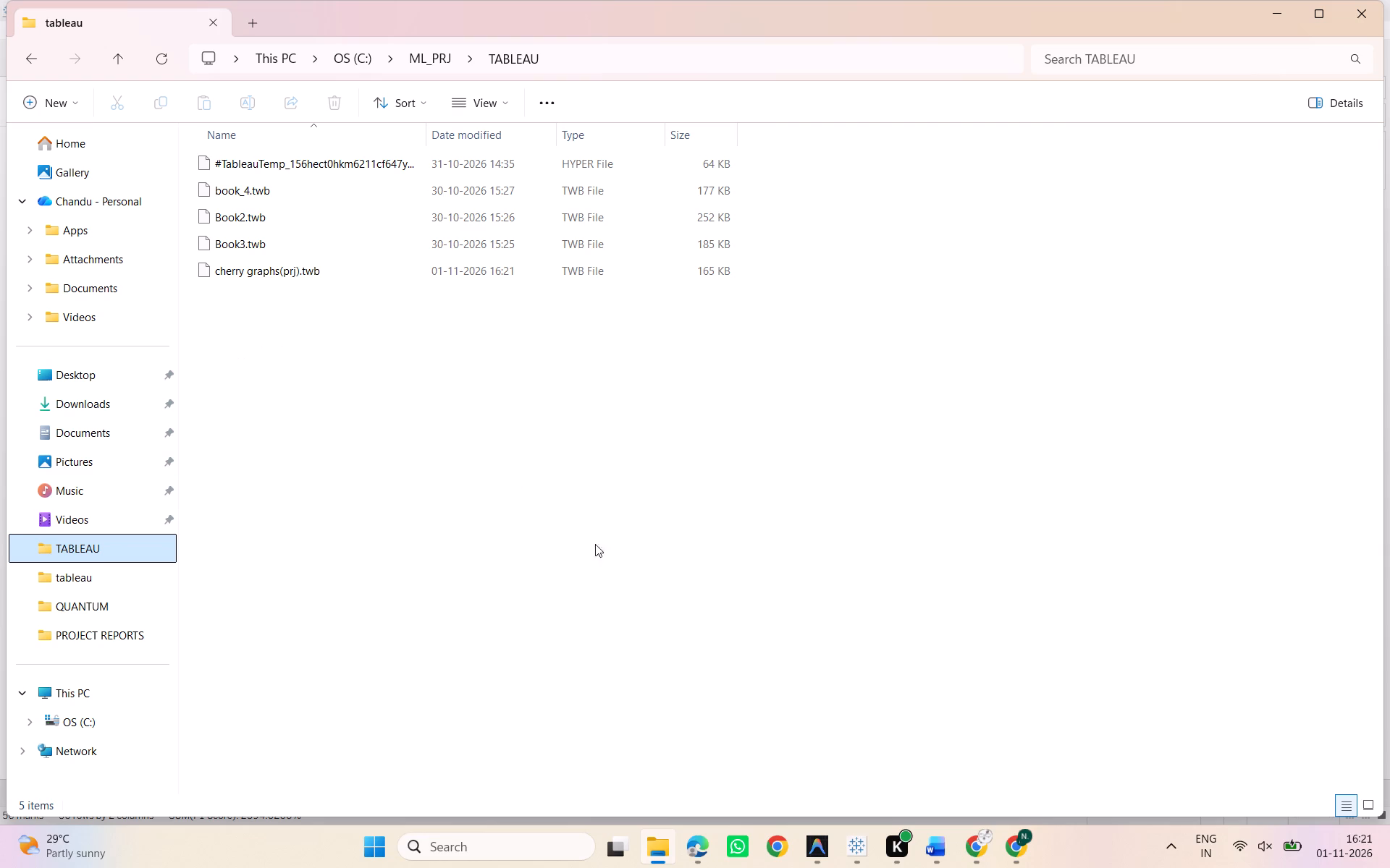
pyautogui.click(353, 266)
pyautogui.rightClick(353, 266)
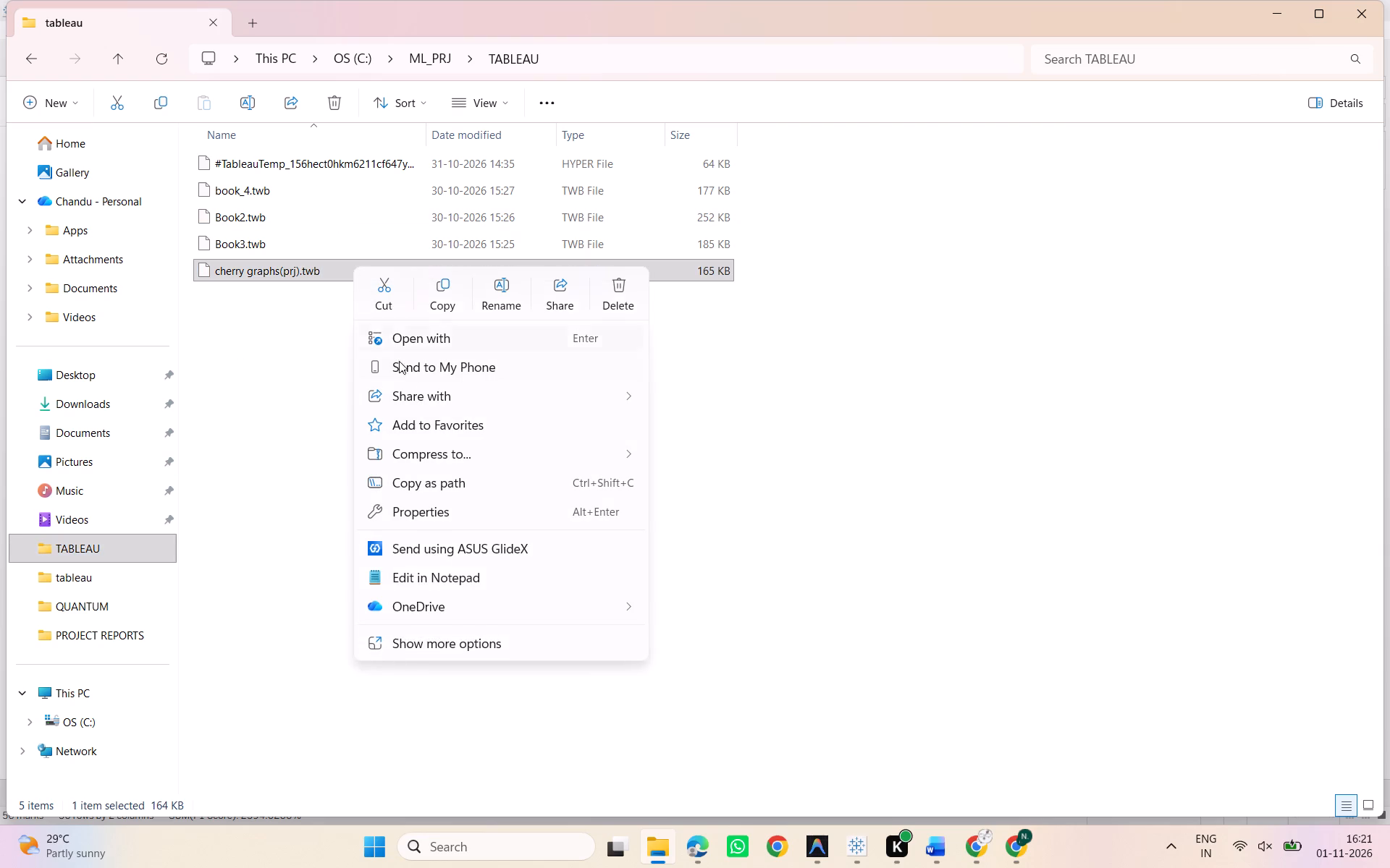
pyautogui.click(239, 357)
# Return to Tableau Public, start a new workbook without recovering Book2, and open cherry graphs(prj).twb in its window.
pyautogui.click(864, 856)
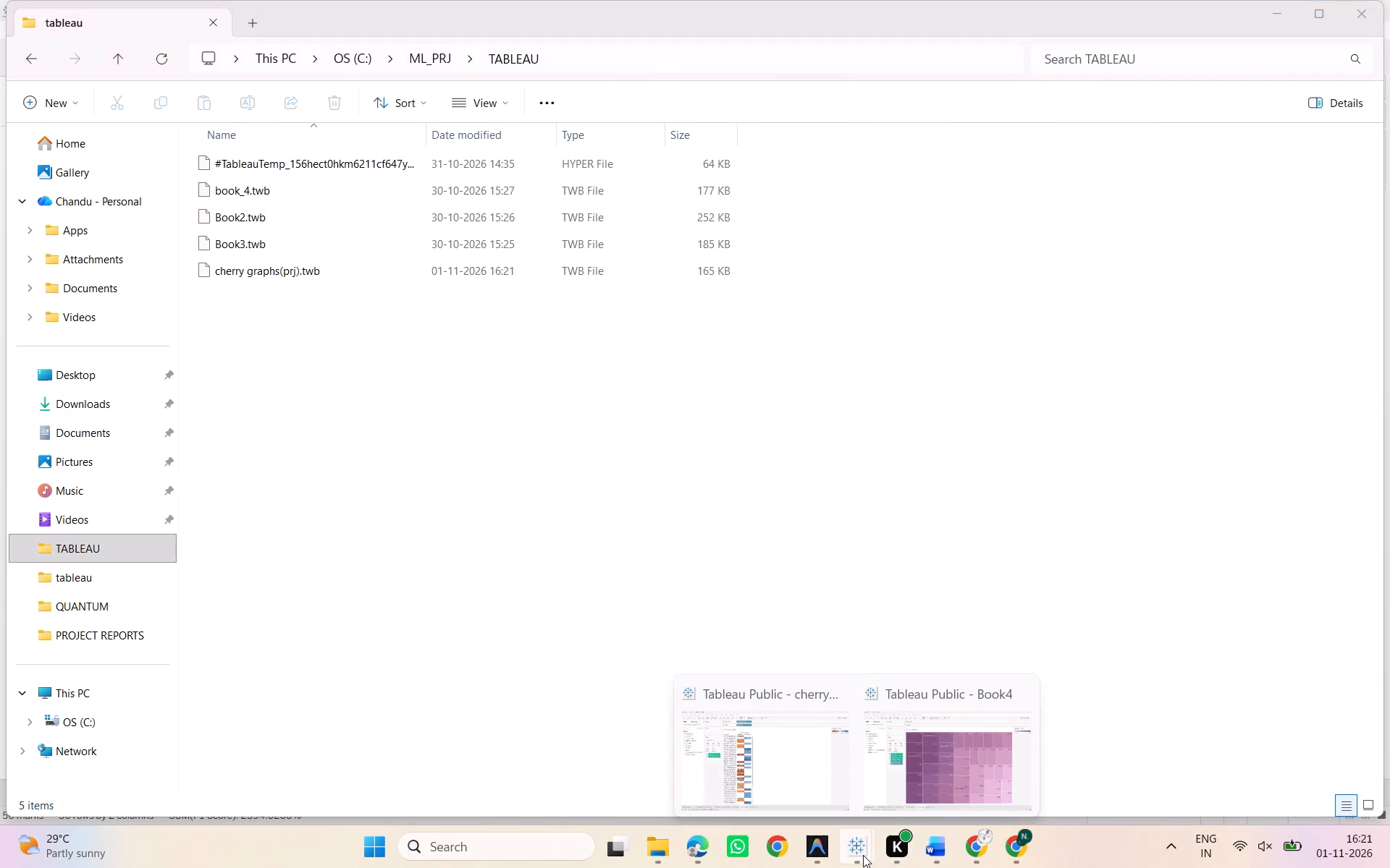
pyautogui.click(807, 776)
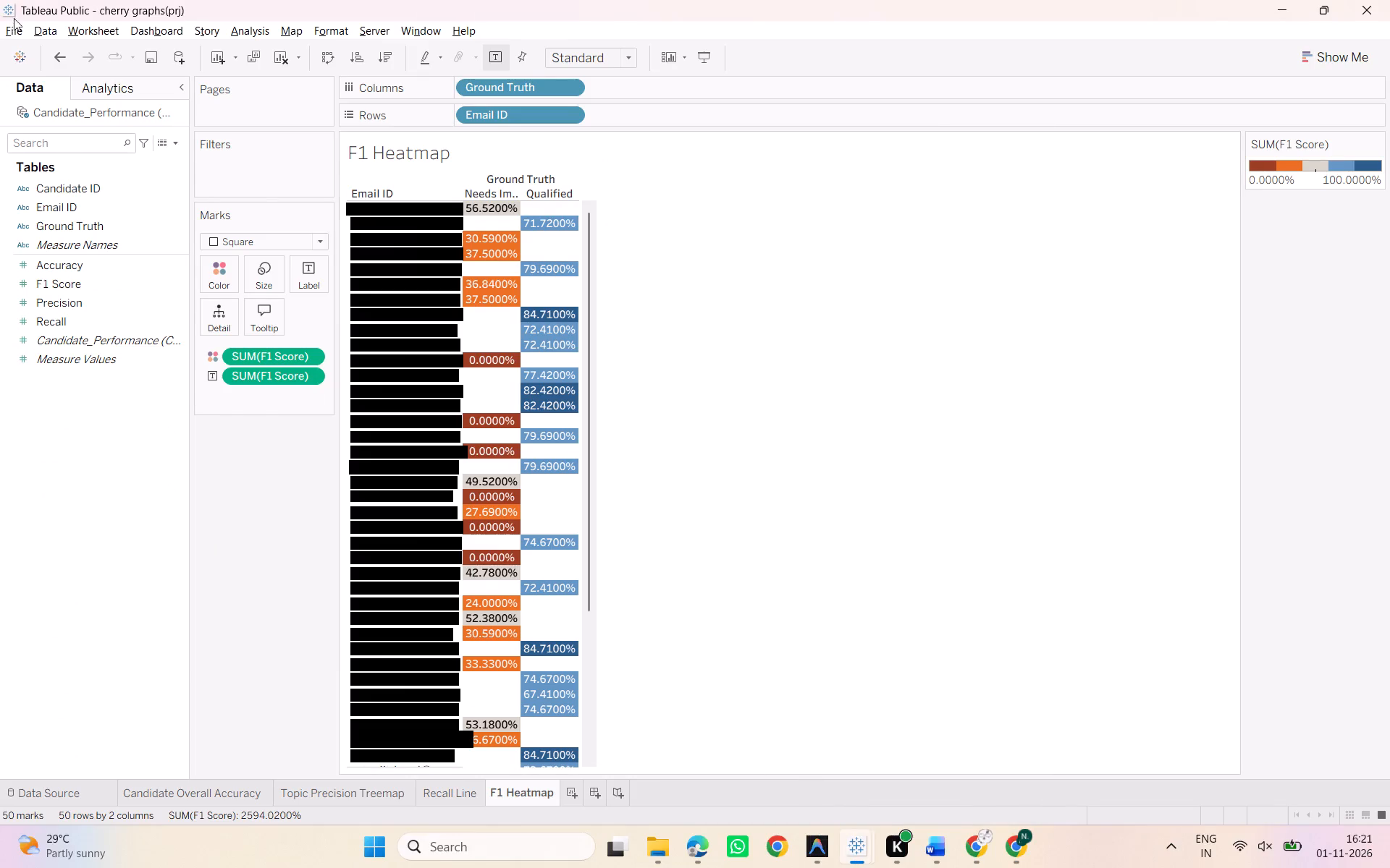
pyautogui.click(12, 22)
pyautogui.click(62, 48)
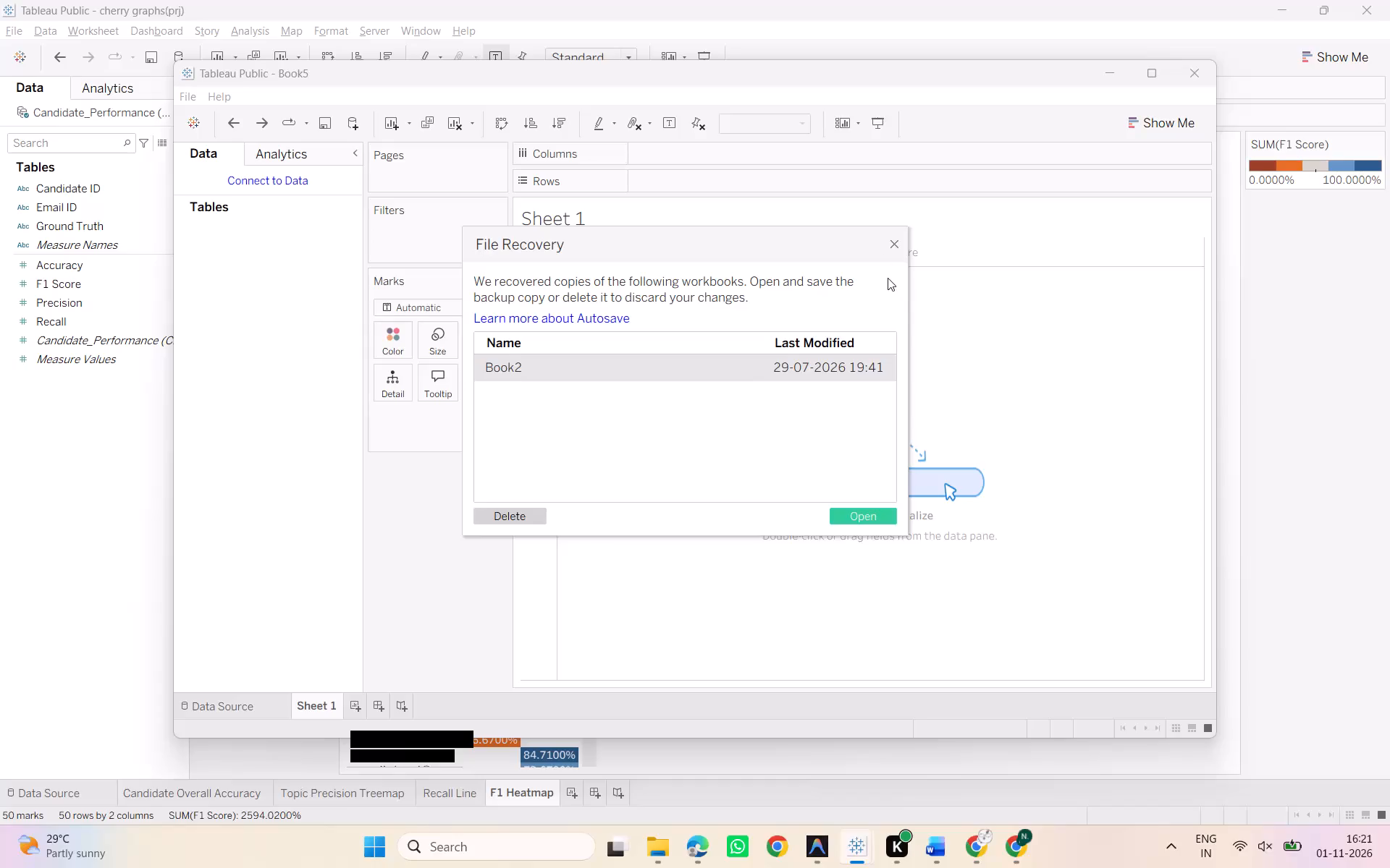
pyautogui.click(894, 247)
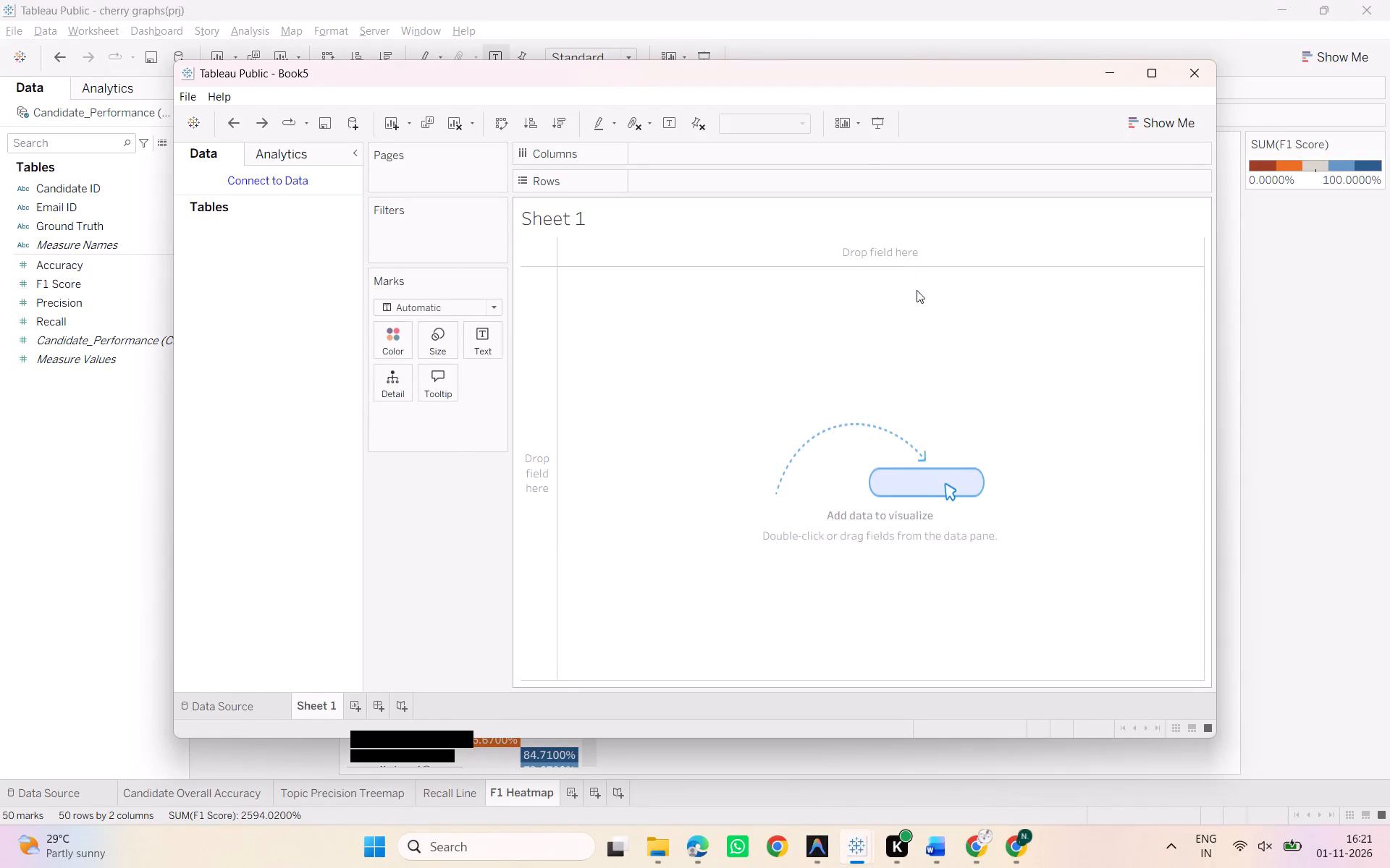
pyautogui.click(188, 97)
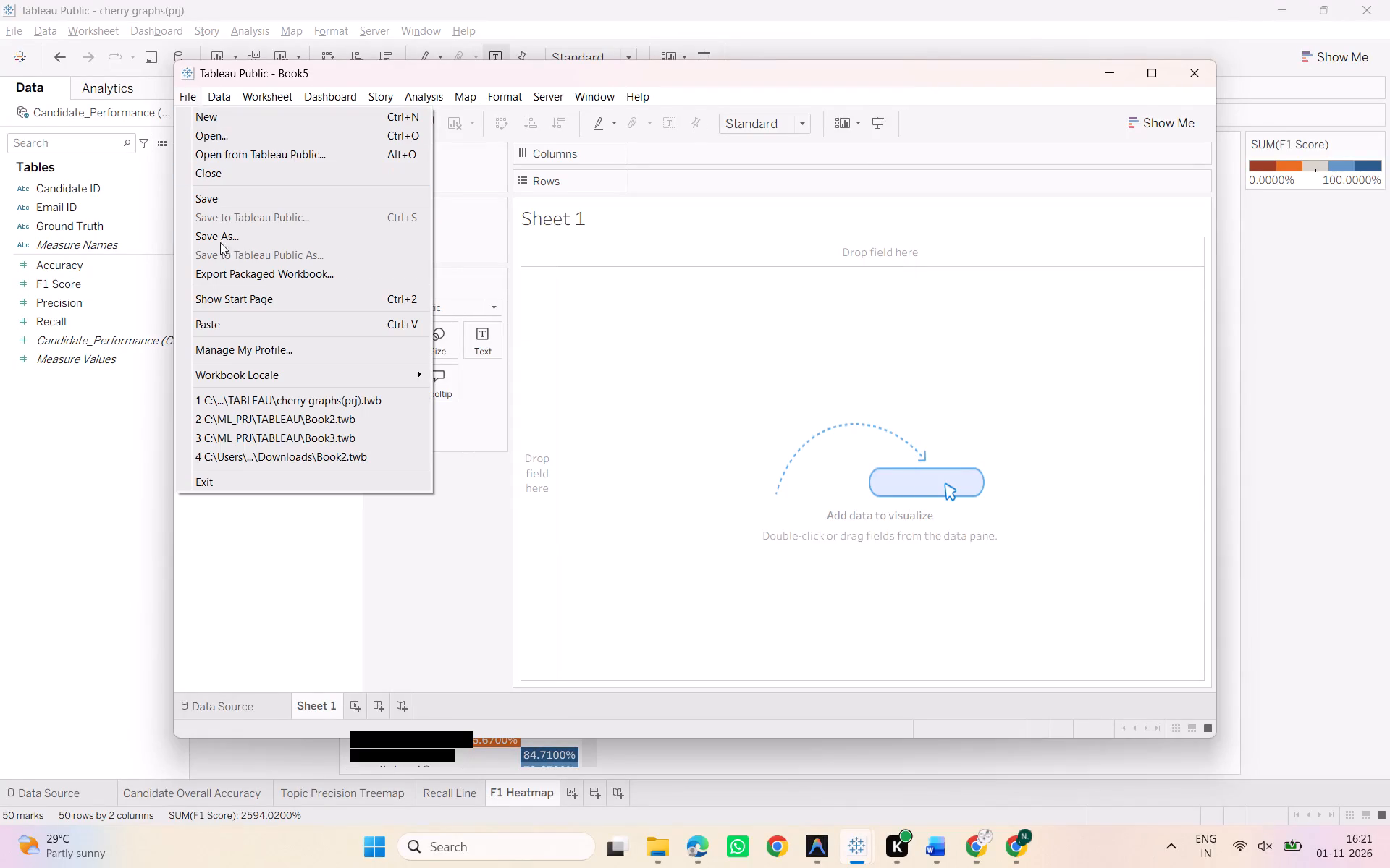
pyautogui.click(234, 141)
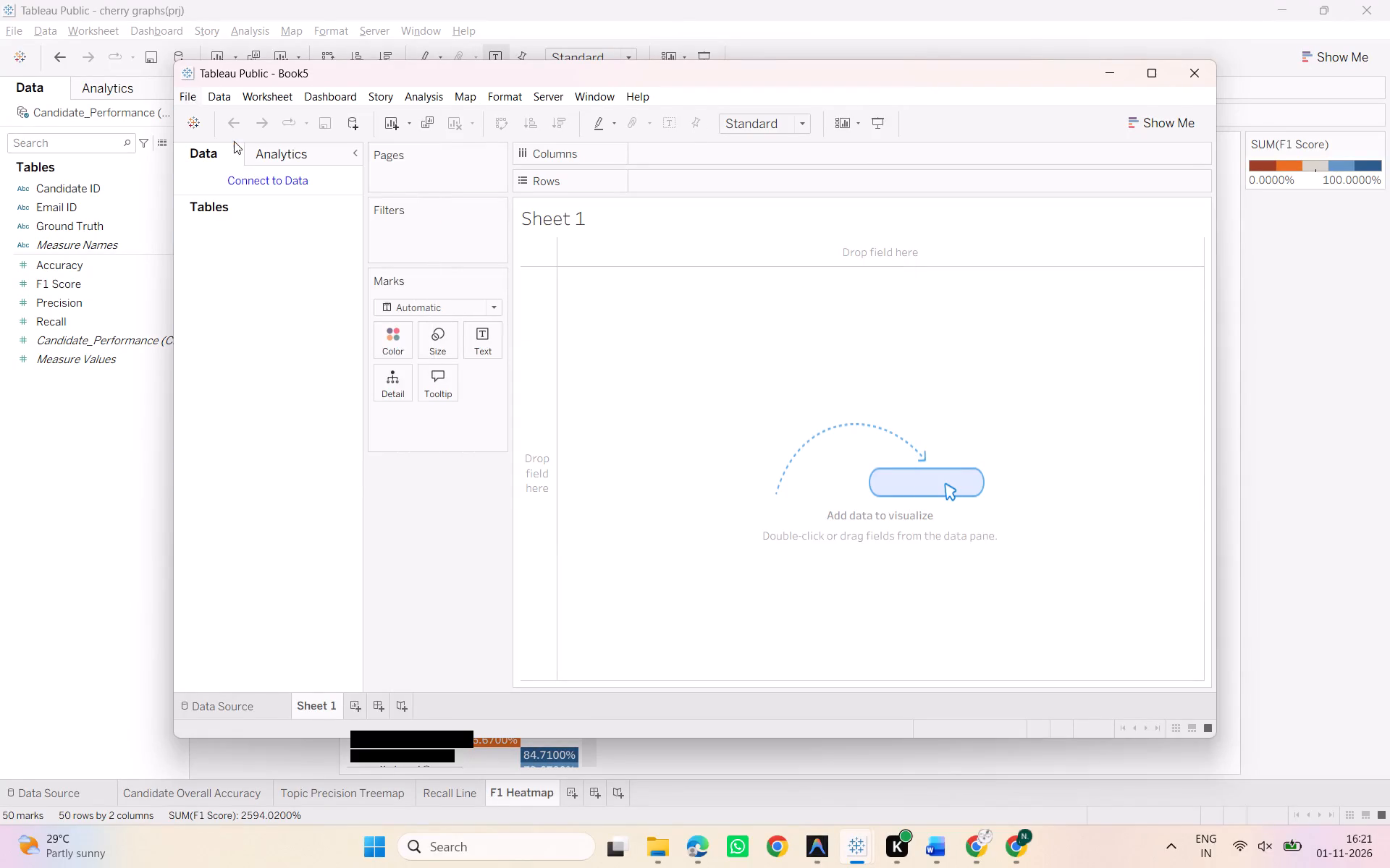
pyautogui.doubleClick(449, 310)
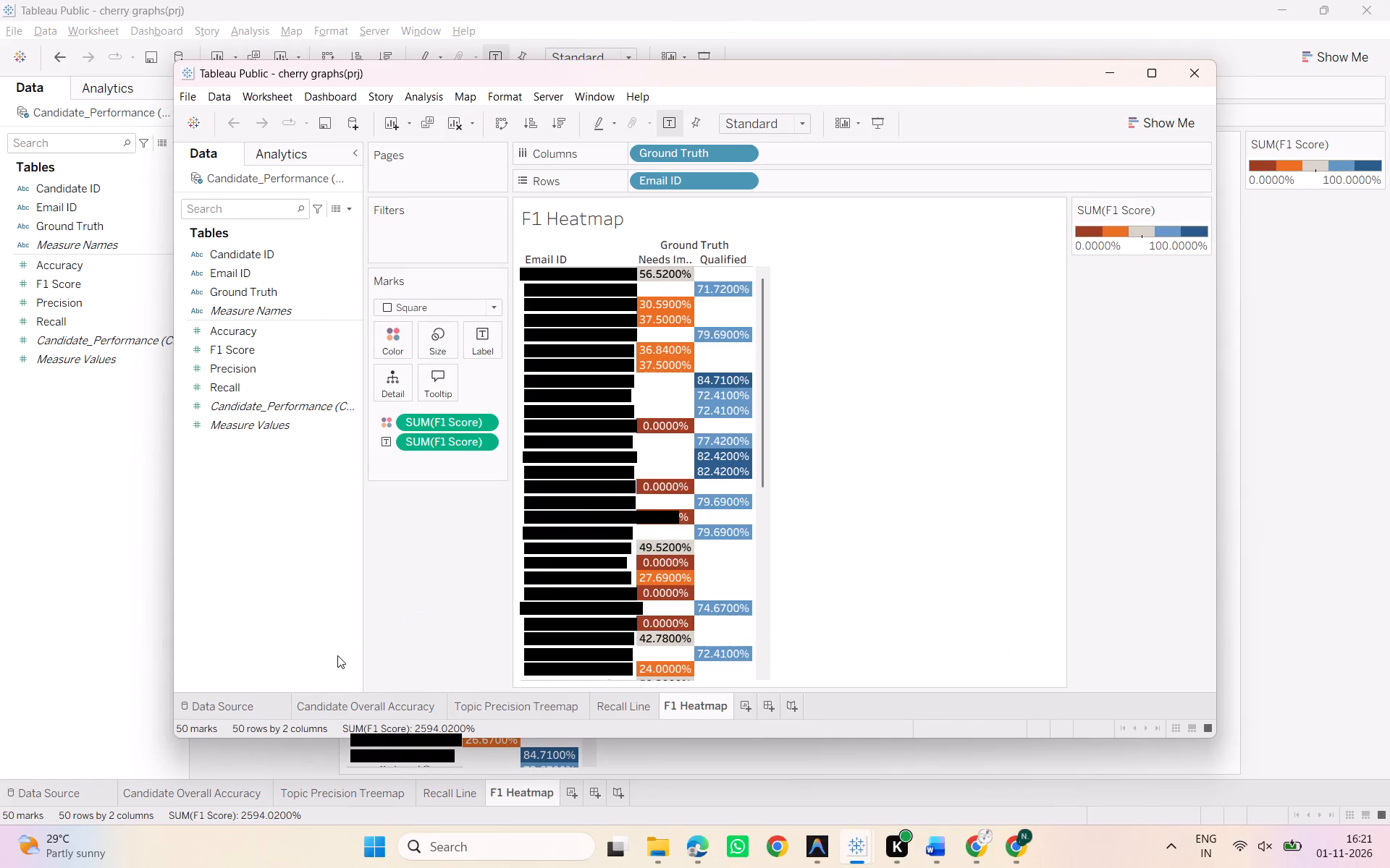
# Try to open the reopened workbook's data source, dismiss the file prompt, and maximize the workbook window.
pyautogui.click(245, 700)
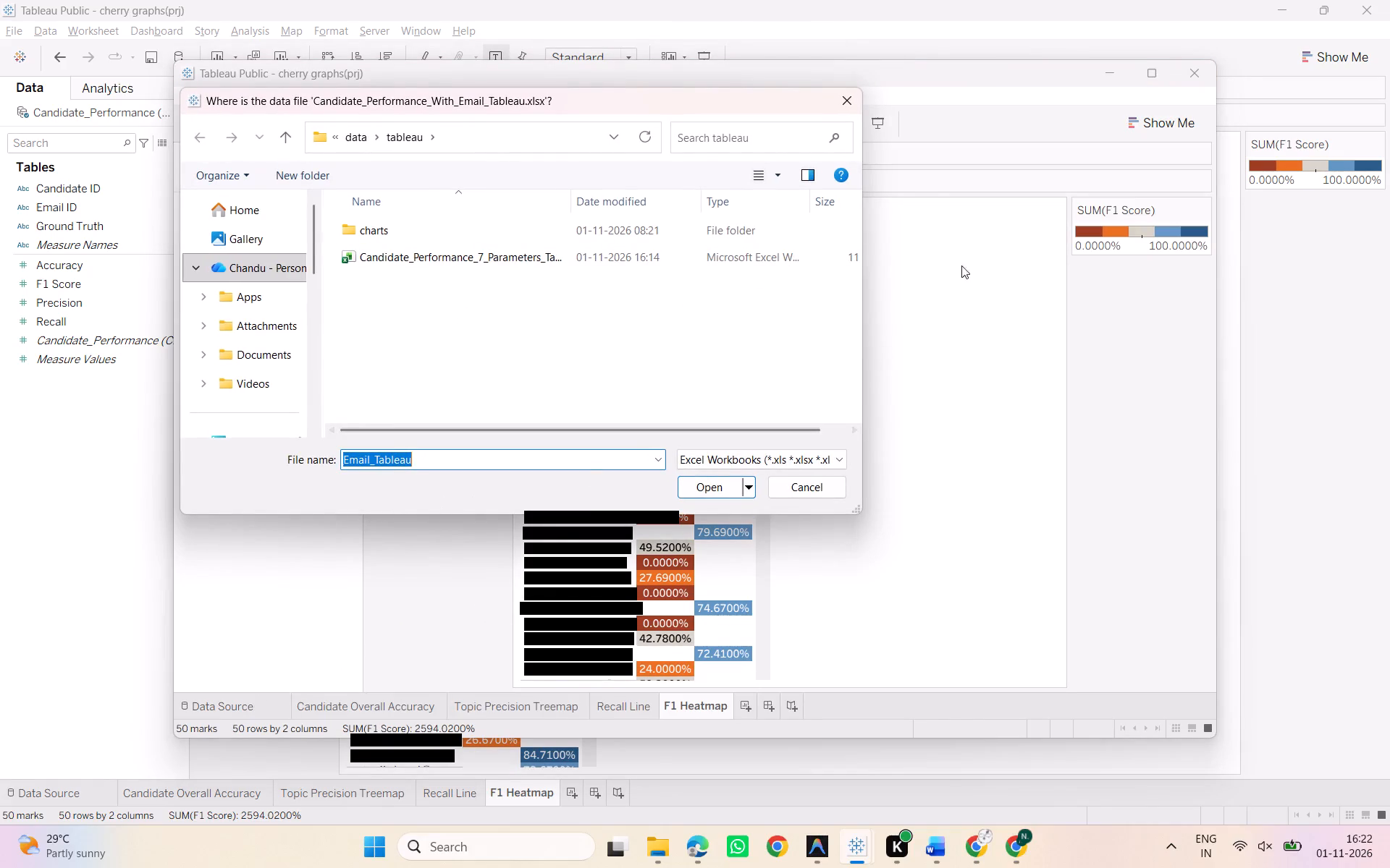
pyautogui.click(848, 98)
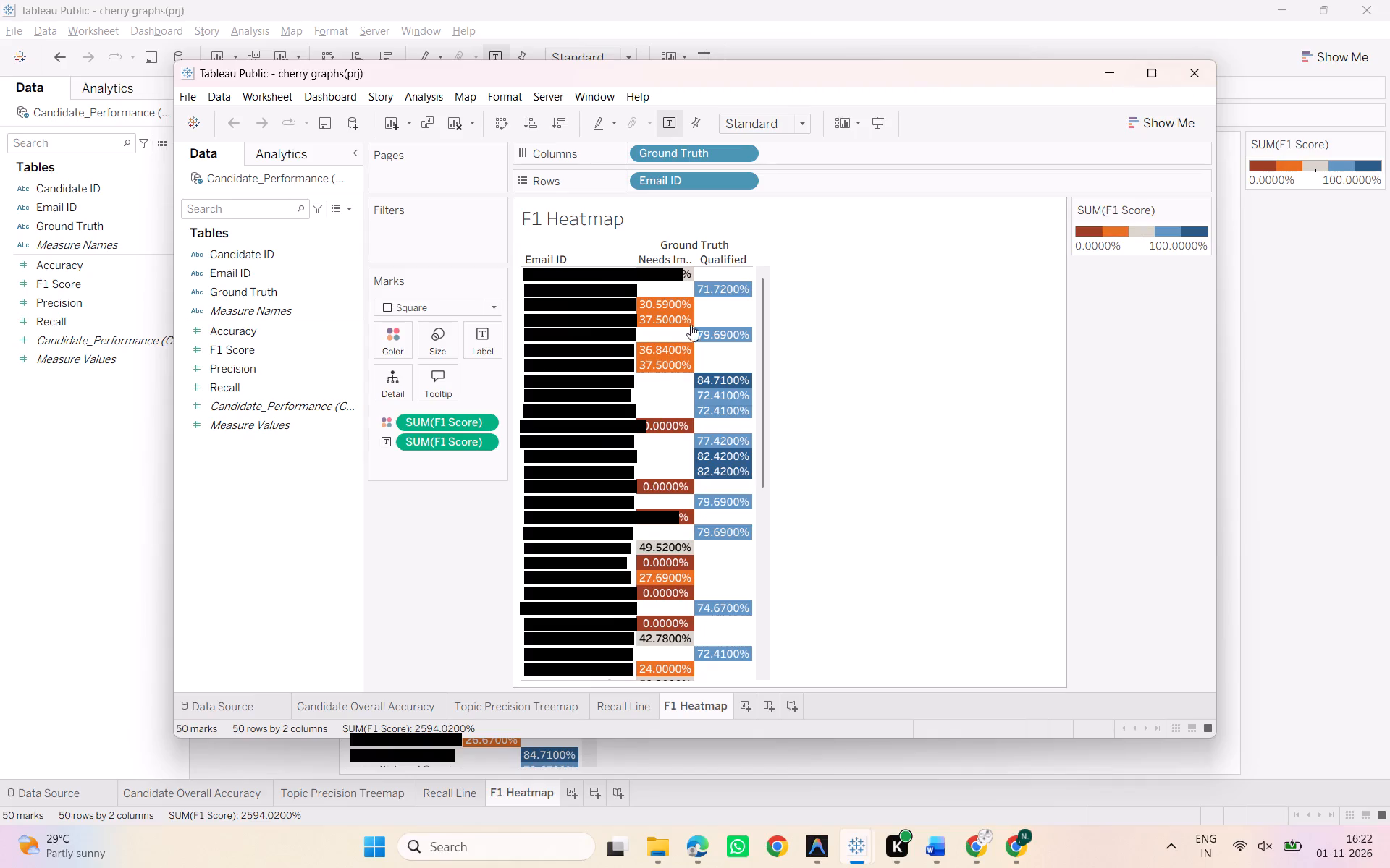
pyautogui.click(1155, 73)
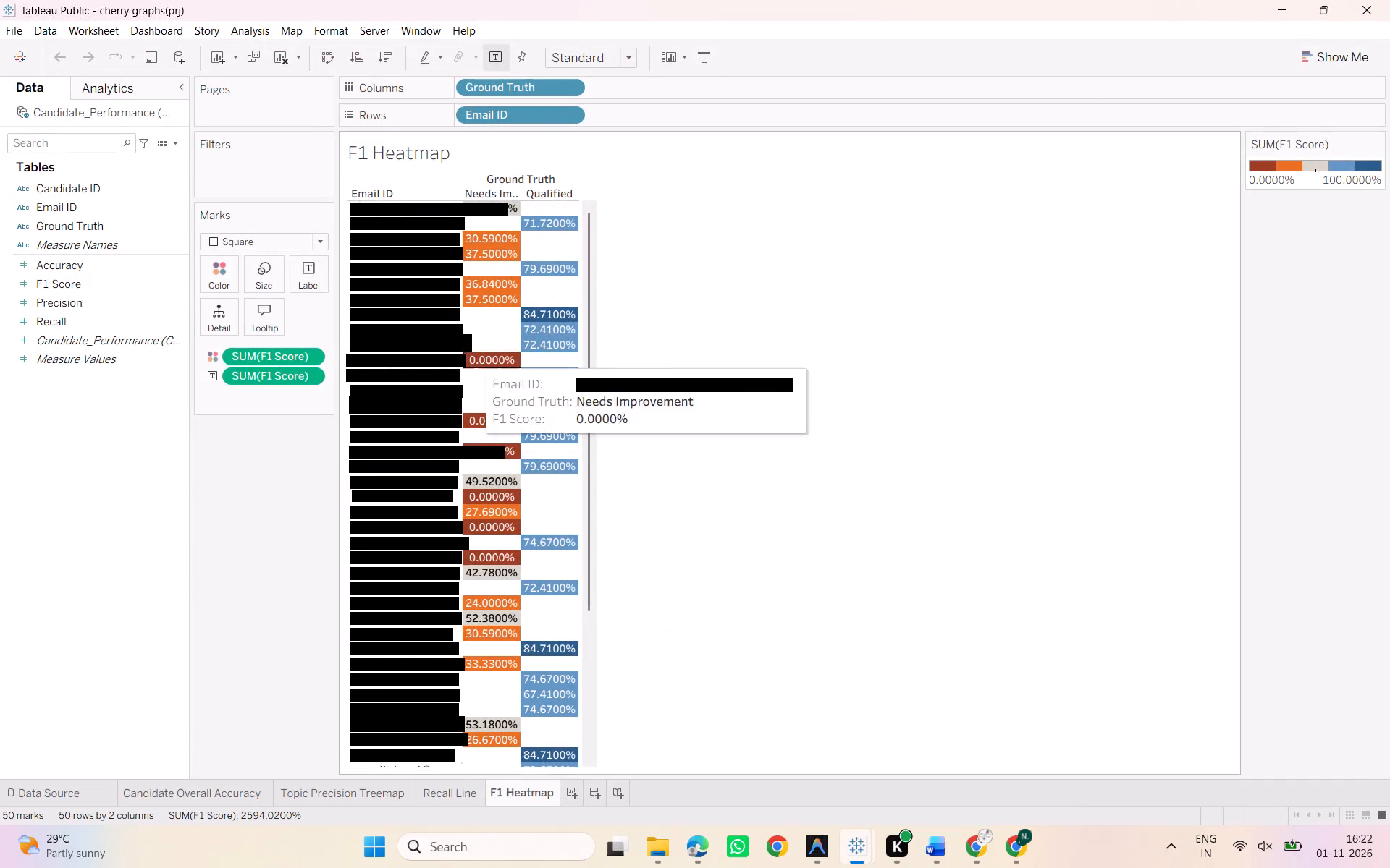
# Open the workbook's data source and look for Candidate_Performance_With_Email_Tableau.xlsx in the ML_PRJ TABLEAU and project tableau folders.
pyautogui.click(47, 793)
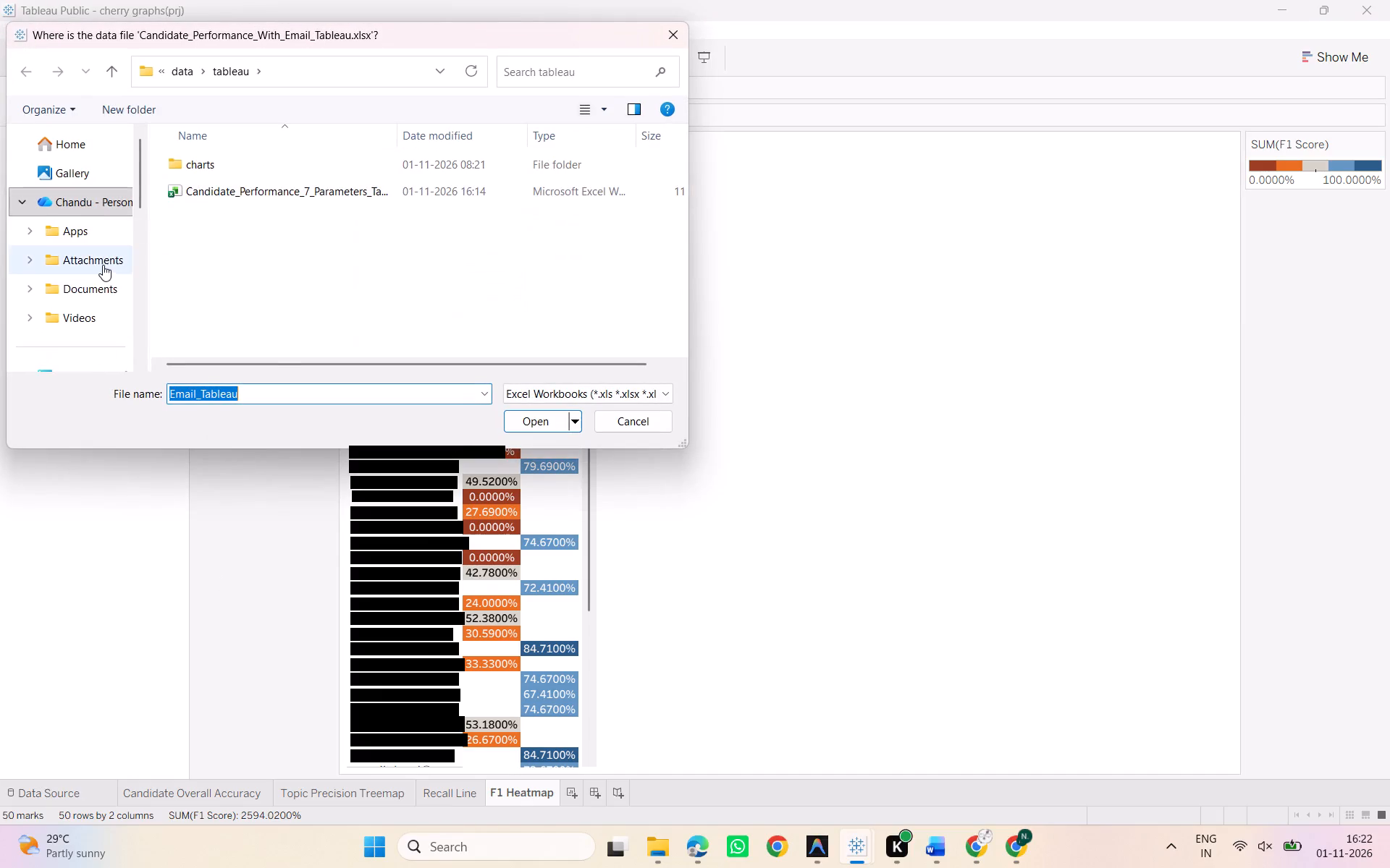
pyautogui.scroll(-1, 103, 266)
pyautogui.scroll(-4, 72, 360)
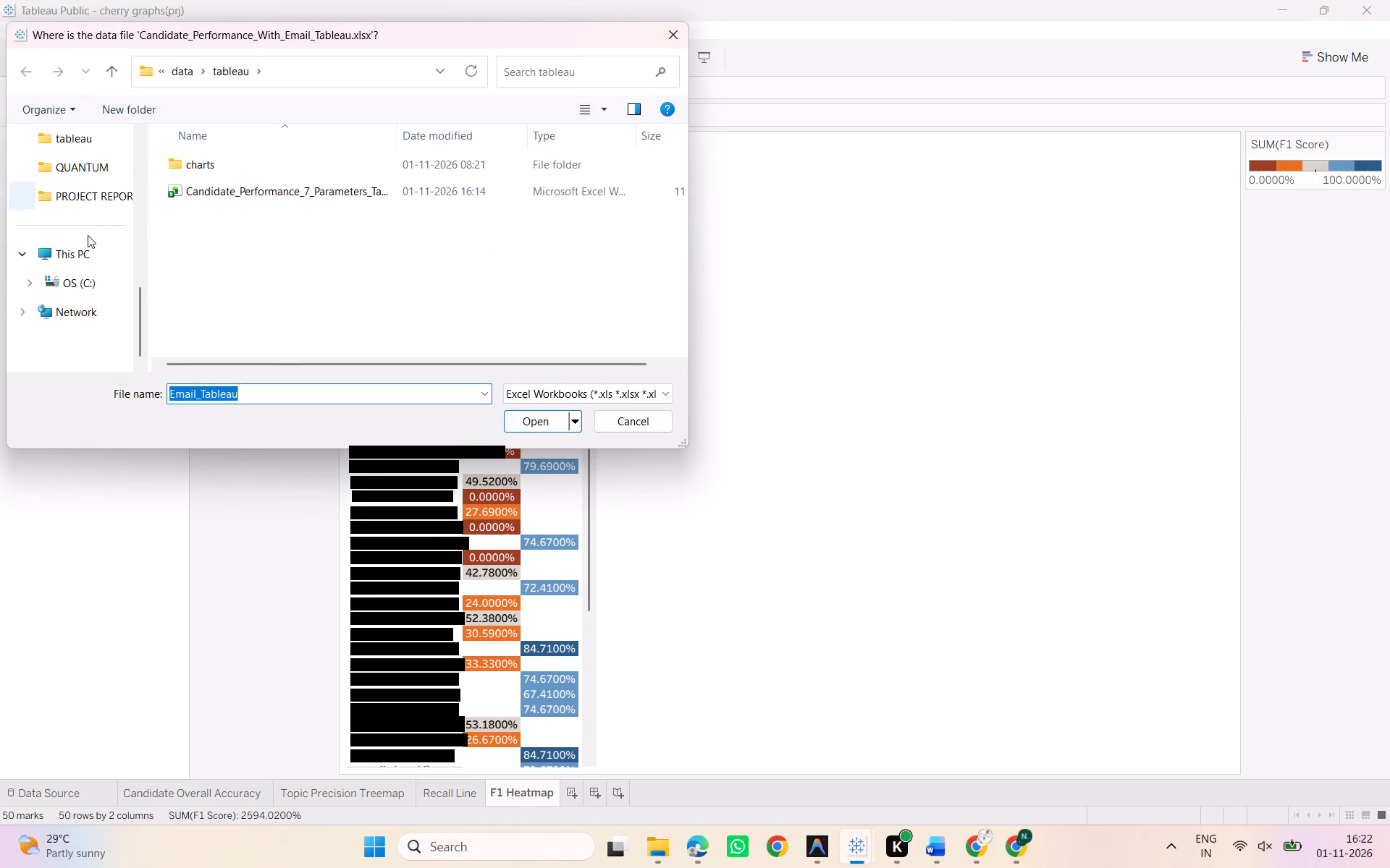
pyautogui.scroll(1, 90, 253)
pyautogui.doubleClick(85, 203)
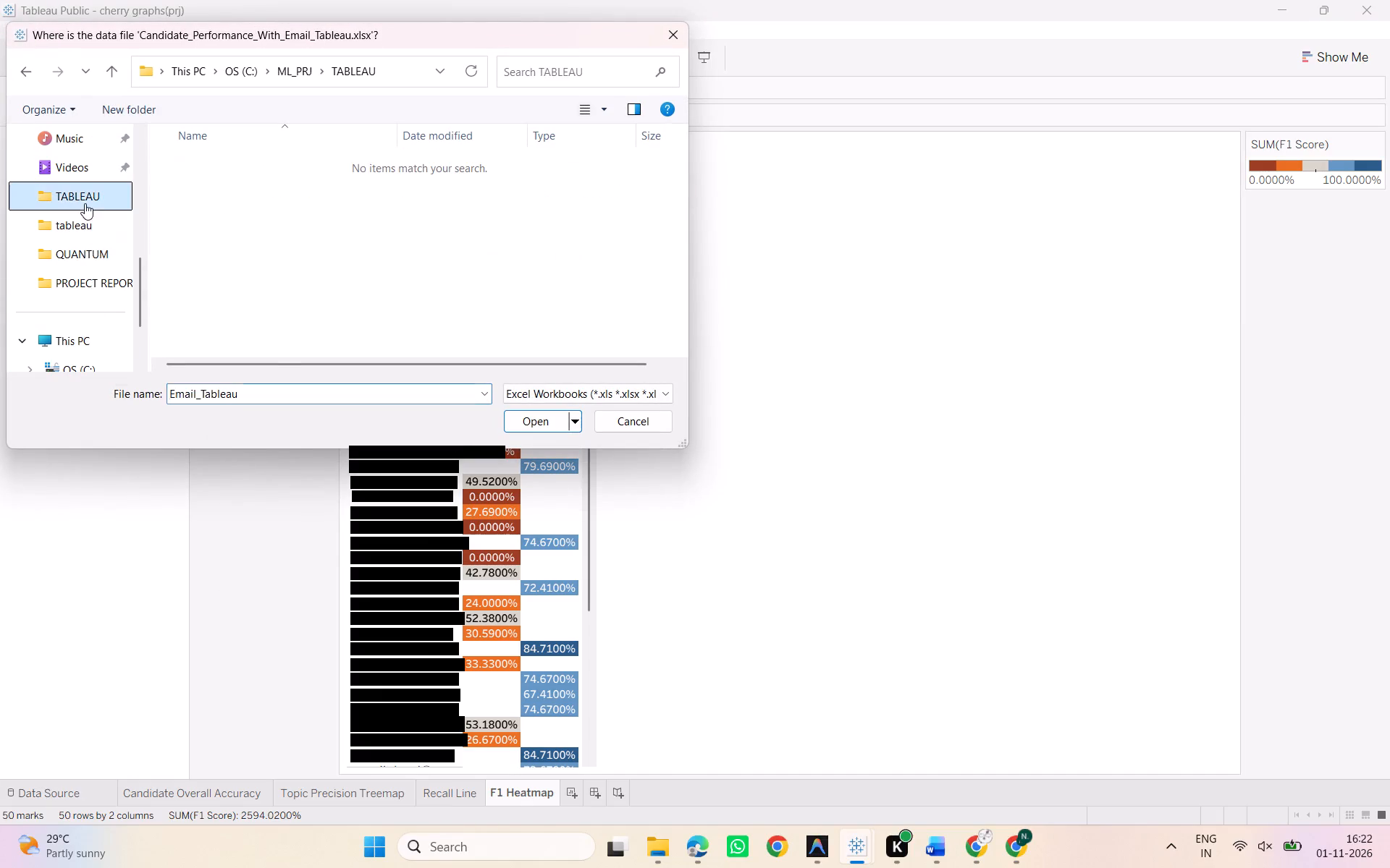
pyautogui.doubleClick(83, 229)
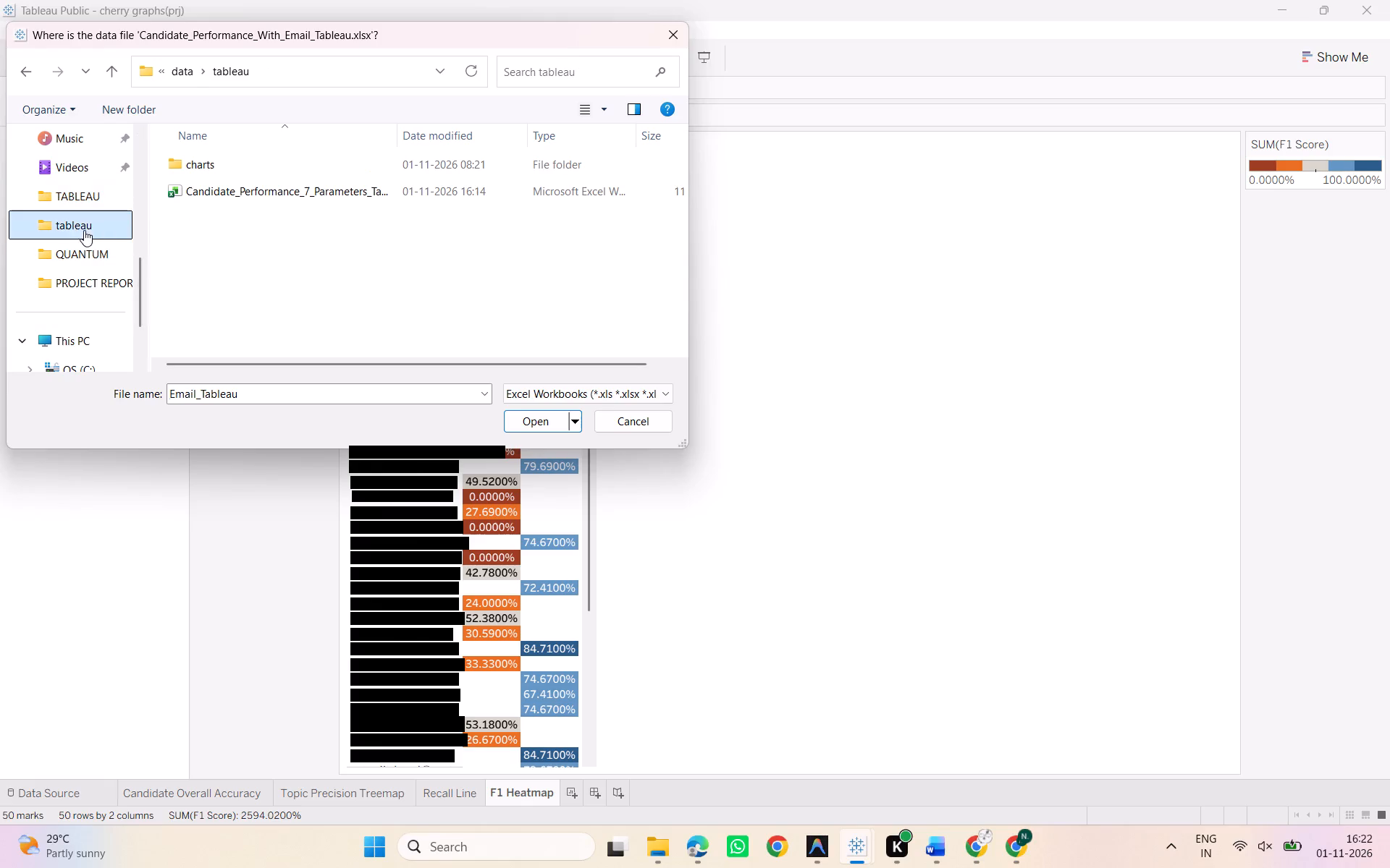
pyautogui.doubleClick(72, 195)
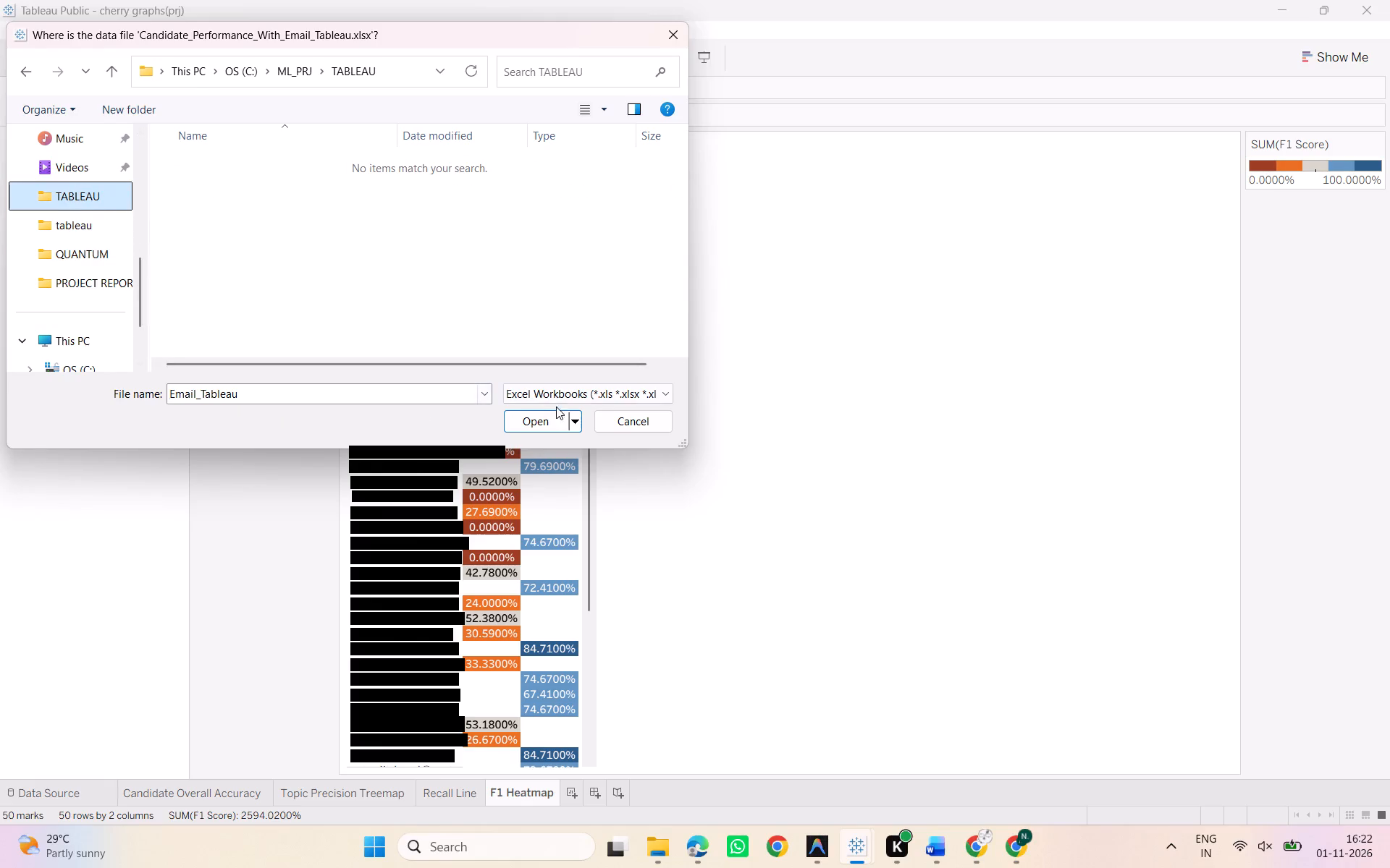
pyautogui.click(580, 393)
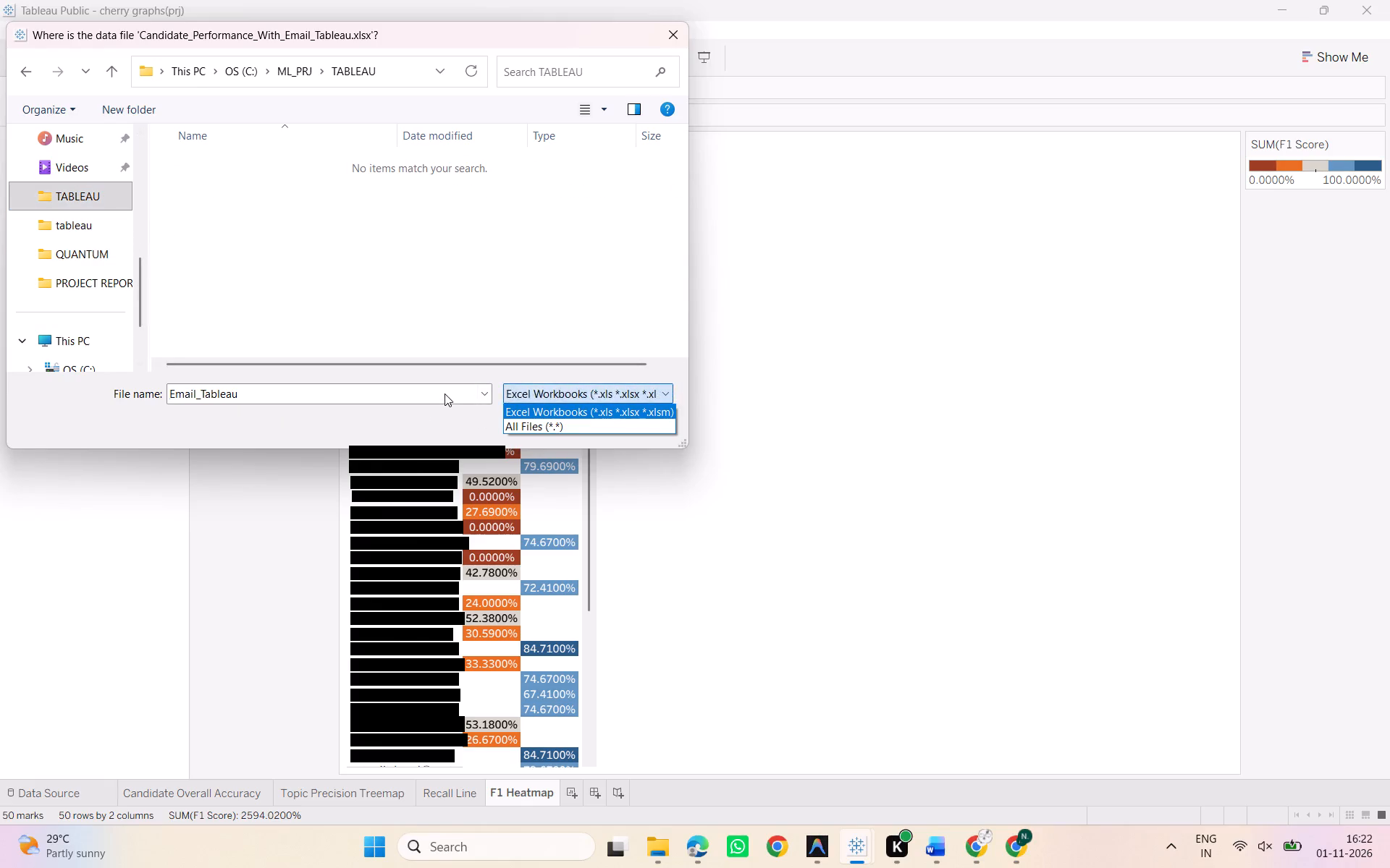
pyautogui.click(445, 393)
pyautogui.click(489, 391)
pyautogui.click(786, 514)
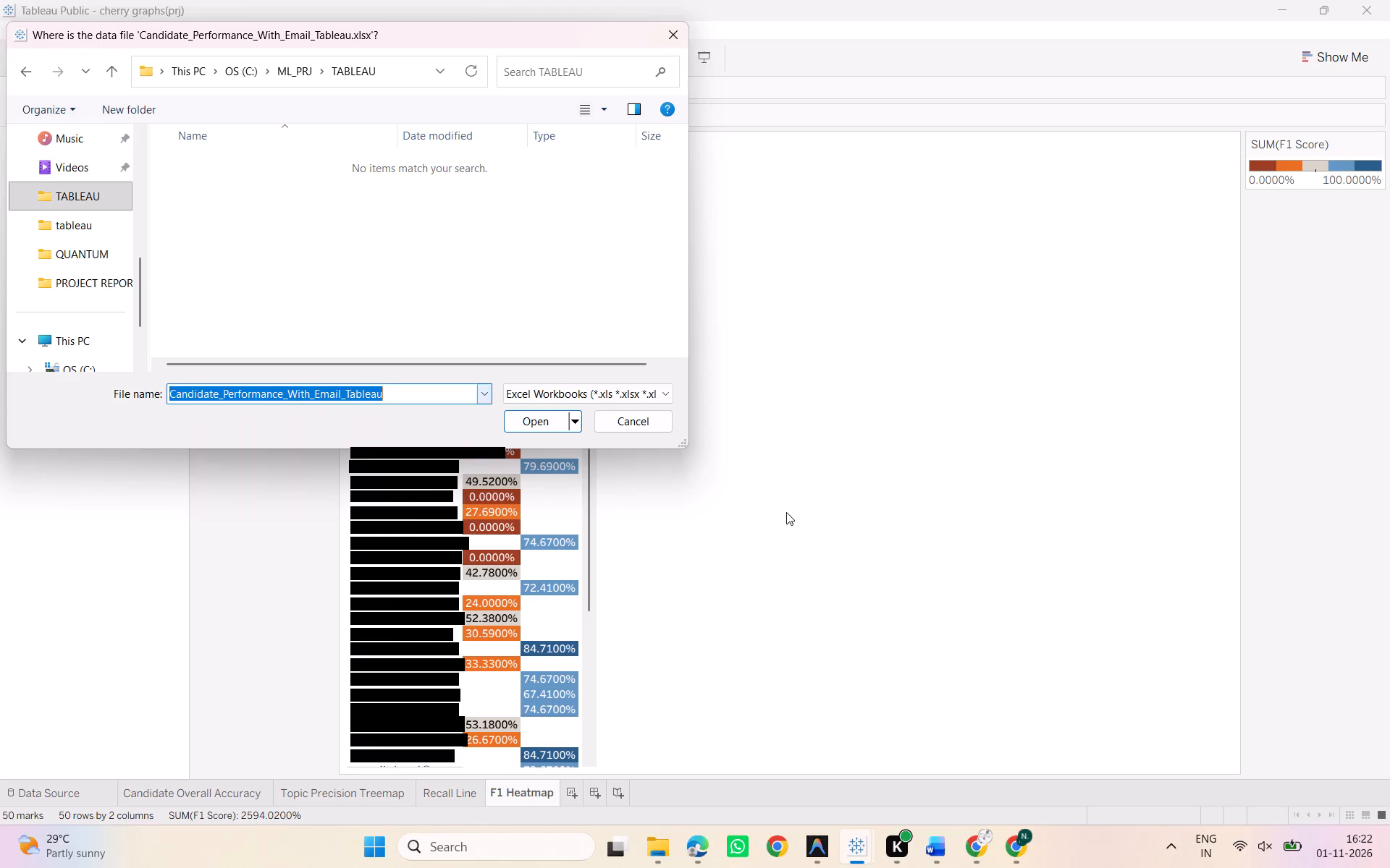
# Relink the data source to the Candidate_Performance_7_Parameters_Tableau workbook in Desktop's adaptive-lsrw-gd-evaluator, data, tableau folder.
pyautogui.scroll(3, 93, 229)
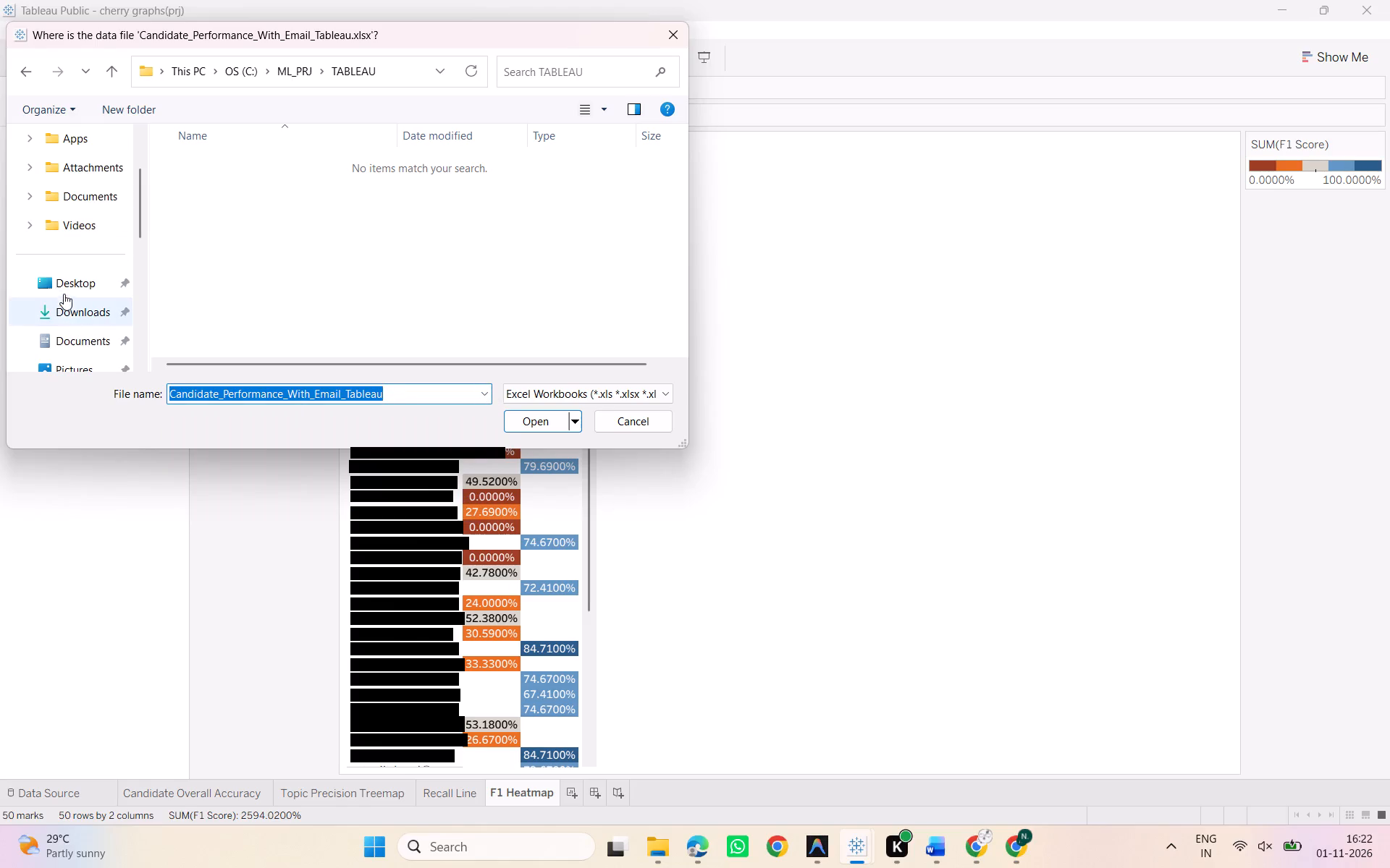
pyautogui.doubleClick(64, 293)
pyautogui.doubleClick(275, 224)
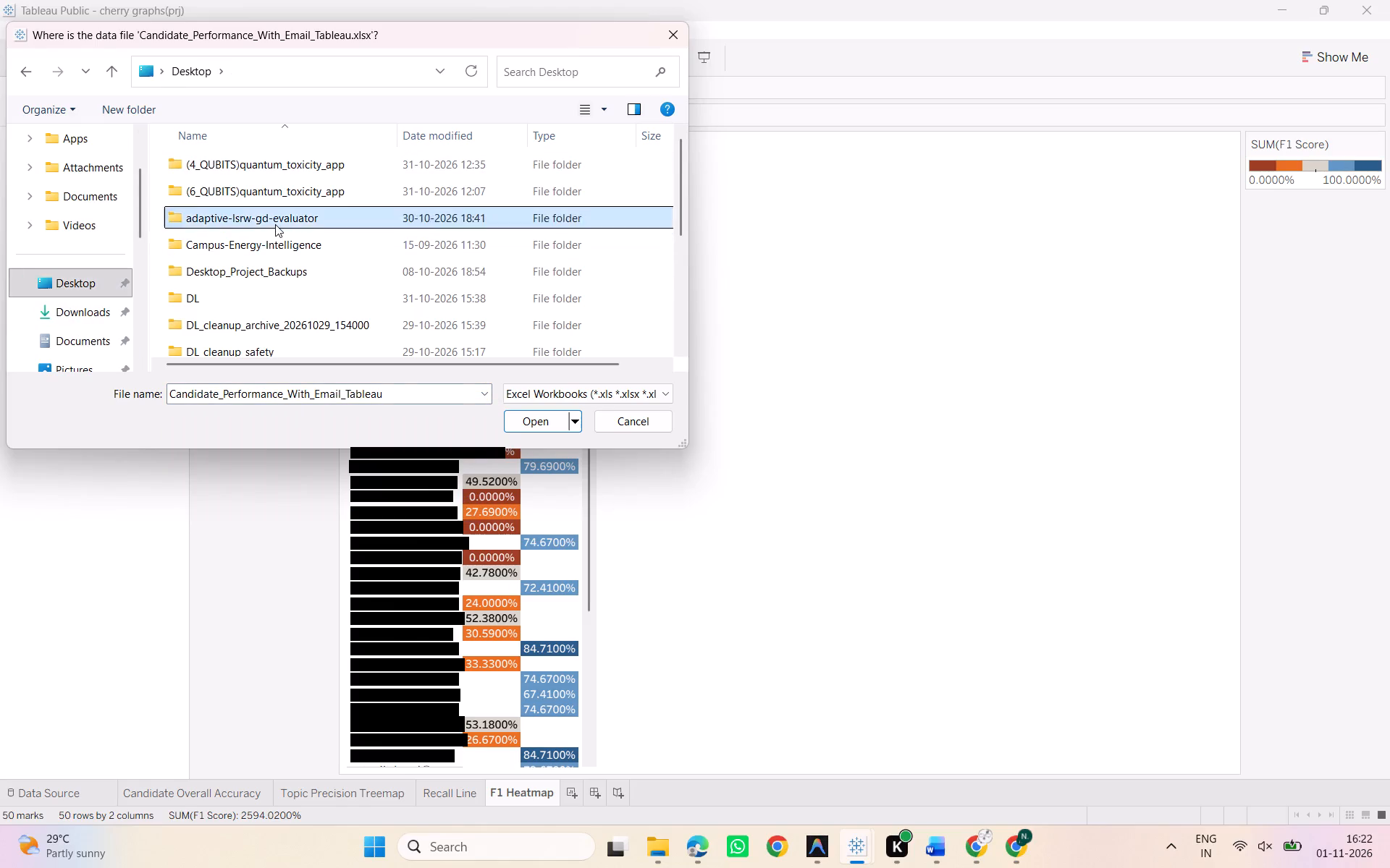
pyautogui.doubleClick(252, 305)
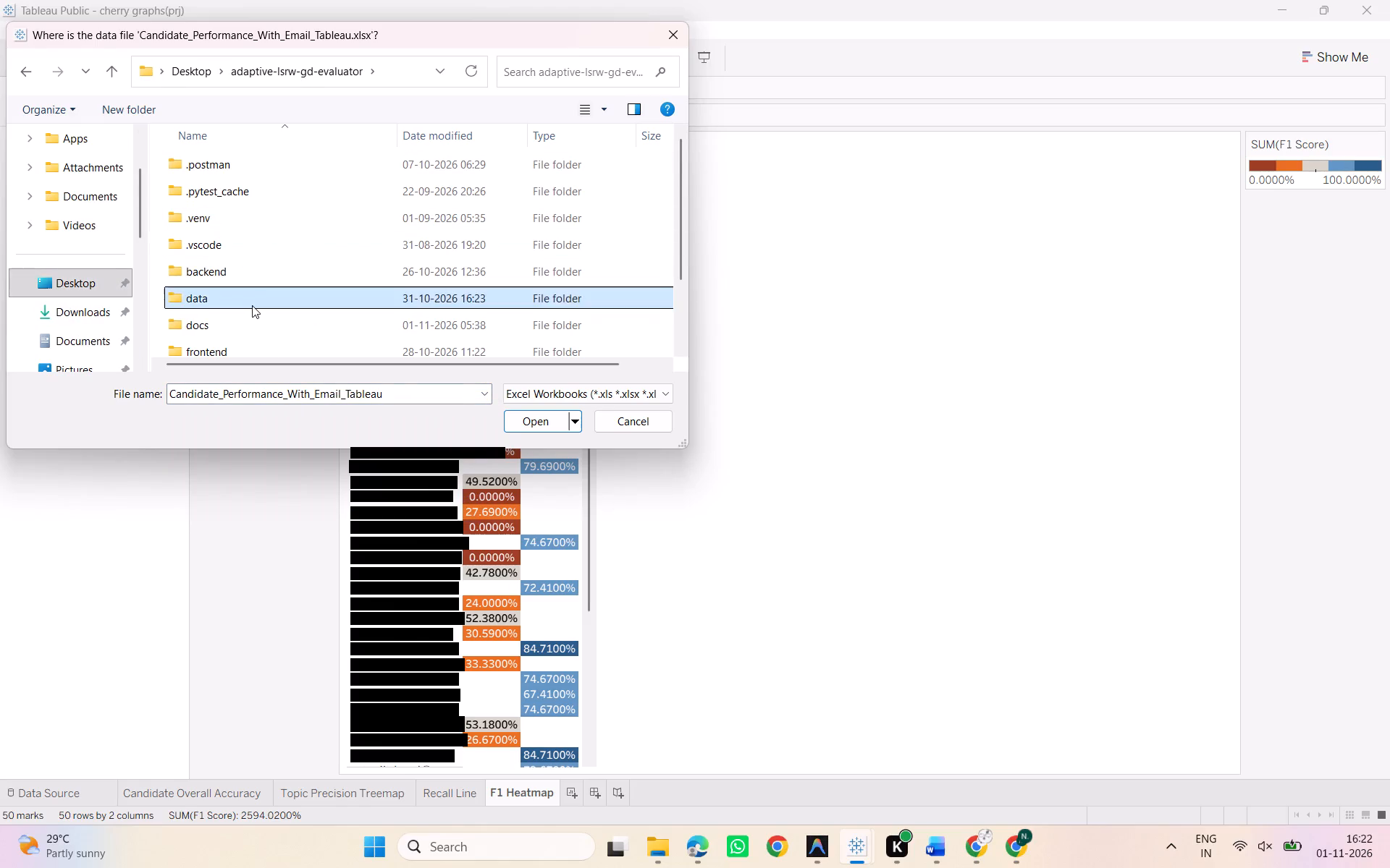
pyautogui.doubleClick(260, 213)
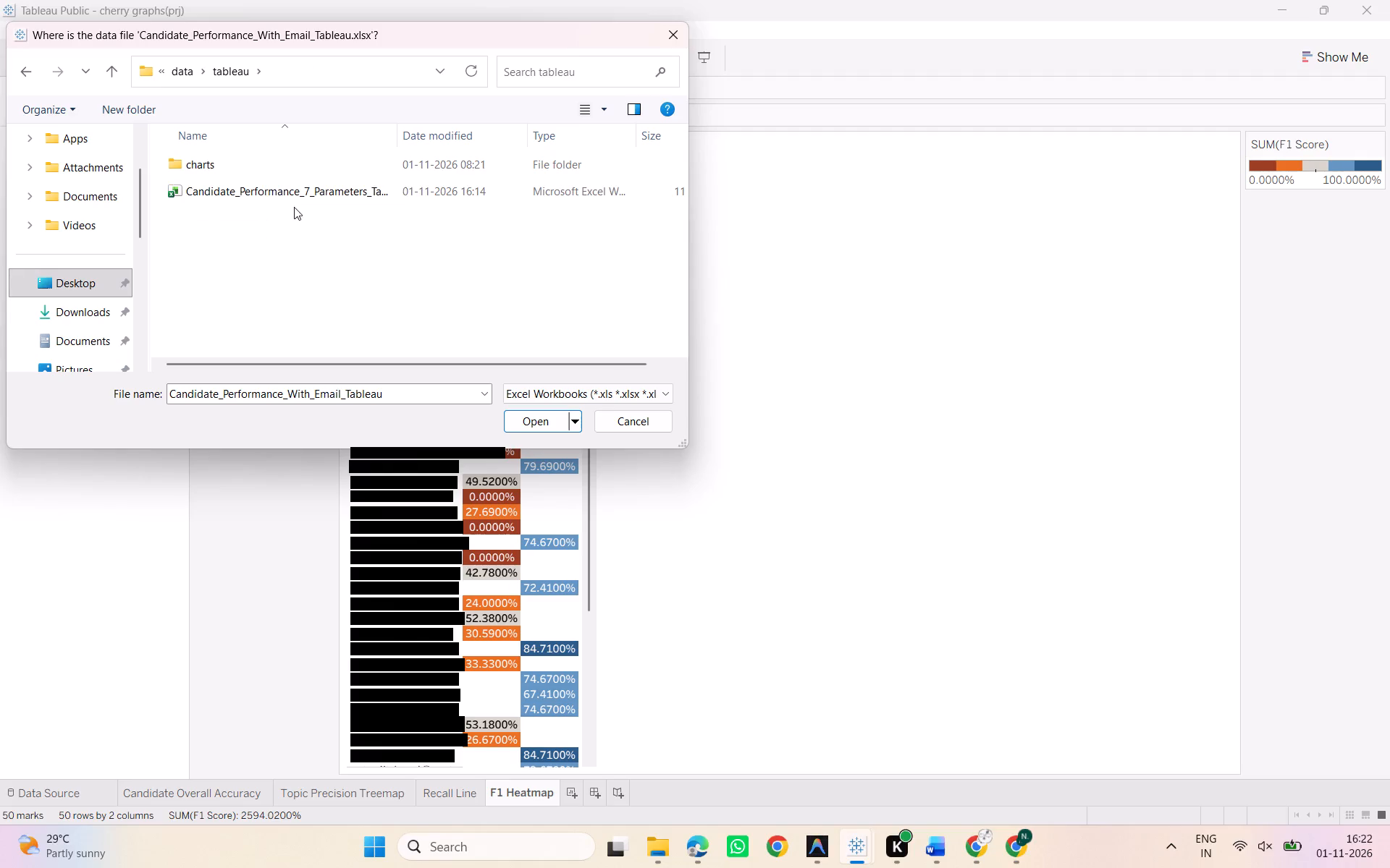
pyautogui.click(298, 200)
pyautogui.click(520, 424)
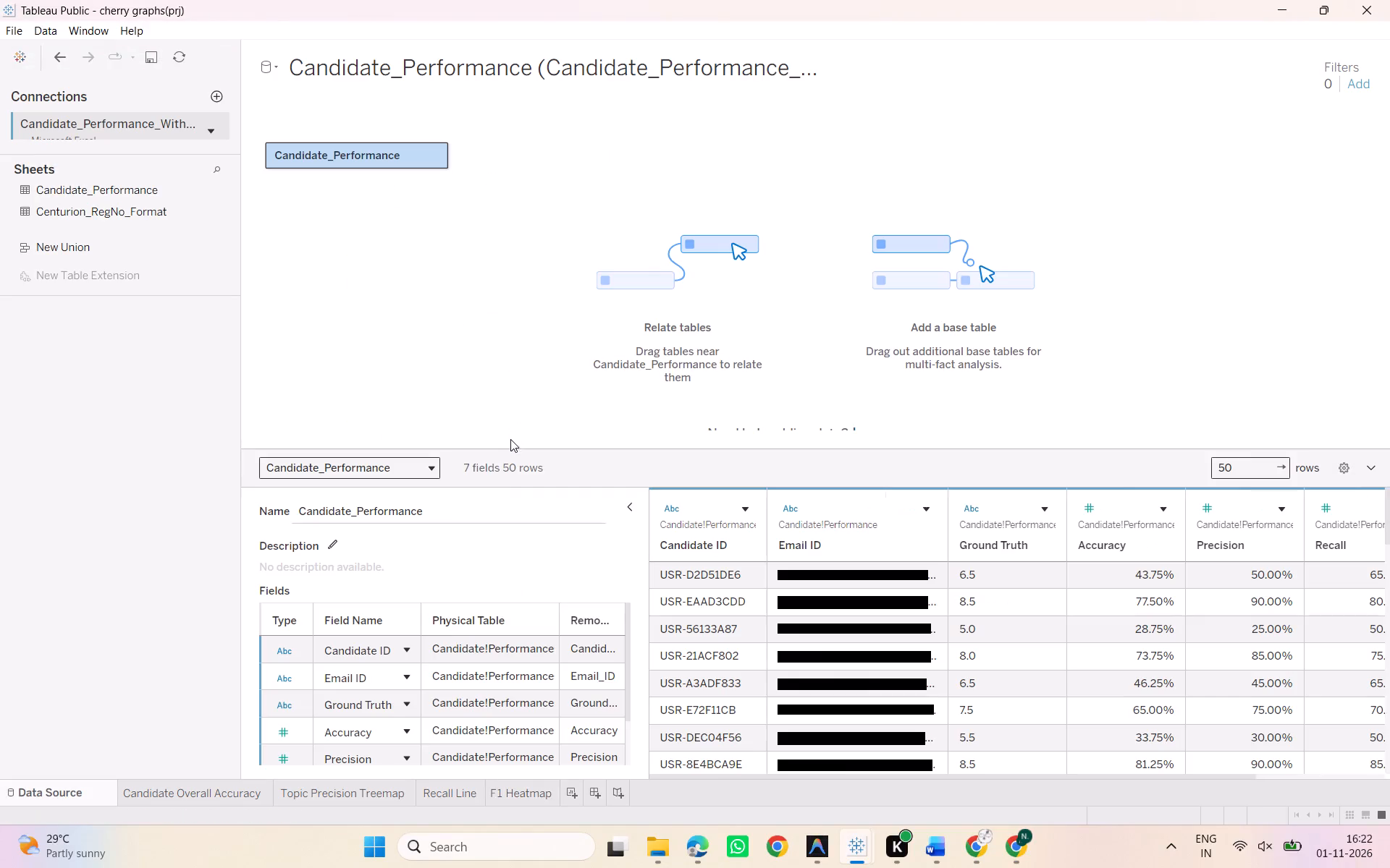
# Check the Candidate Overall Accuracy, Topic Precision Treemap, Recall Line and F1 Heatmap sheets against the relinked data.
pyautogui.click(176, 788)
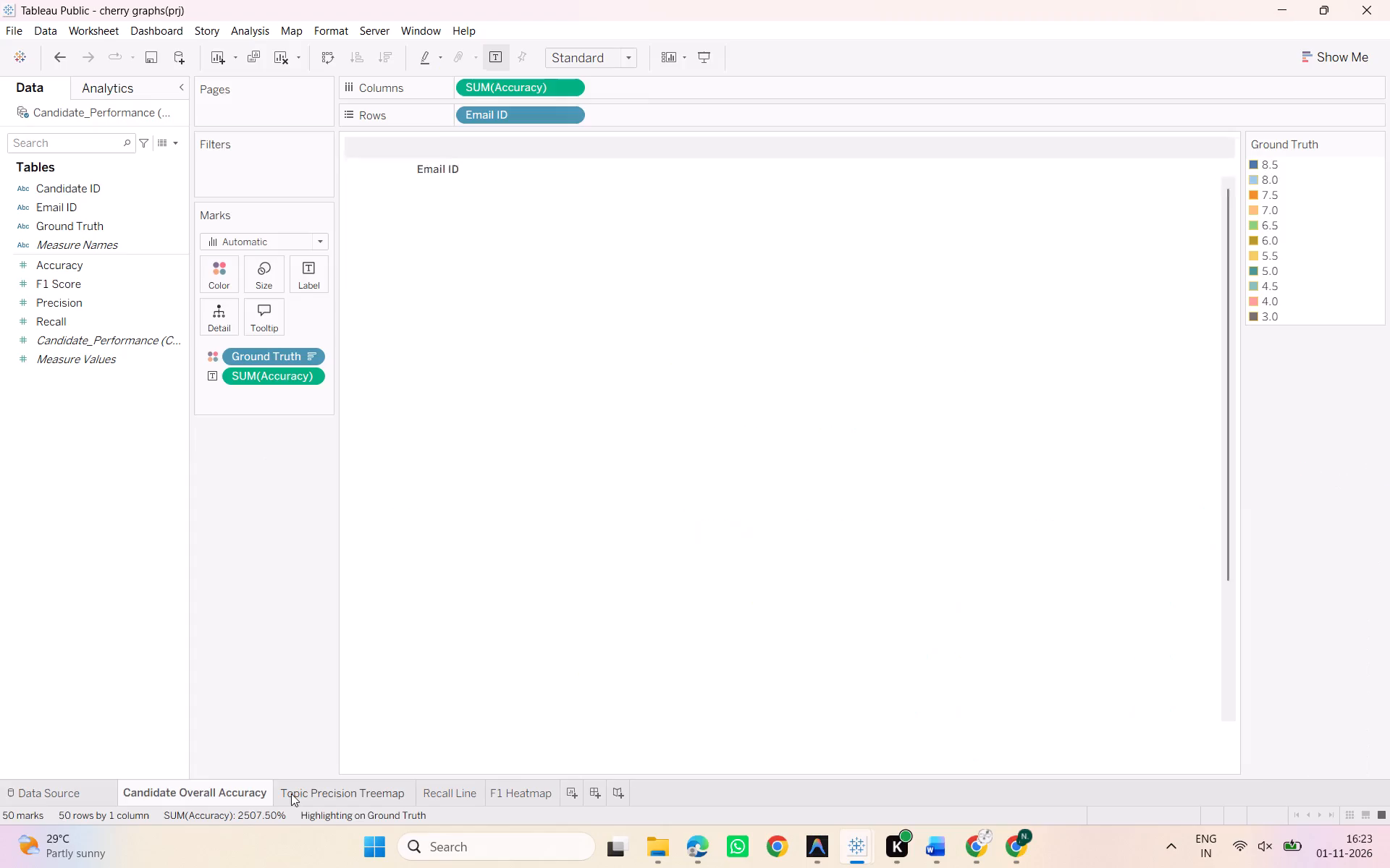
pyautogui.click(327, 795)
pyautogui.click(445, 795)
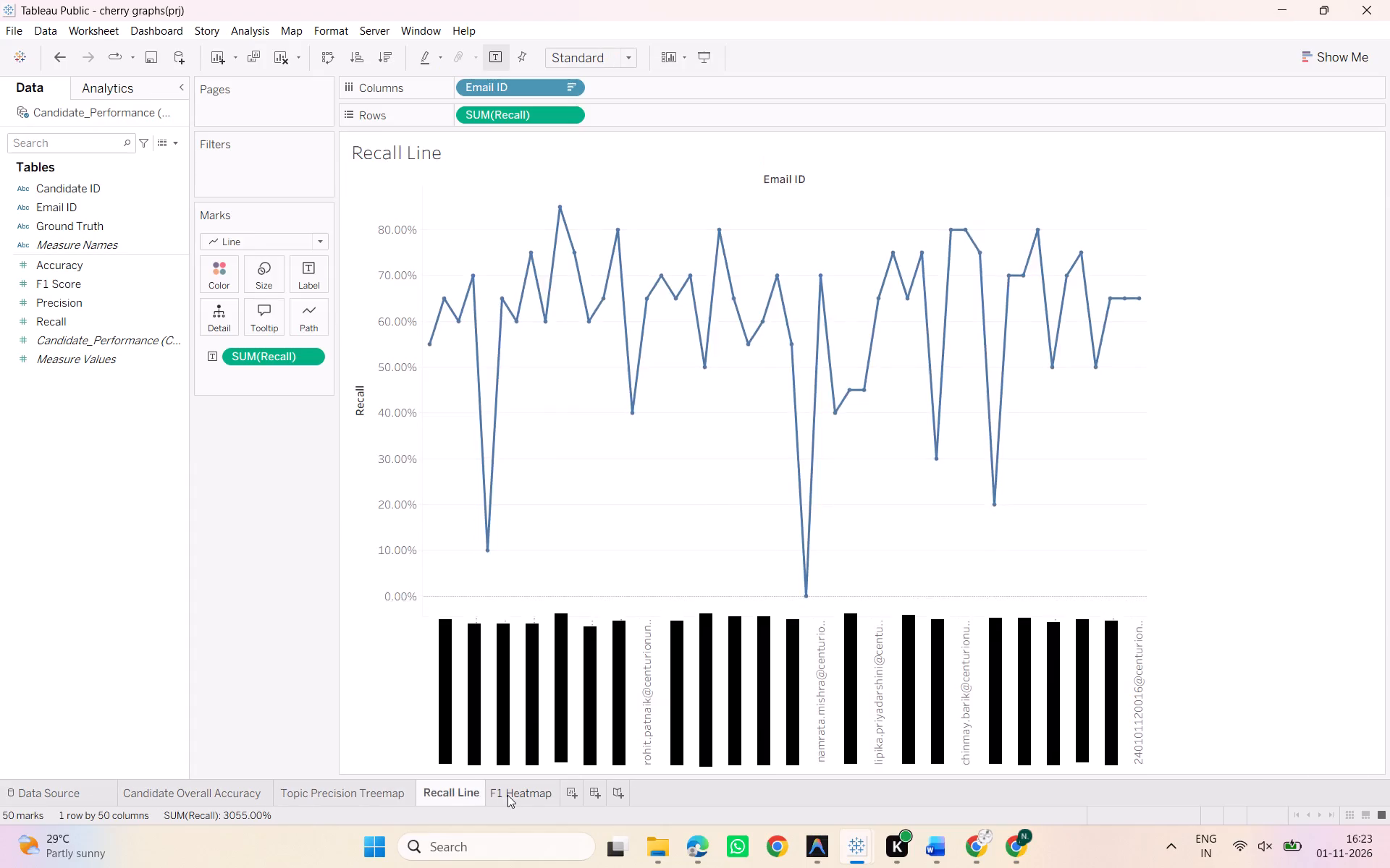
pyautogui.click(507, 795)
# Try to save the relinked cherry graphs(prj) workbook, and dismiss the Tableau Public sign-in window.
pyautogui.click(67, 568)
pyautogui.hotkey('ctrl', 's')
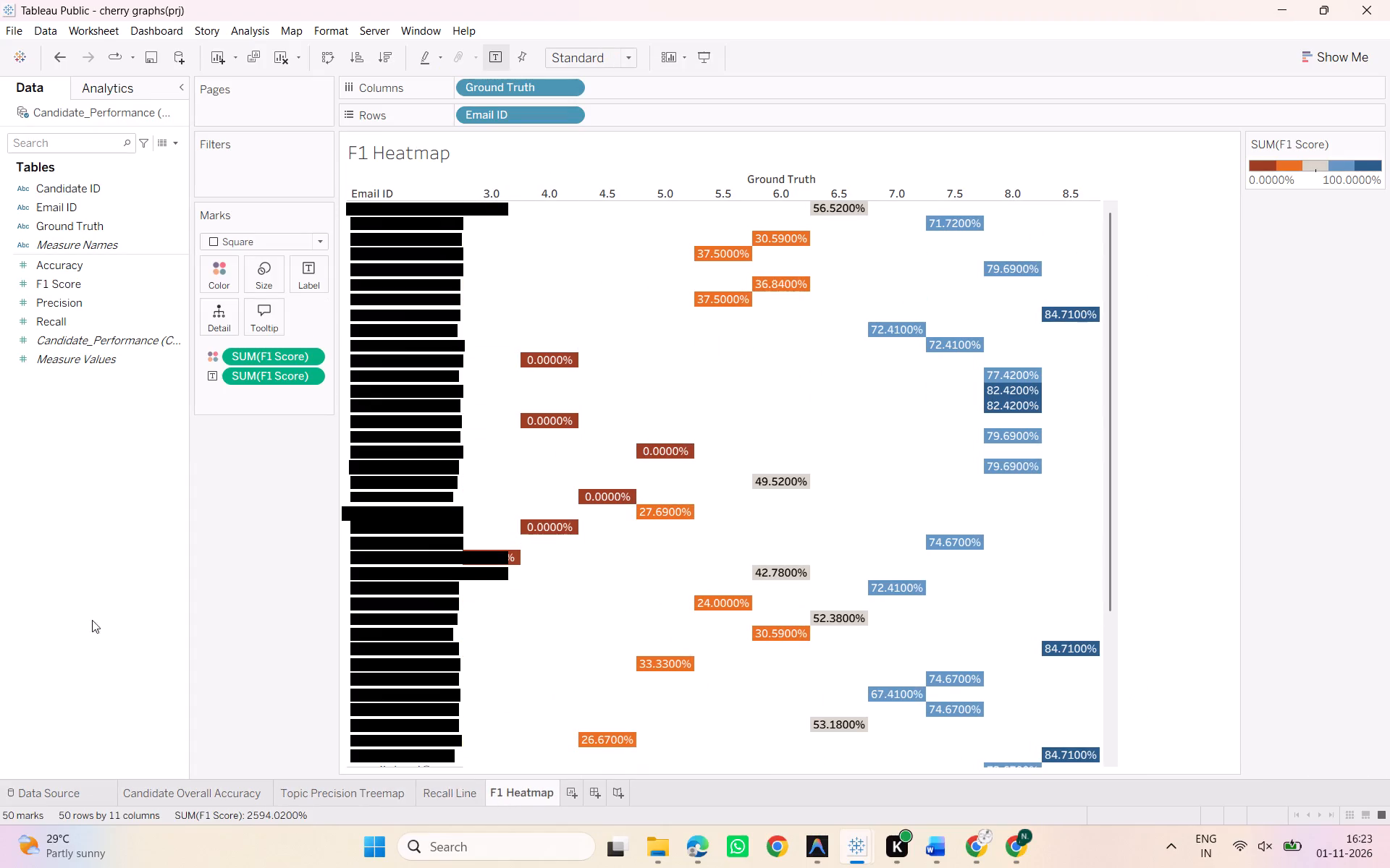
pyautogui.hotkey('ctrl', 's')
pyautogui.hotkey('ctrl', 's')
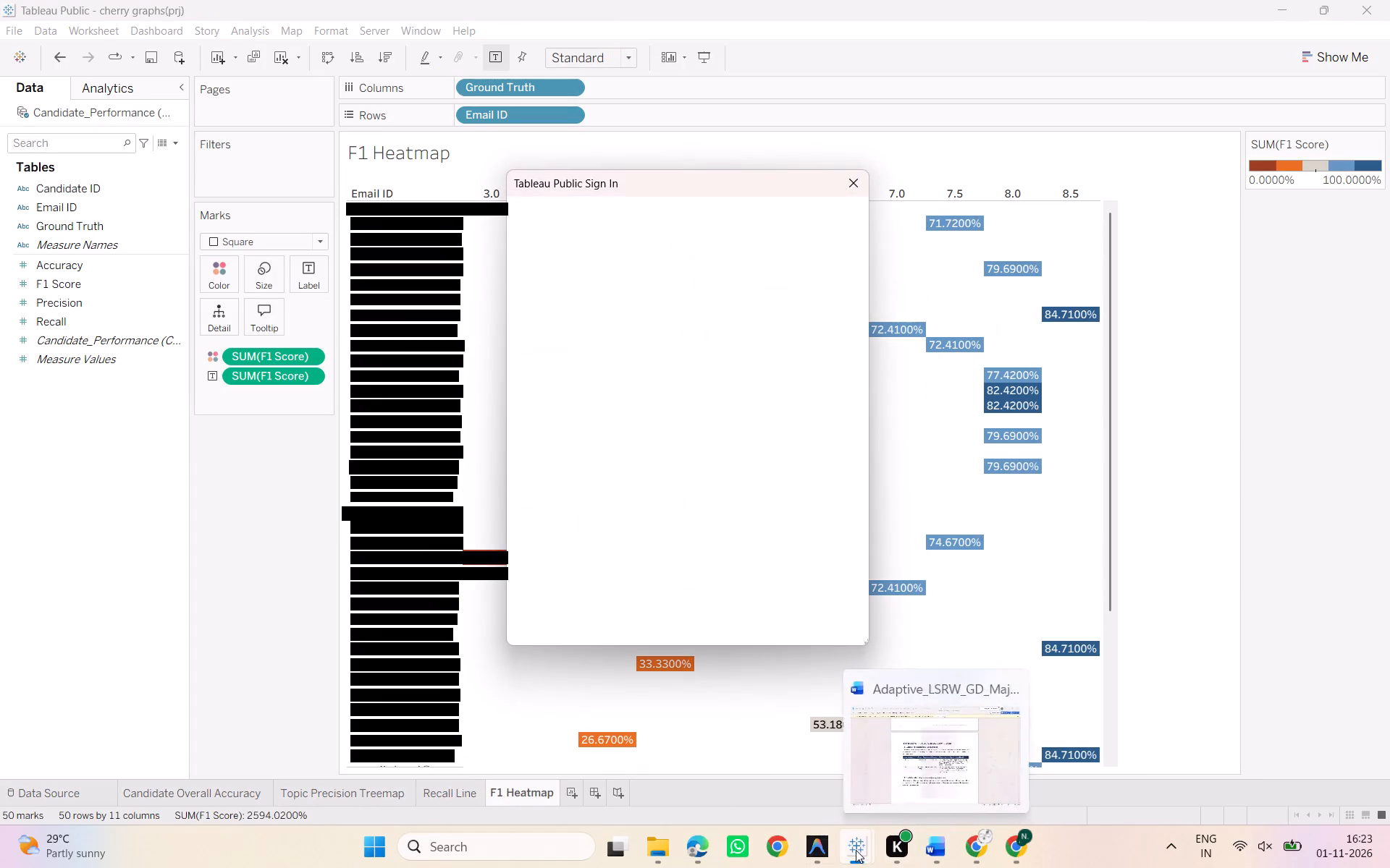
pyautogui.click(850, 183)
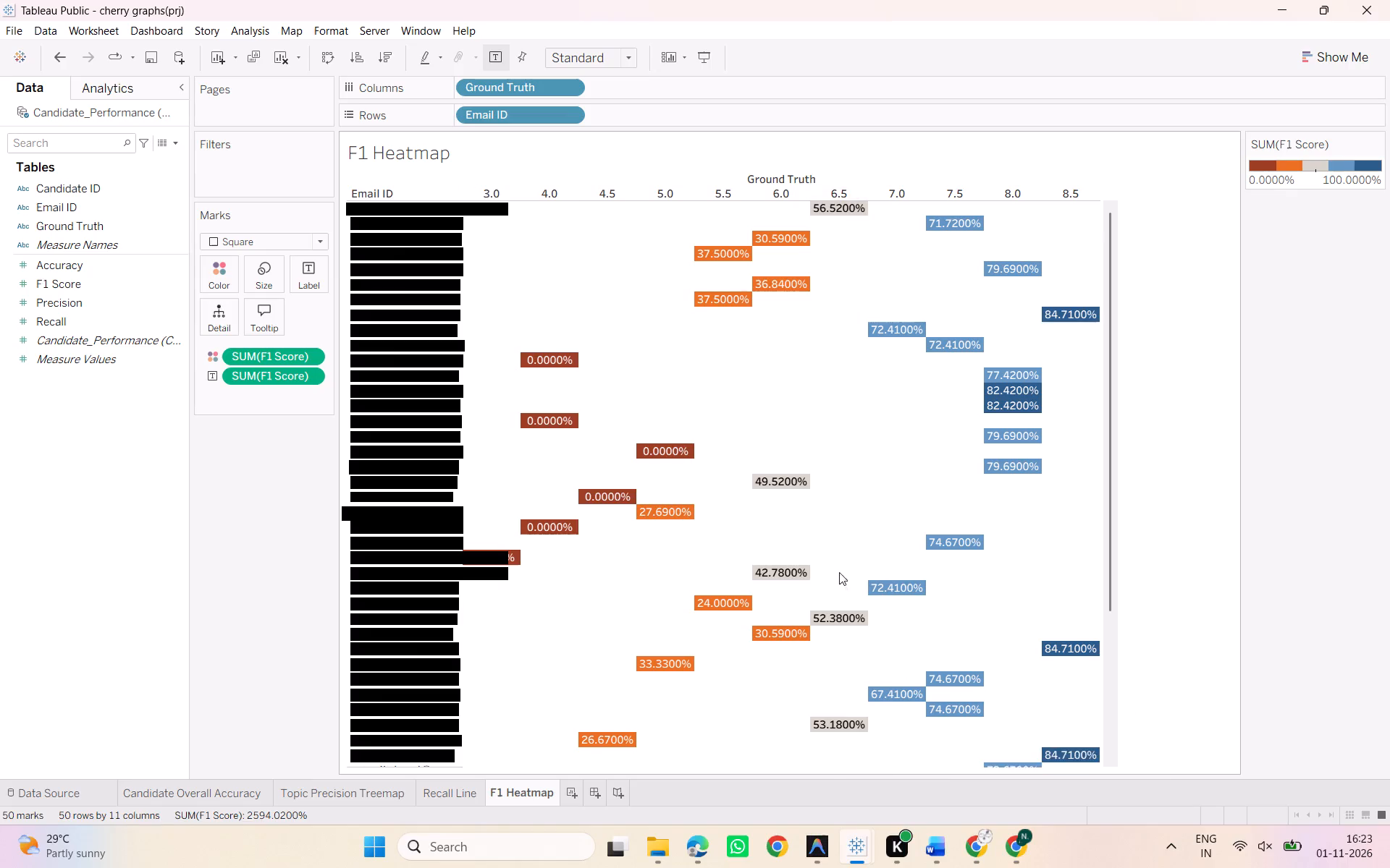
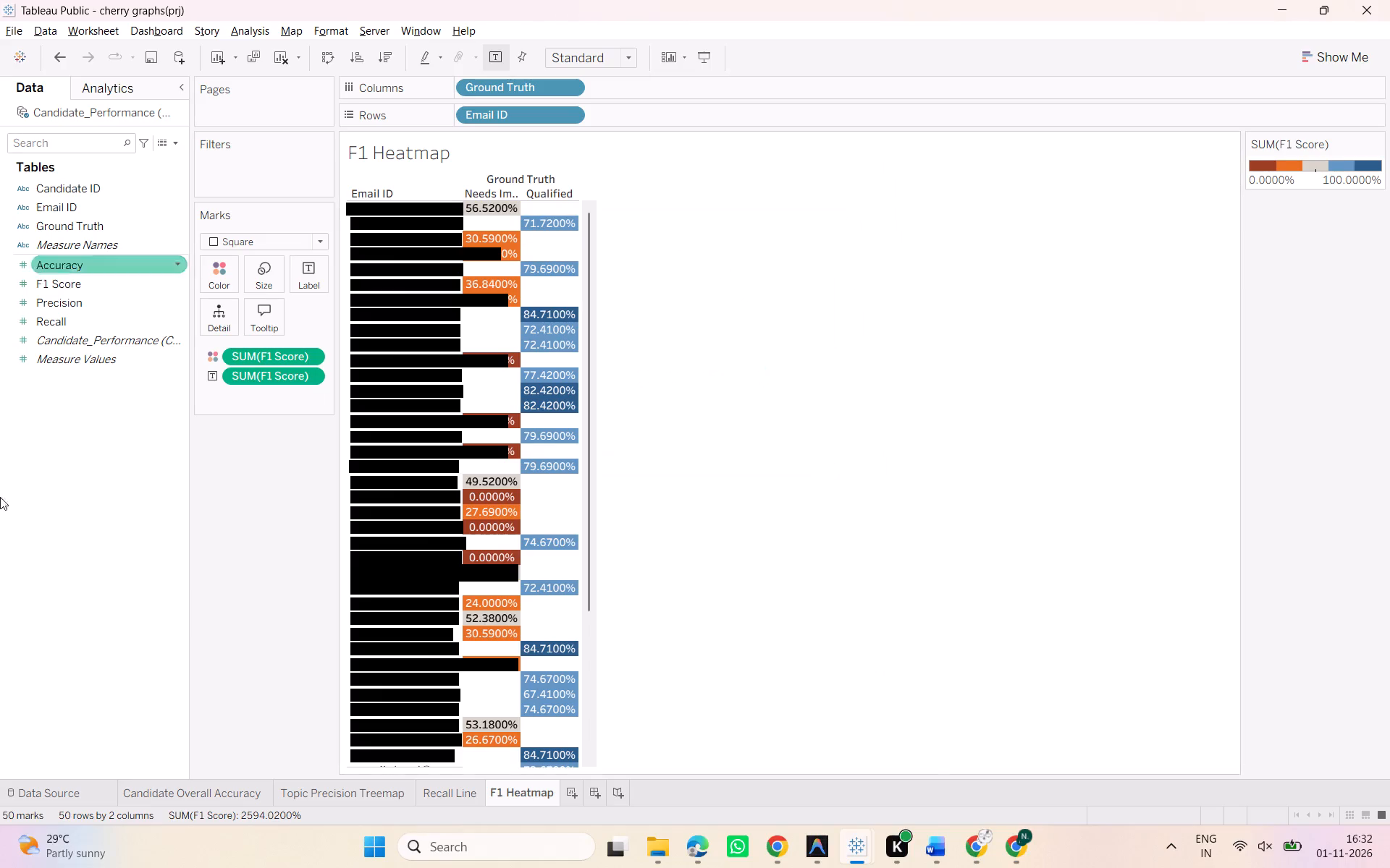
# Fit the Candidate Overall Accuracy chart to Entire View.
pyautogui.keyDown('shift'); pyautogui.click(174, 793); pyautogui.keyUp('shift')
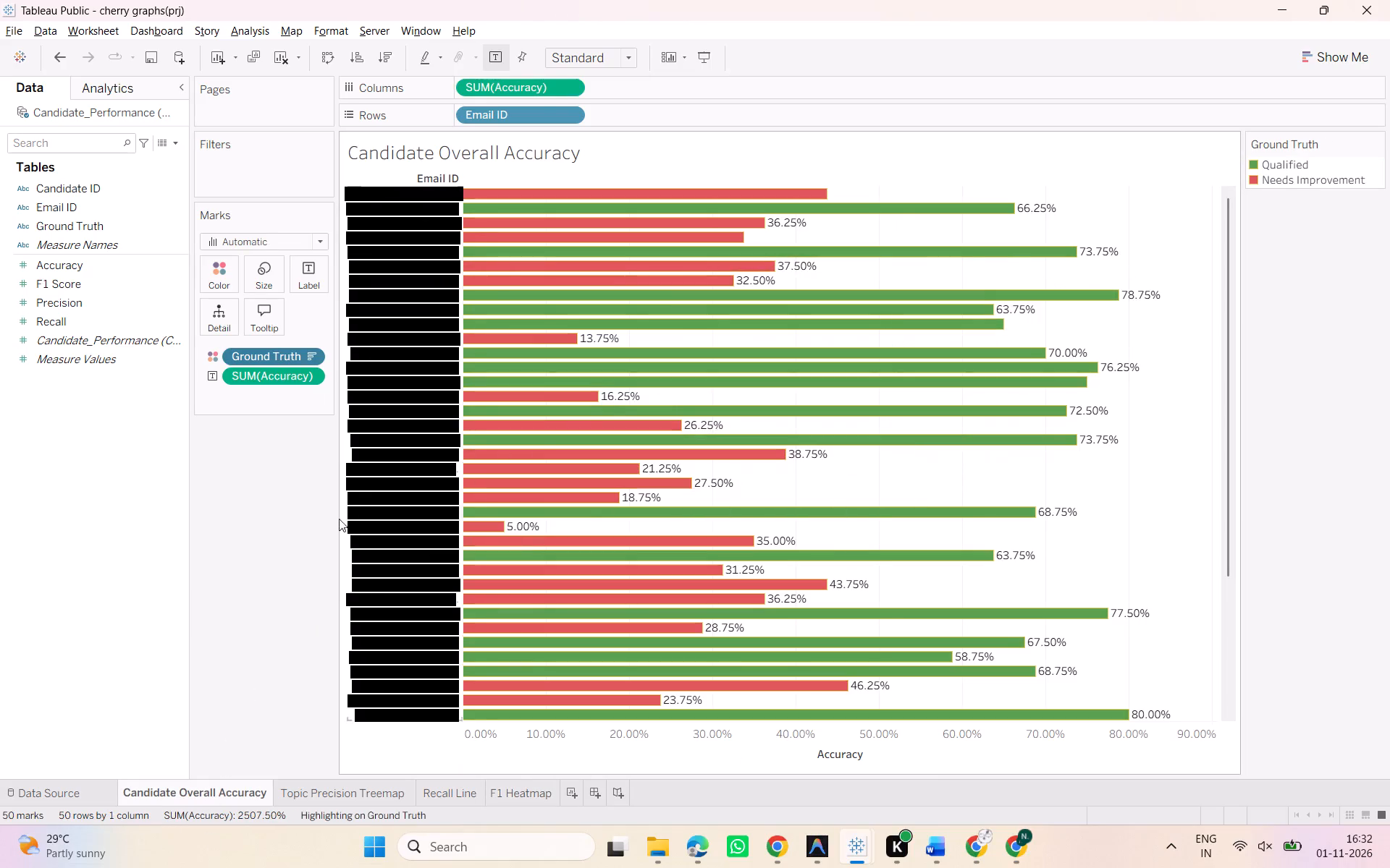
pyautogui.keyDown('shift'); pyautogui.click(612, 54); pyautogui.keyUp('shift')
pyautogui.keyDown('shift'); pyautogui.click(610, 130); pyautogui.keyUp('shift')
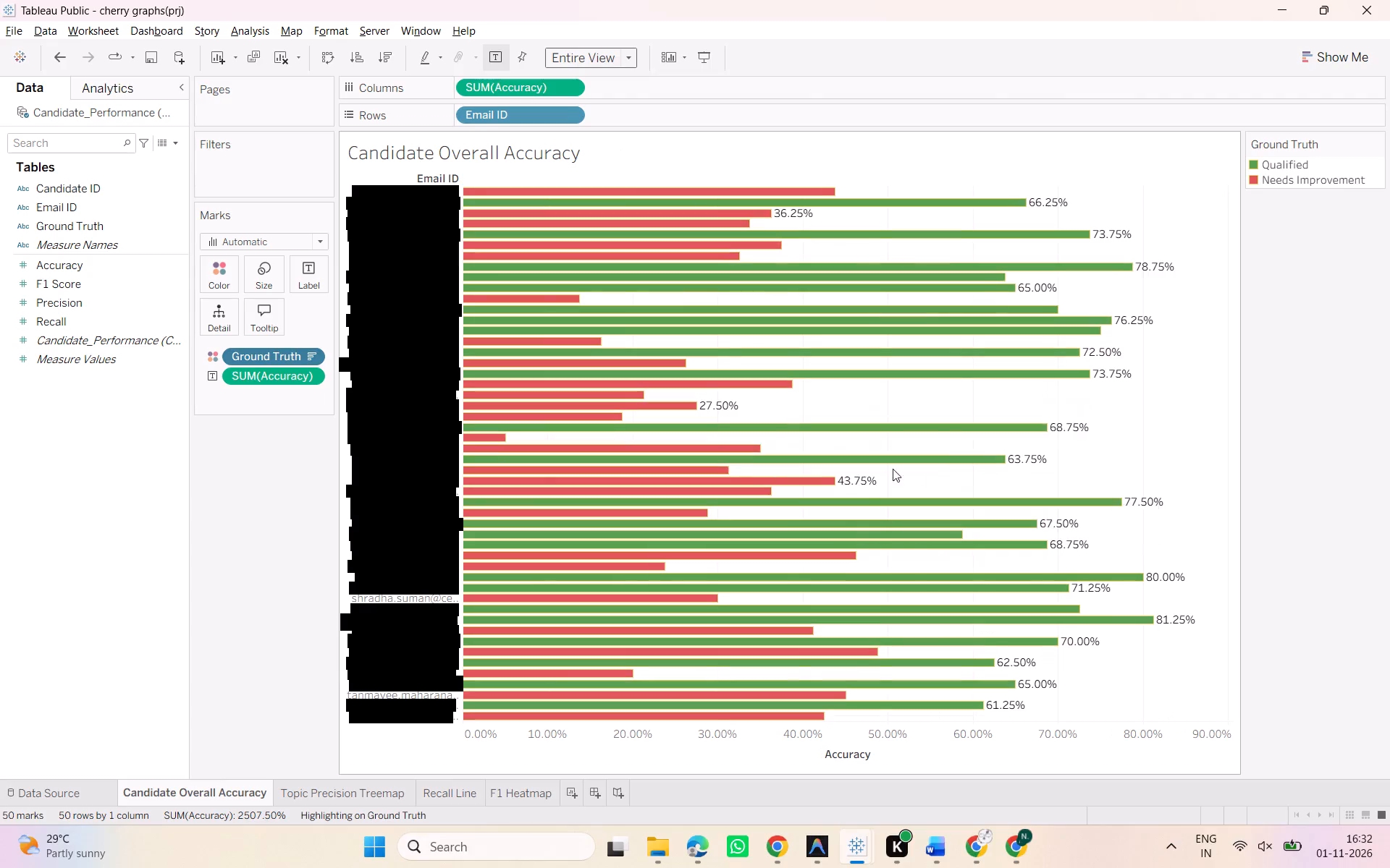
pyautogui.keyDown('shift'); pyautogui.click(620, 56); pyautogui.keyUp('shift')
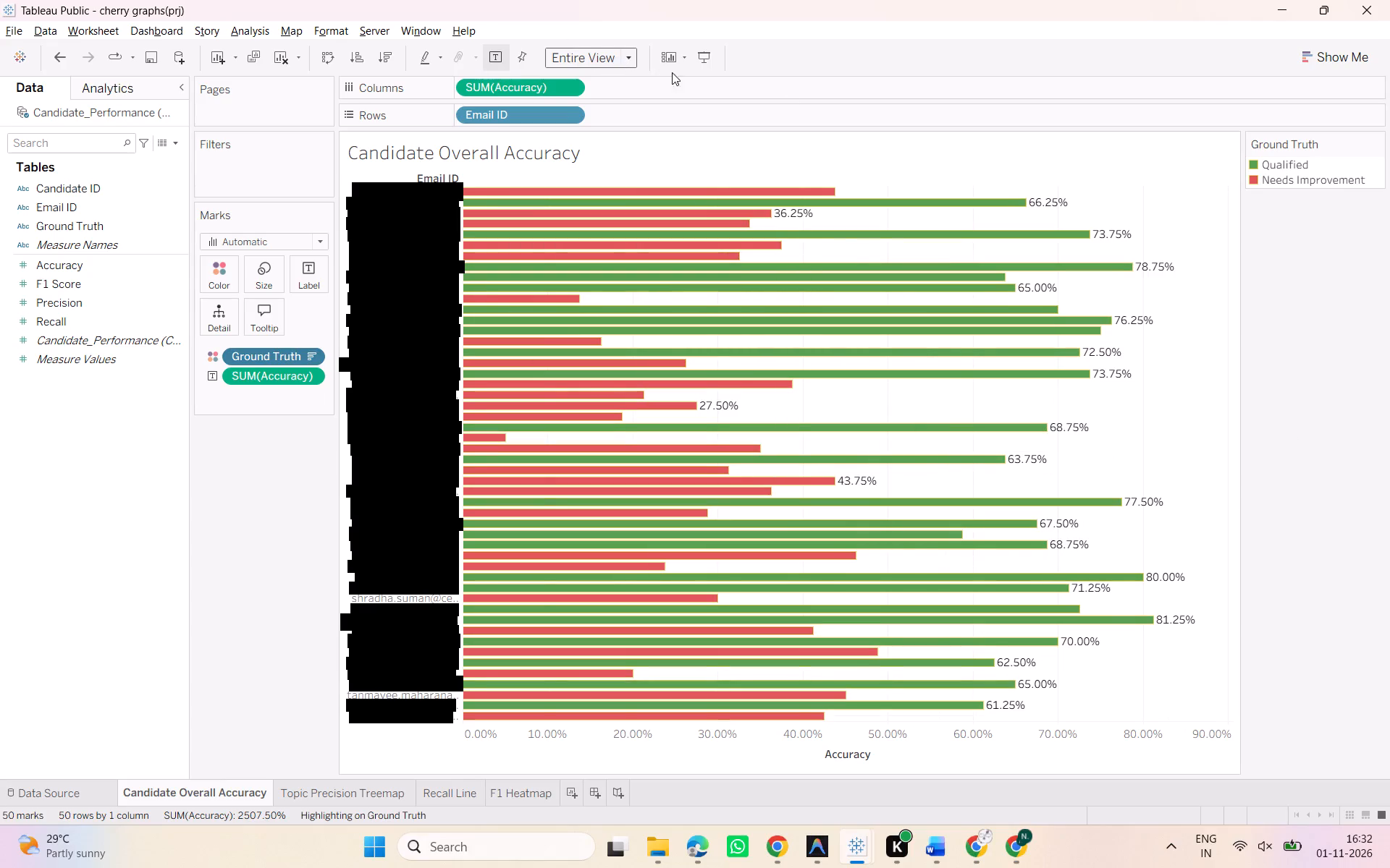
pyautogui.keyDown('shift'); pyautogui.click(880, 97); pyautogui.keyUp('shift')
# Take a screenshot of the Candidate Overall Accuracy chart with its Ground Truth legend in presentation mode, leaving out the sheet tabs.
pyautogui.keyDown('shift'); pyautogui.click(707, 56); pyautogui.keyUp('shift')
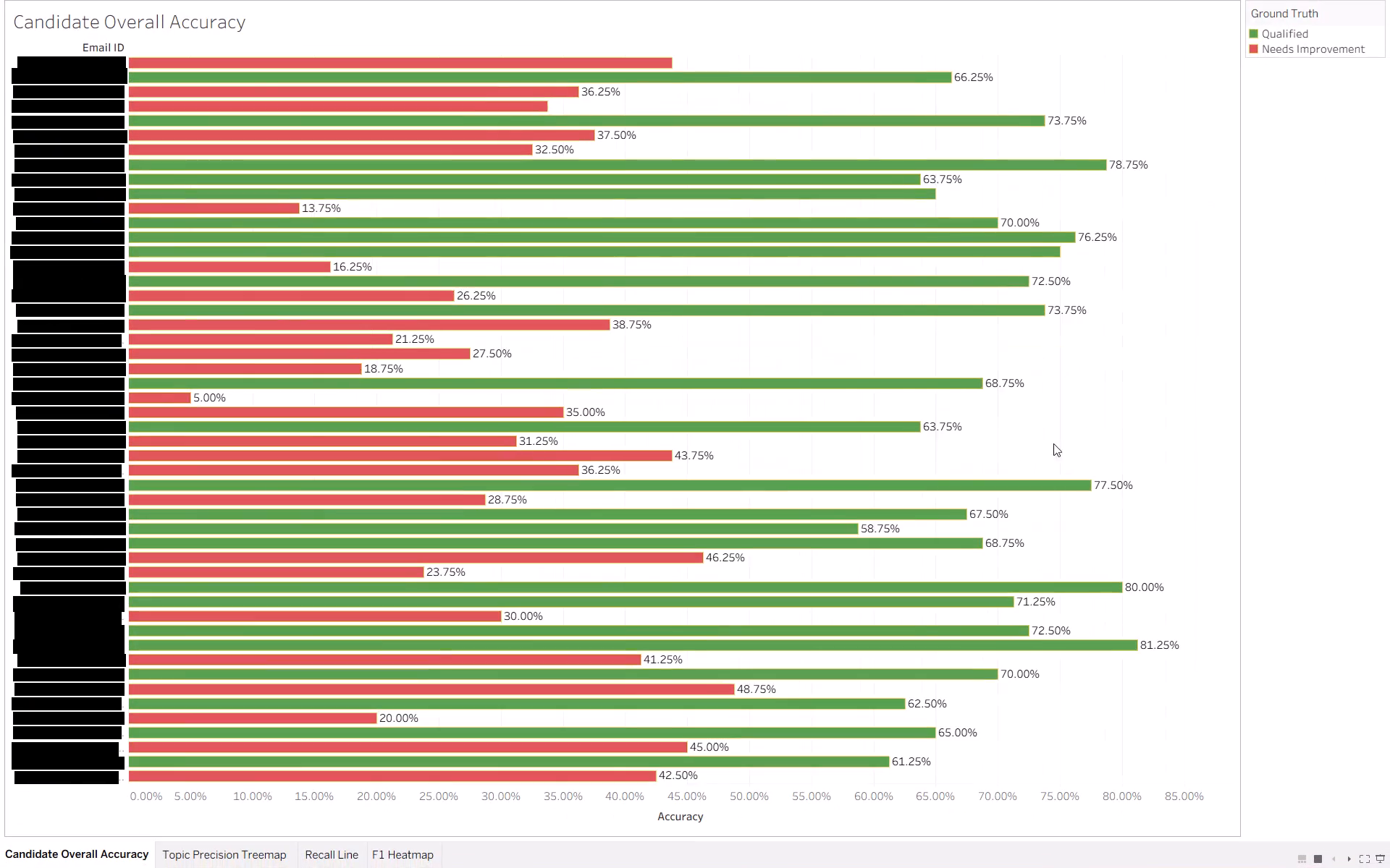
pyautogui.press('Print')
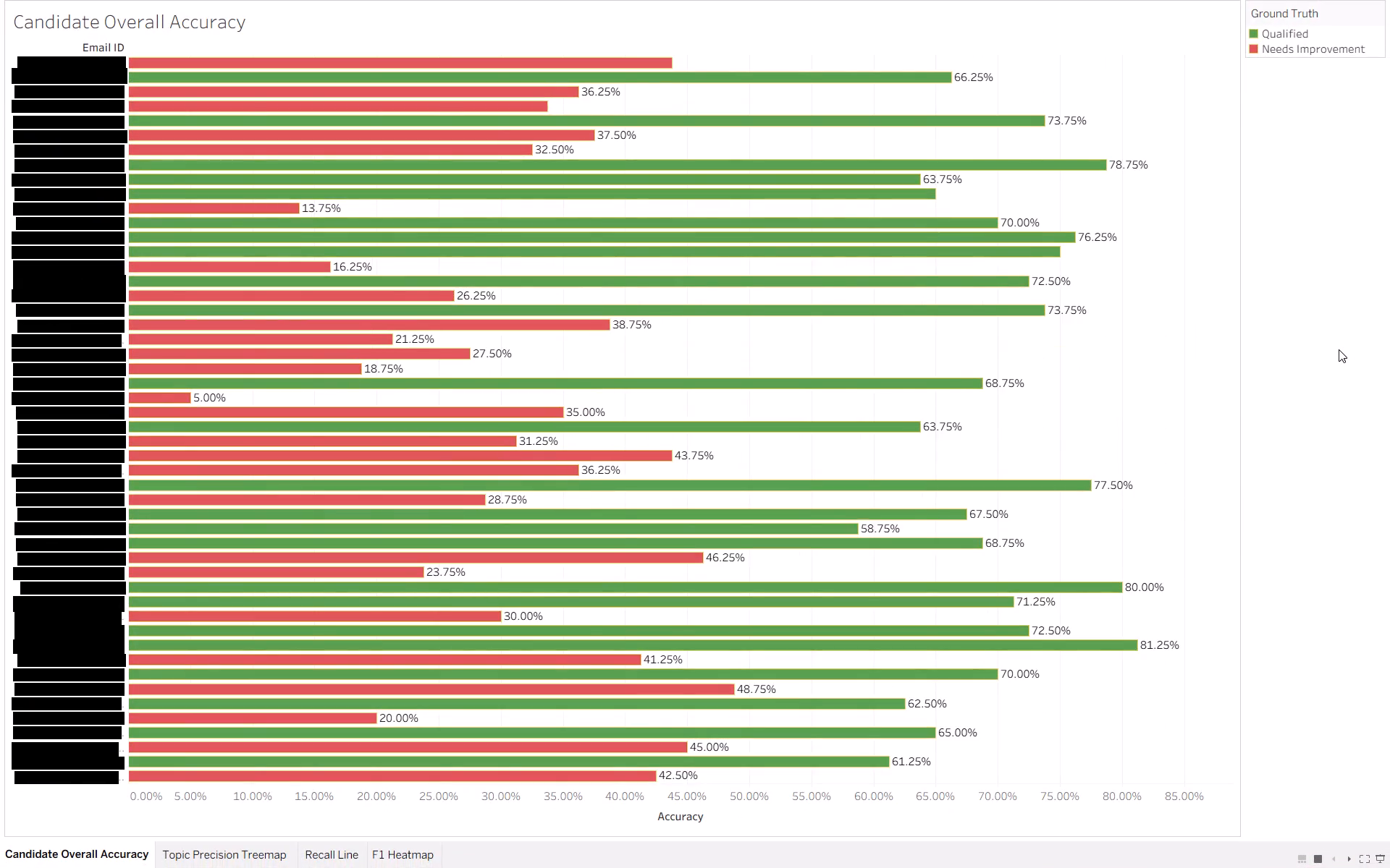
pyautogui.keyDown('shift'); pyautogui.moveTo(0, 0); pyautogui.dragTo(1389, 818); pyautogui.keyUp('shift')
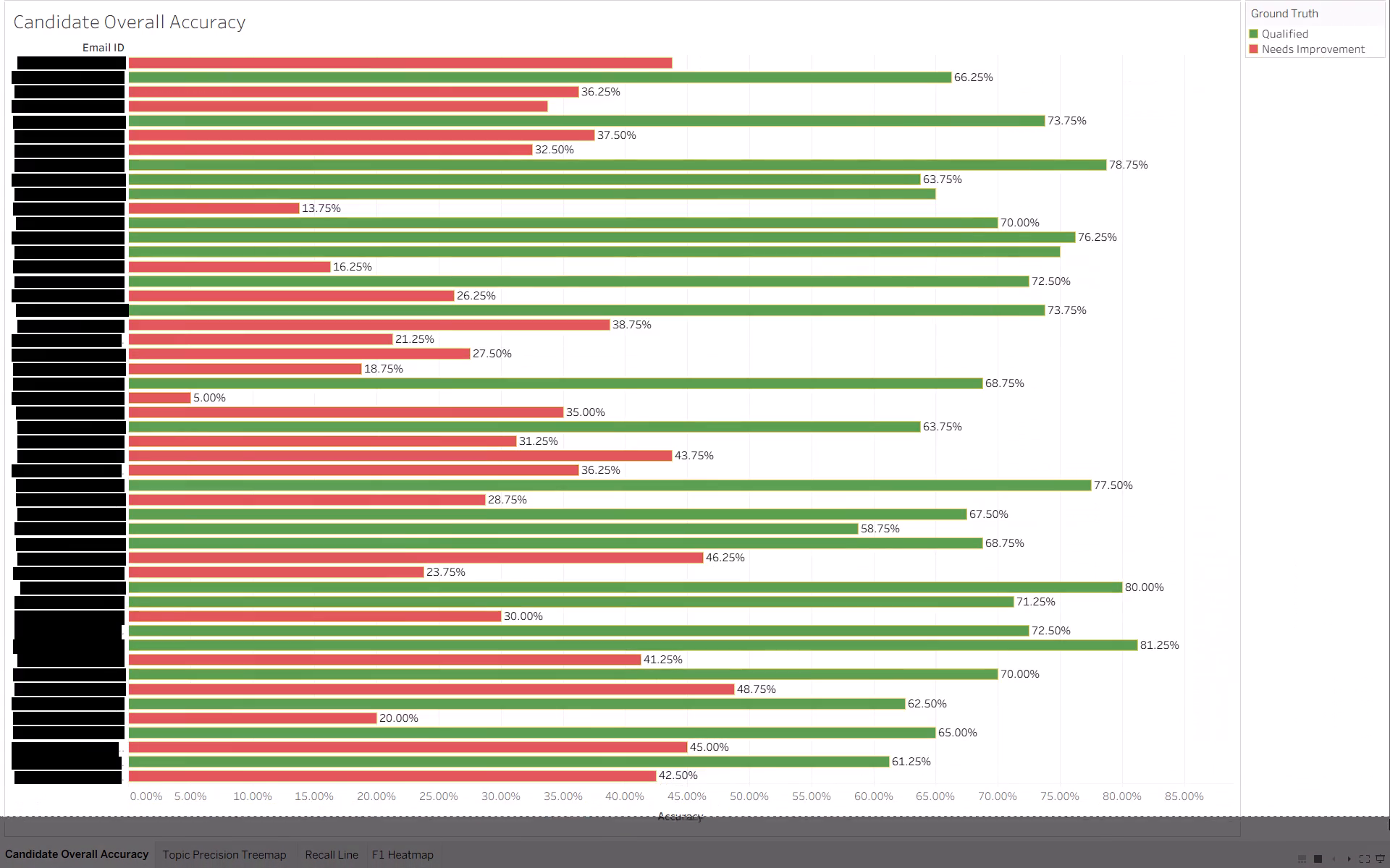
pyautogui.keyDown('shift'); pyautogui.moveTo(1389, 818); pyautogui.dragTo(1389, 839); pyautogui.keyUp('shift')
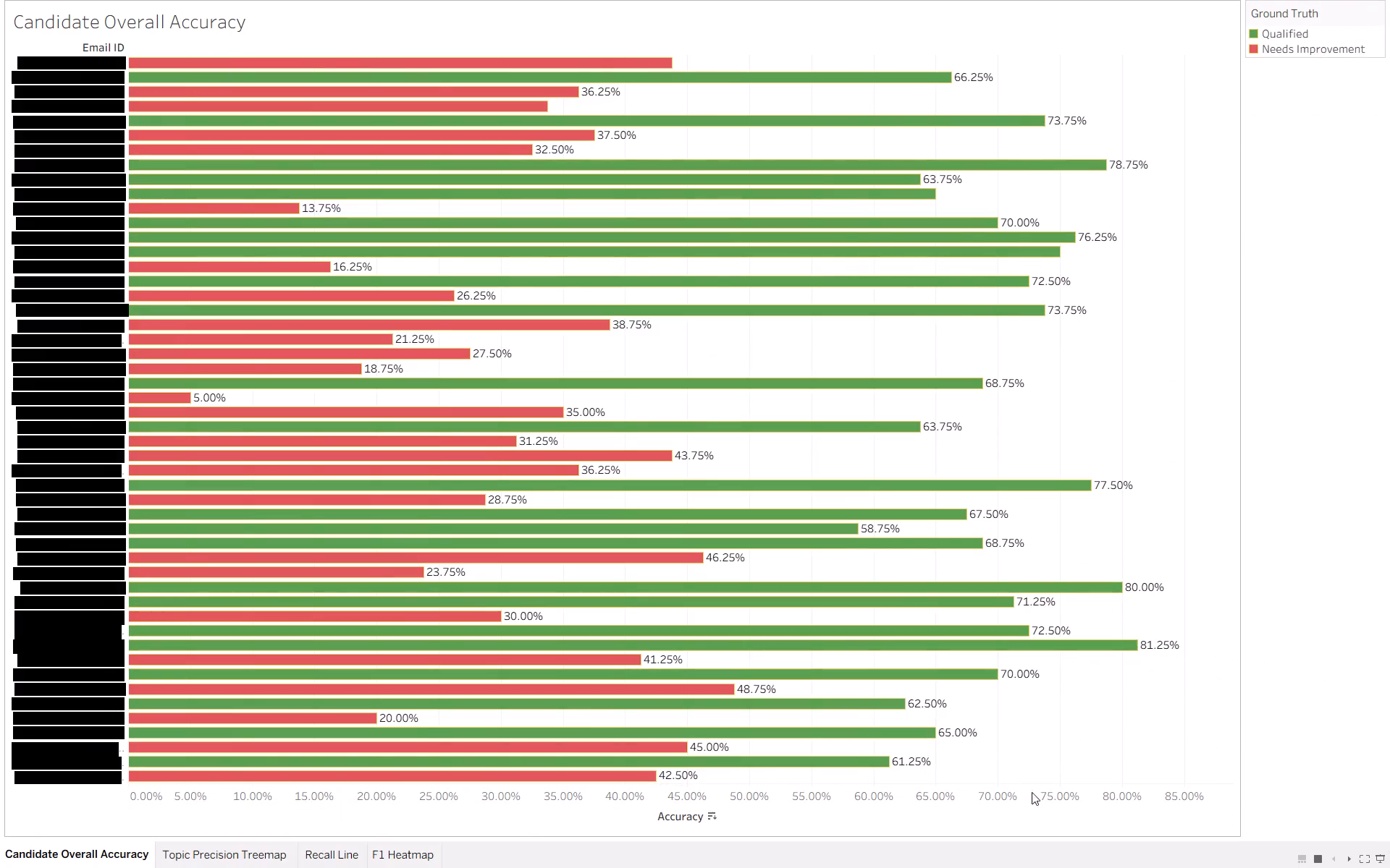
pyautogui.press('Escape')
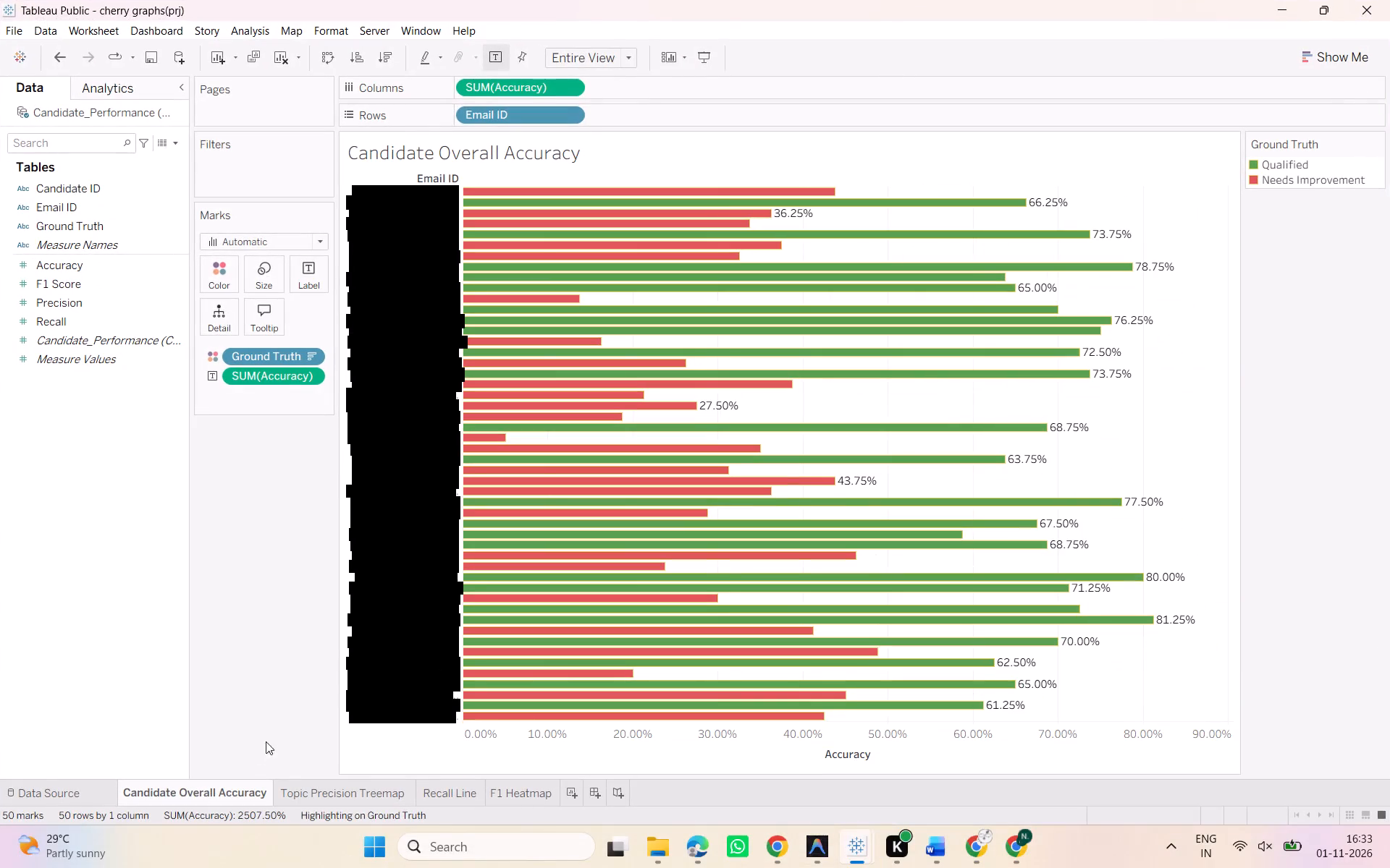
# Take a screenshot of the Topic Precision Treemap with its SUM(Precision) legend in presentation mode, leaving out the sheet tabs.
pyautogui.click(337, 796)
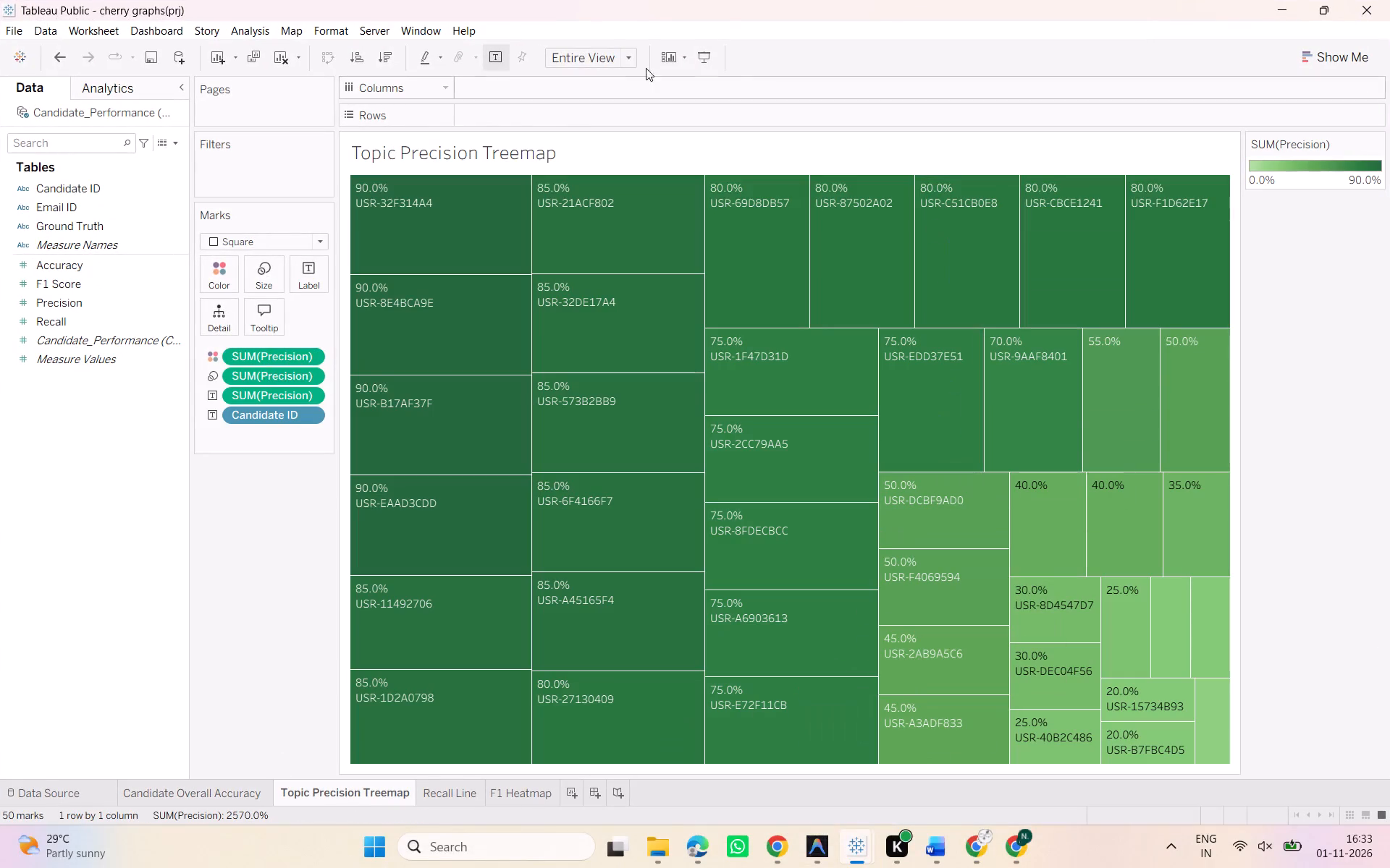
pyautogui.click(713, 54)
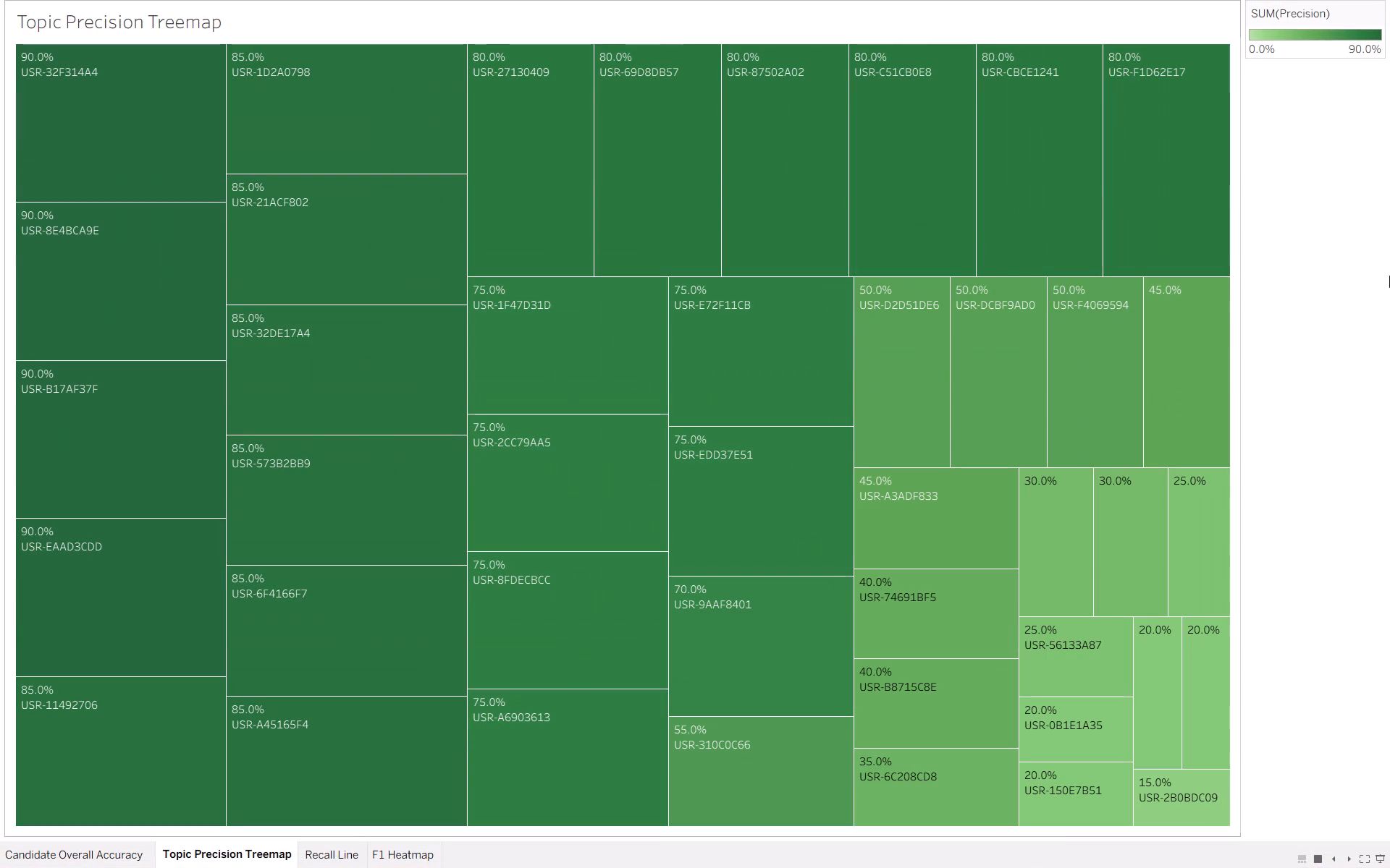
pyautogui.press('Print')
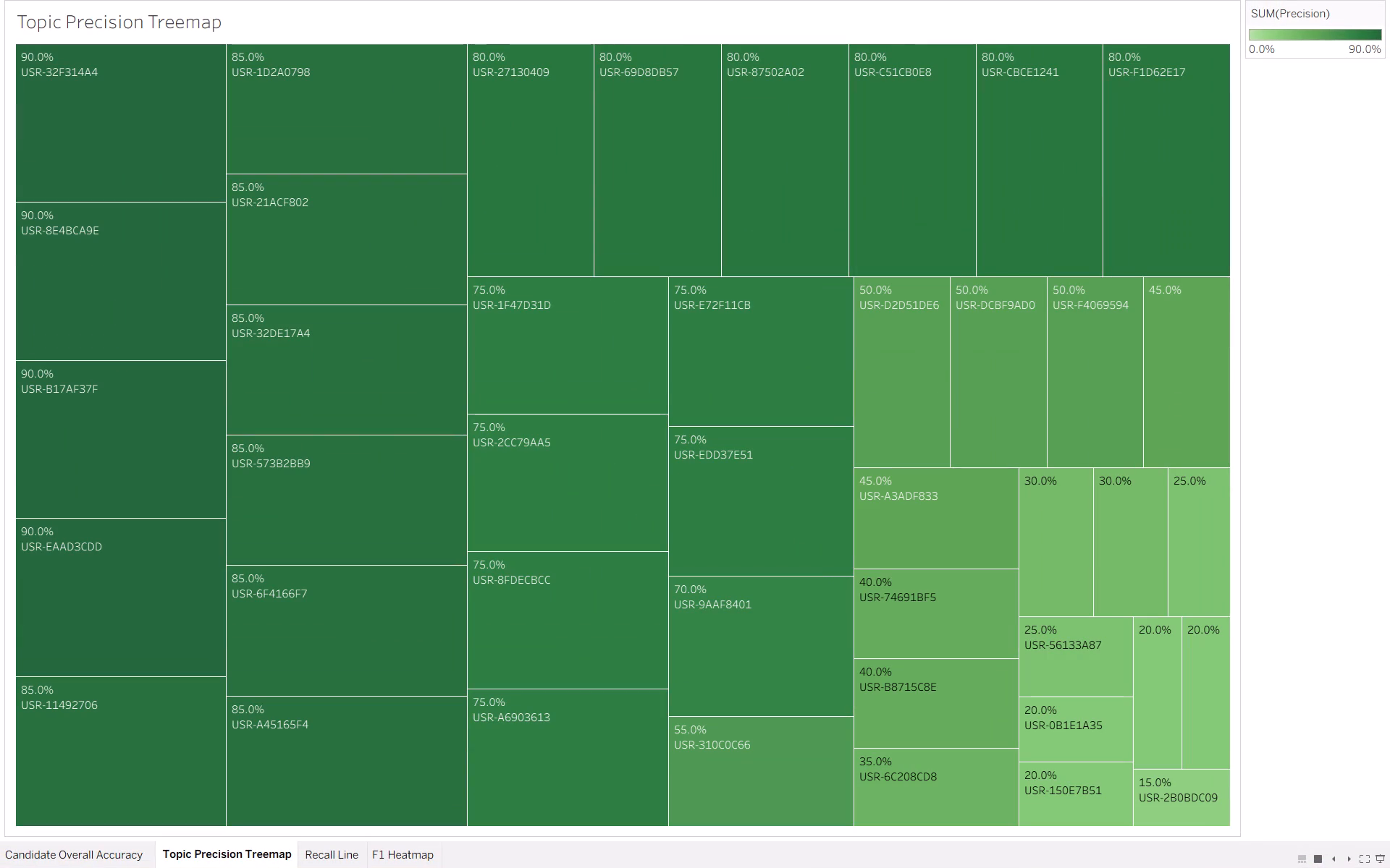
pyautogui.moveTo(0, 0); pyautogui.dragTo(1389, 846)
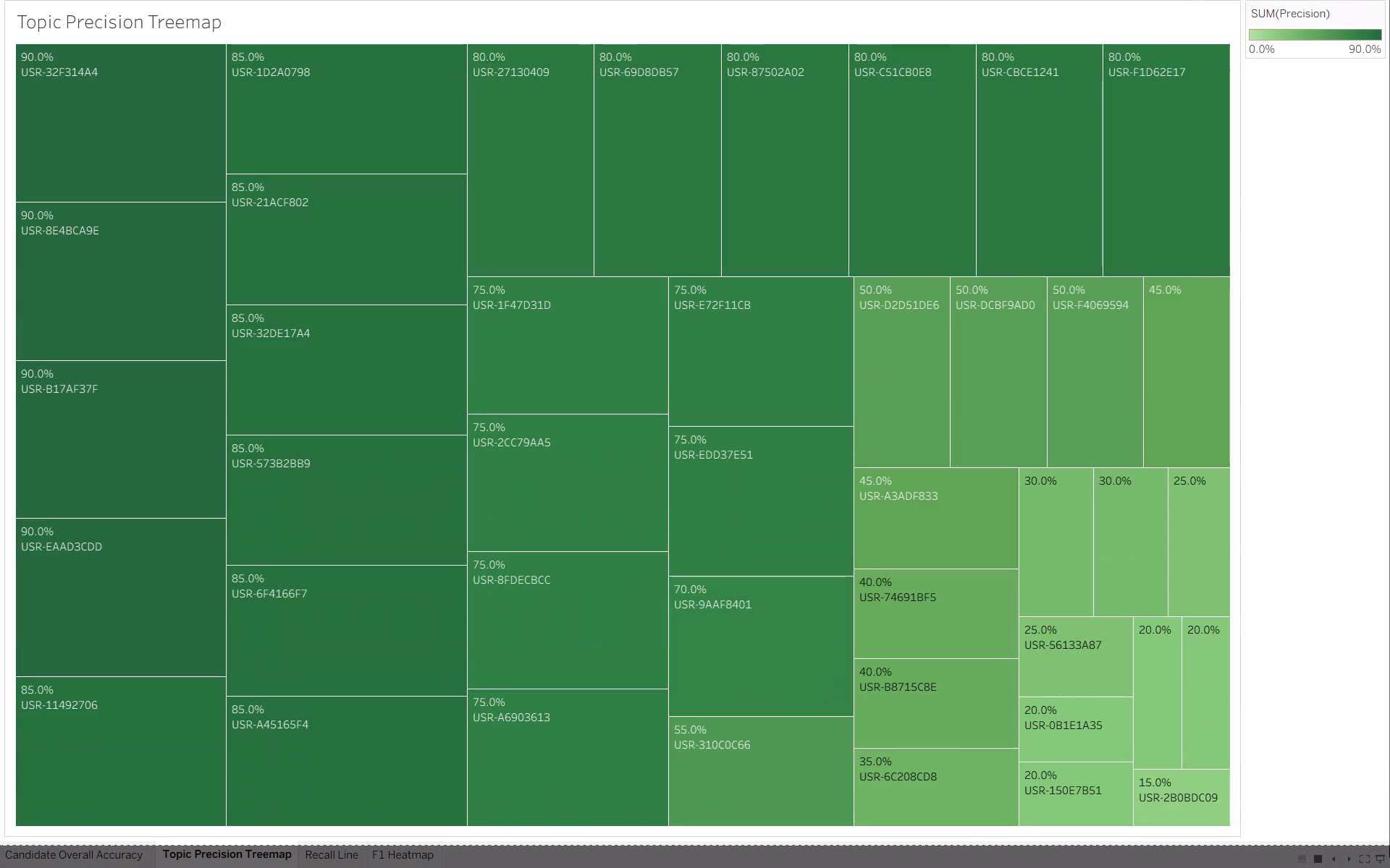
pyautogui.moveTo(1389, 846); pyautogui.dragTo(1389, 839)
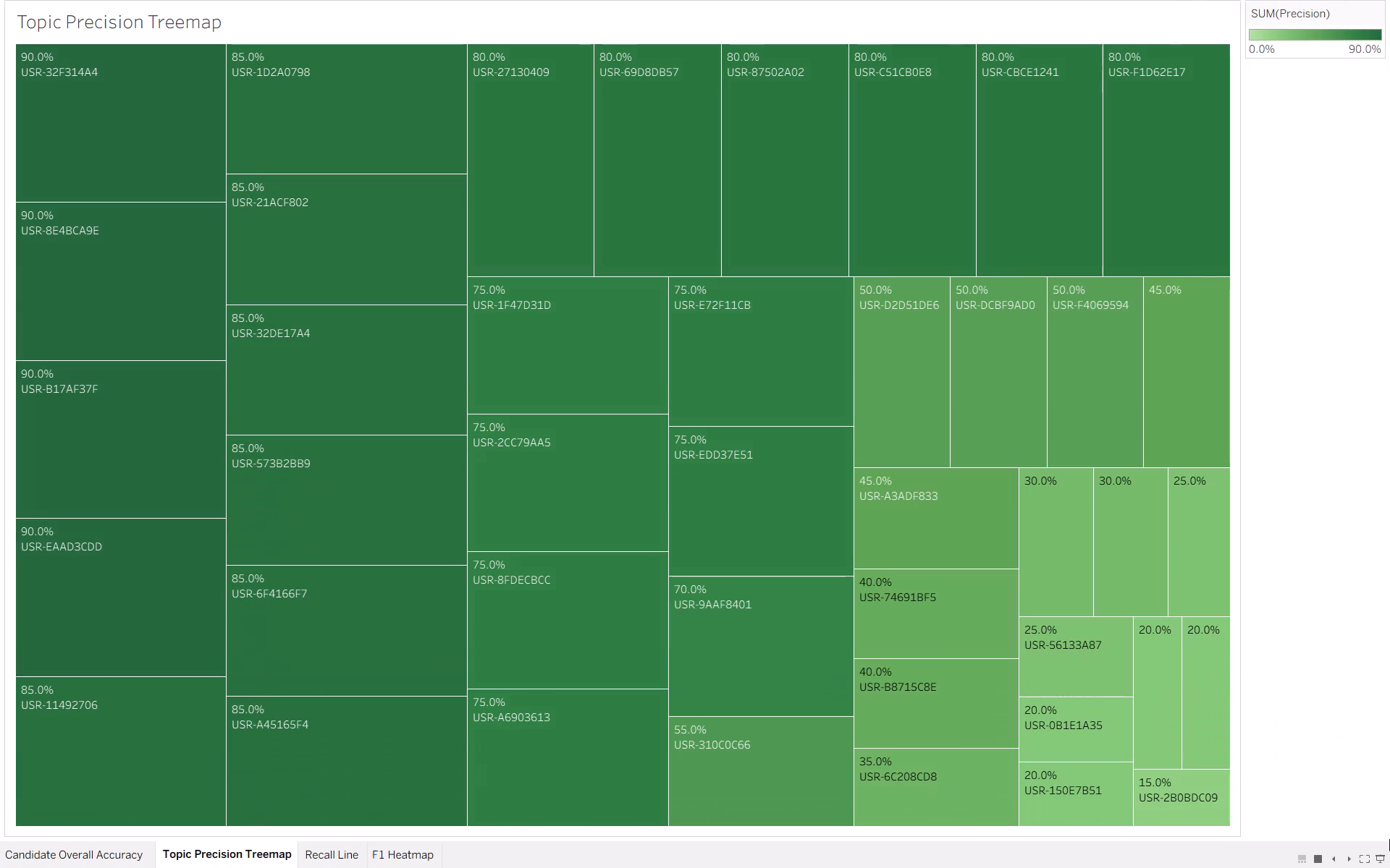
pyautogui.moveTo(1389, 839); pyautogui.dragTo(1389, 841)
pyautogui.press('Escape')
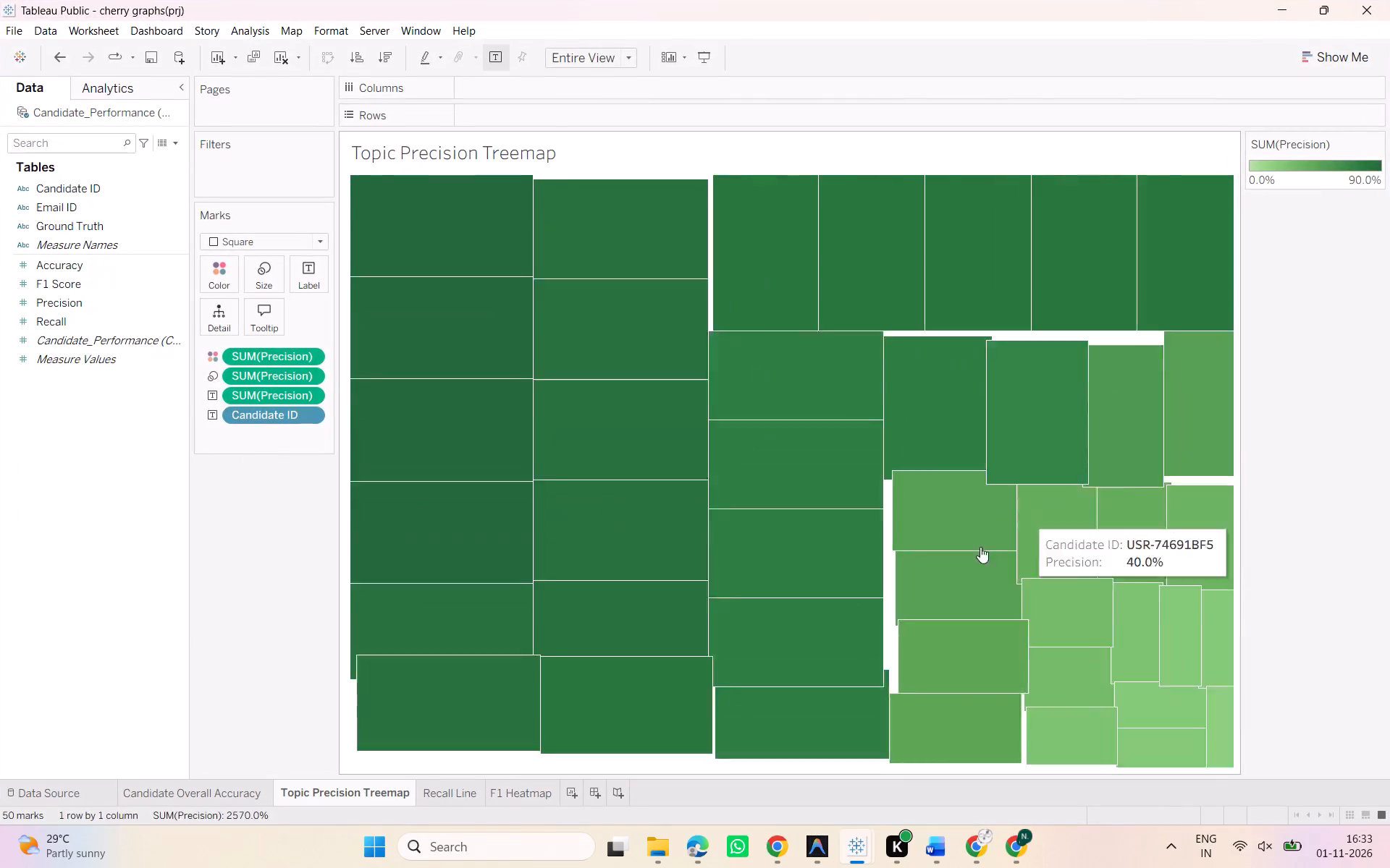
# Take a screenshot of the Recall Line chart in presentation mode, cropped to the plot without the empty area beside it.
pyautogui.click(446, 791)
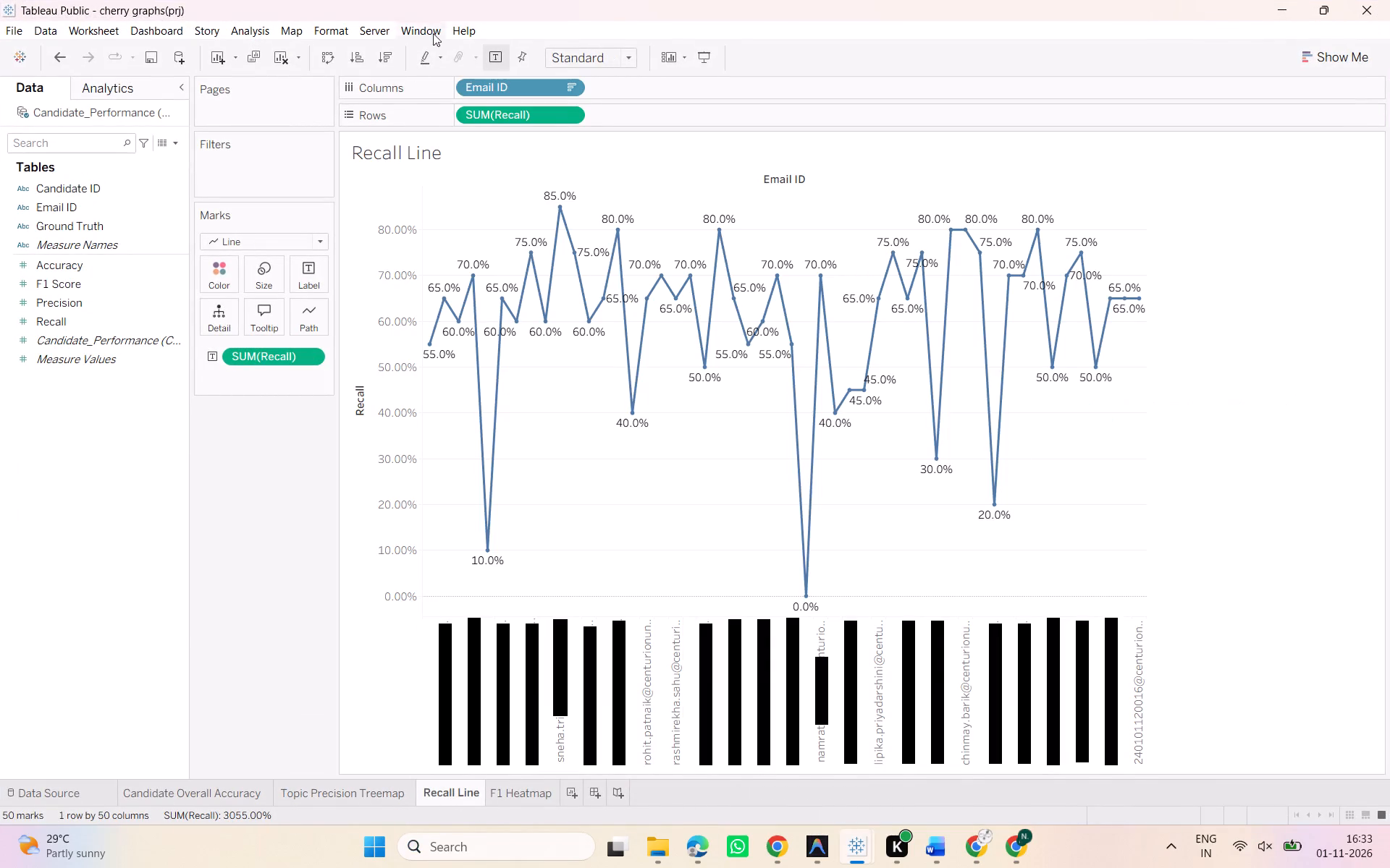
pyautogui.click(711, 59)
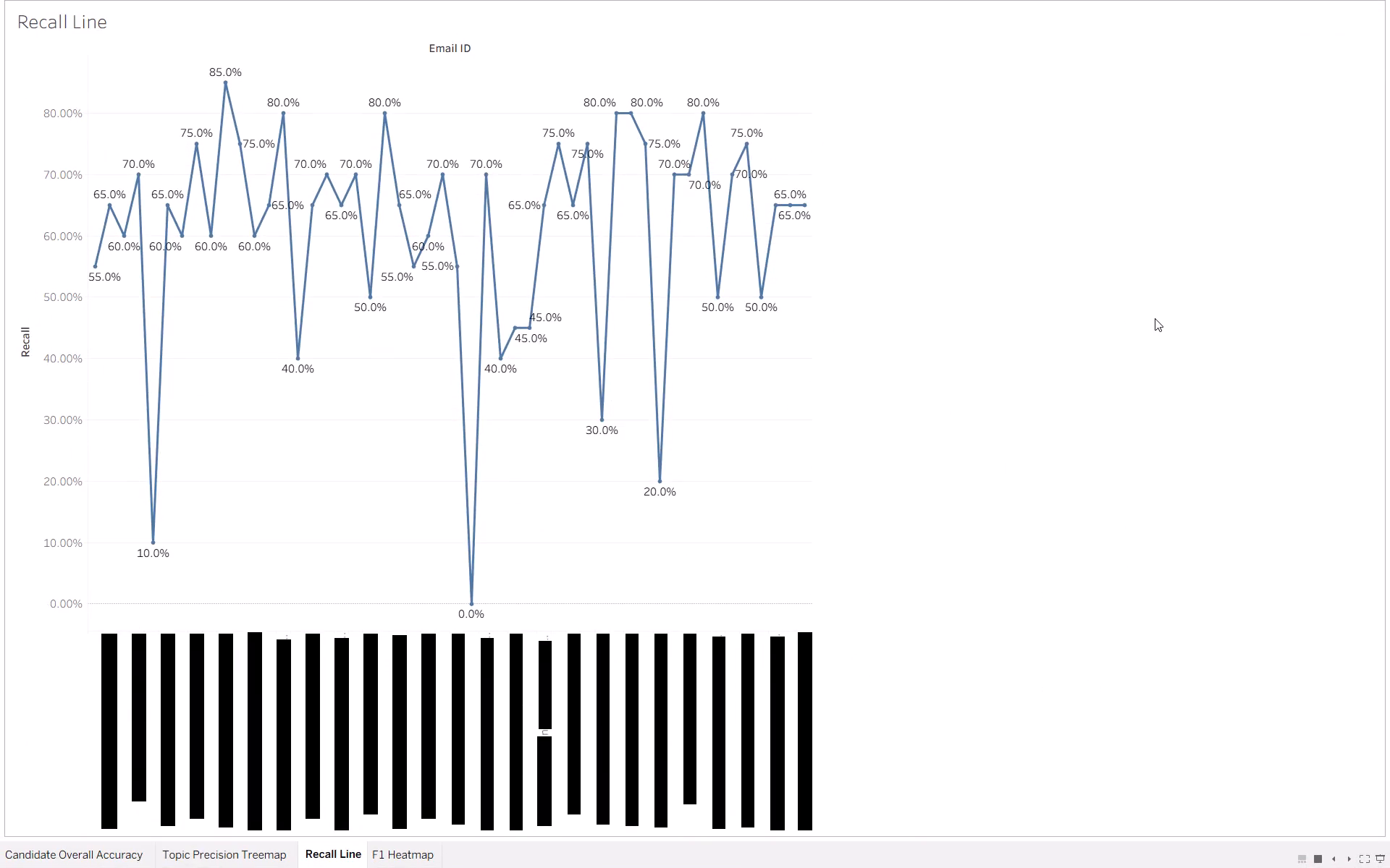
pyautogui.press('Print')
pyautogui.moveTo(9, 0); pyautogui.dragTo(248, 138)
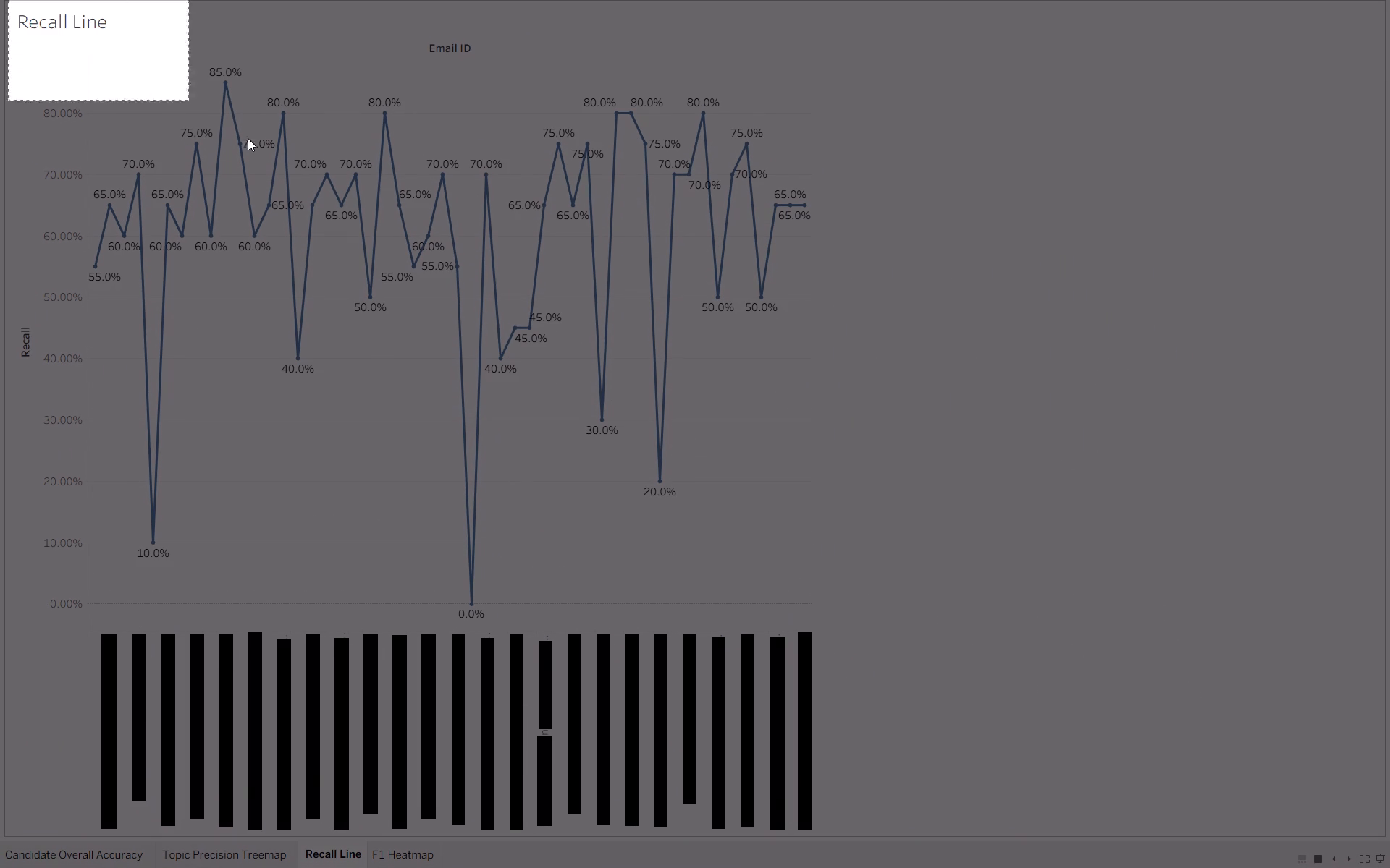
pyautogui.moveTo(248, 138); pyautogui.dragTo(910, 839)
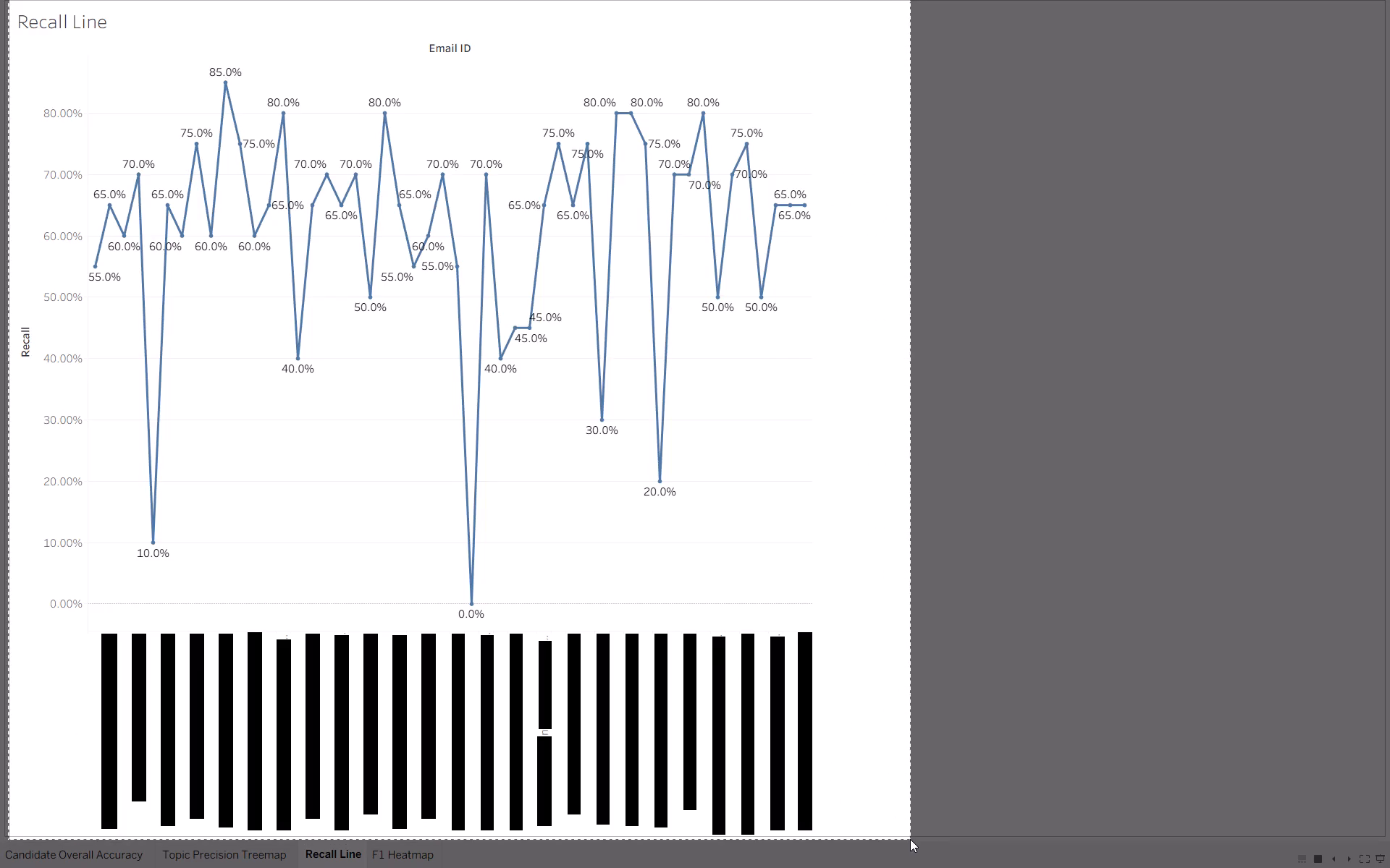
pyautogui.moveTo(910, 839); pyautogui.dragTo(869, 841)
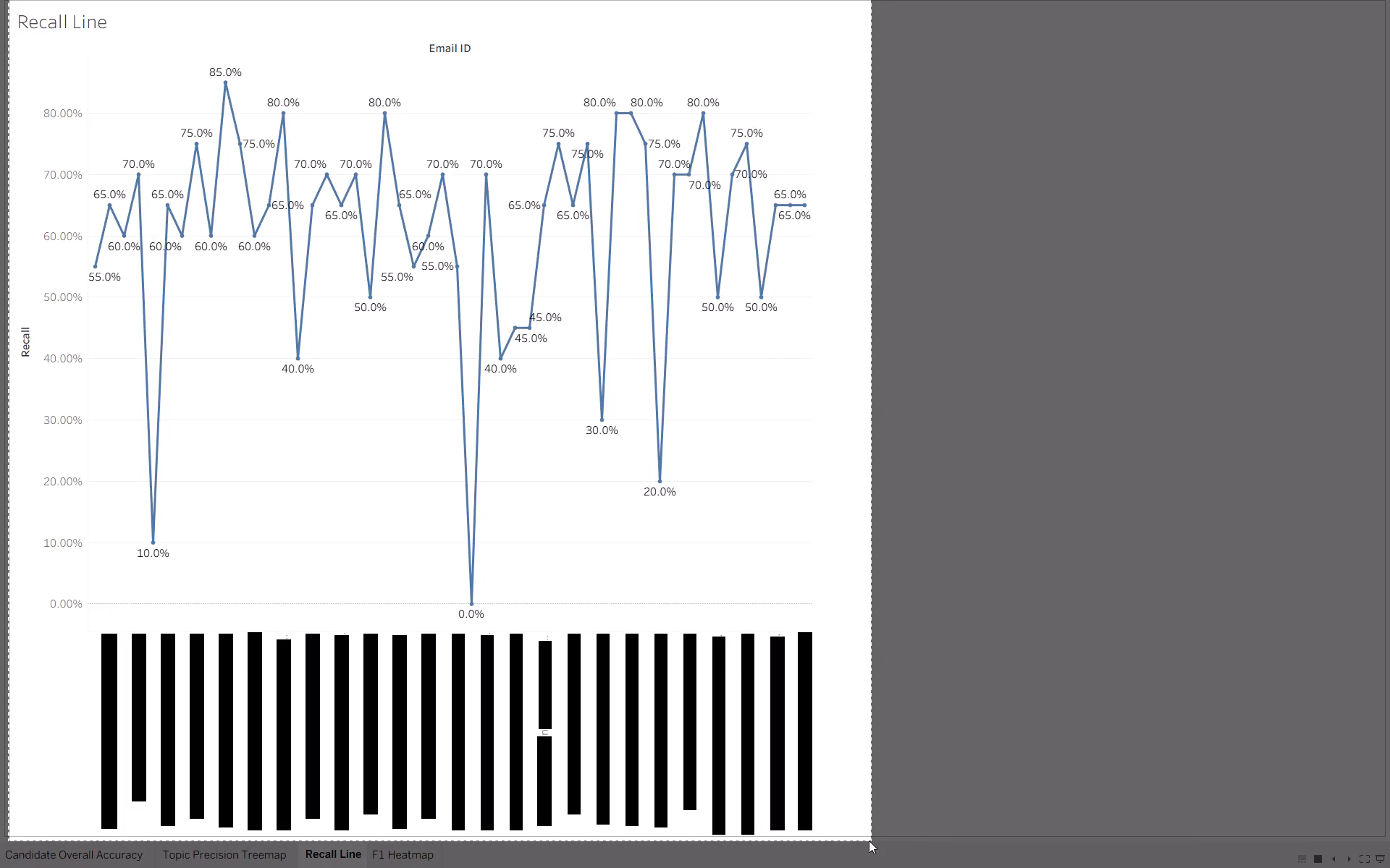
pyautogui.moveTo(869, 841); pyautogui.dragTo(869, 842)
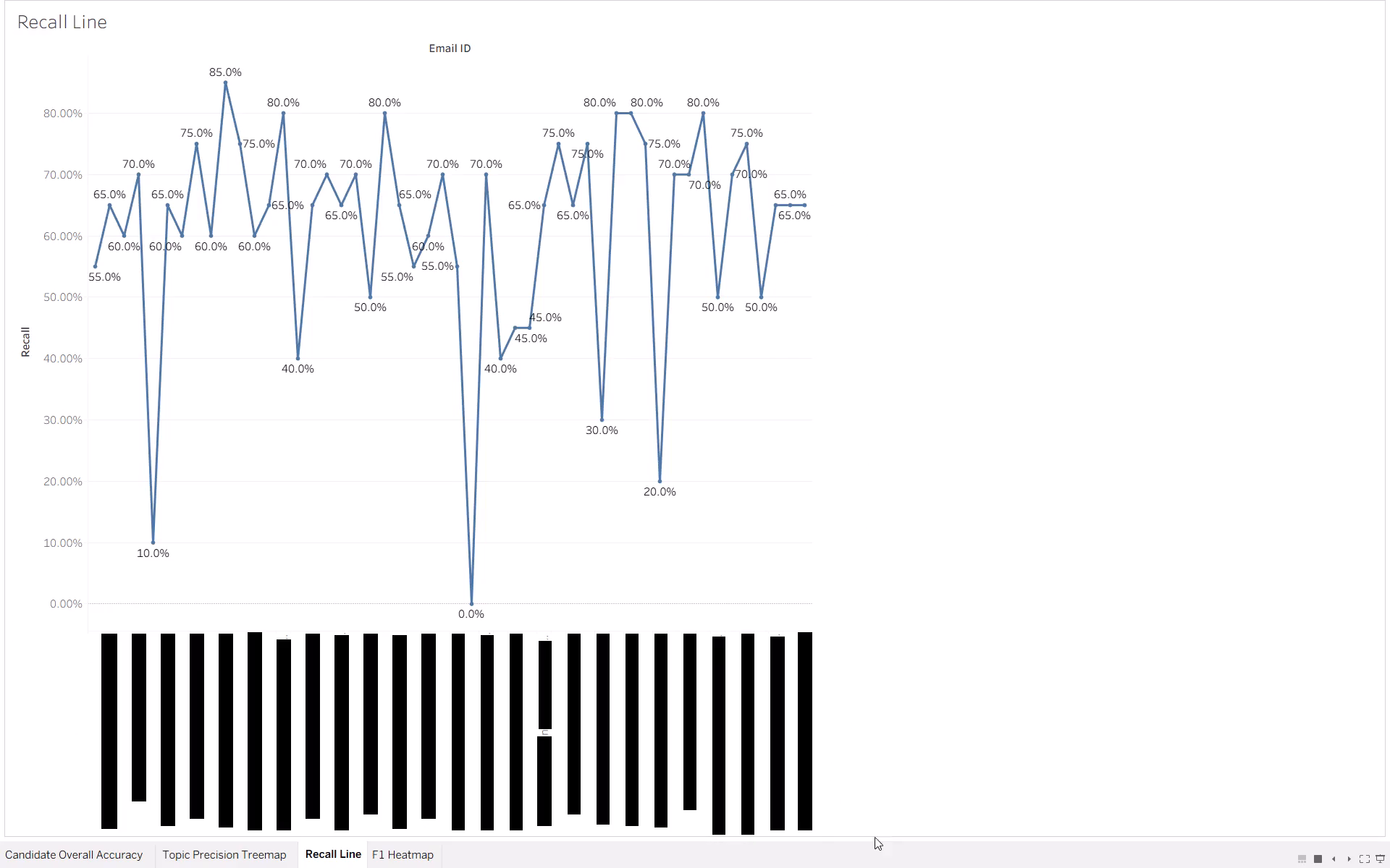
# Leave the Recall Line presentation view and open the F1 Heatmap worksheet.
pyautogui.press('`')
pyautogui.press('Escape')
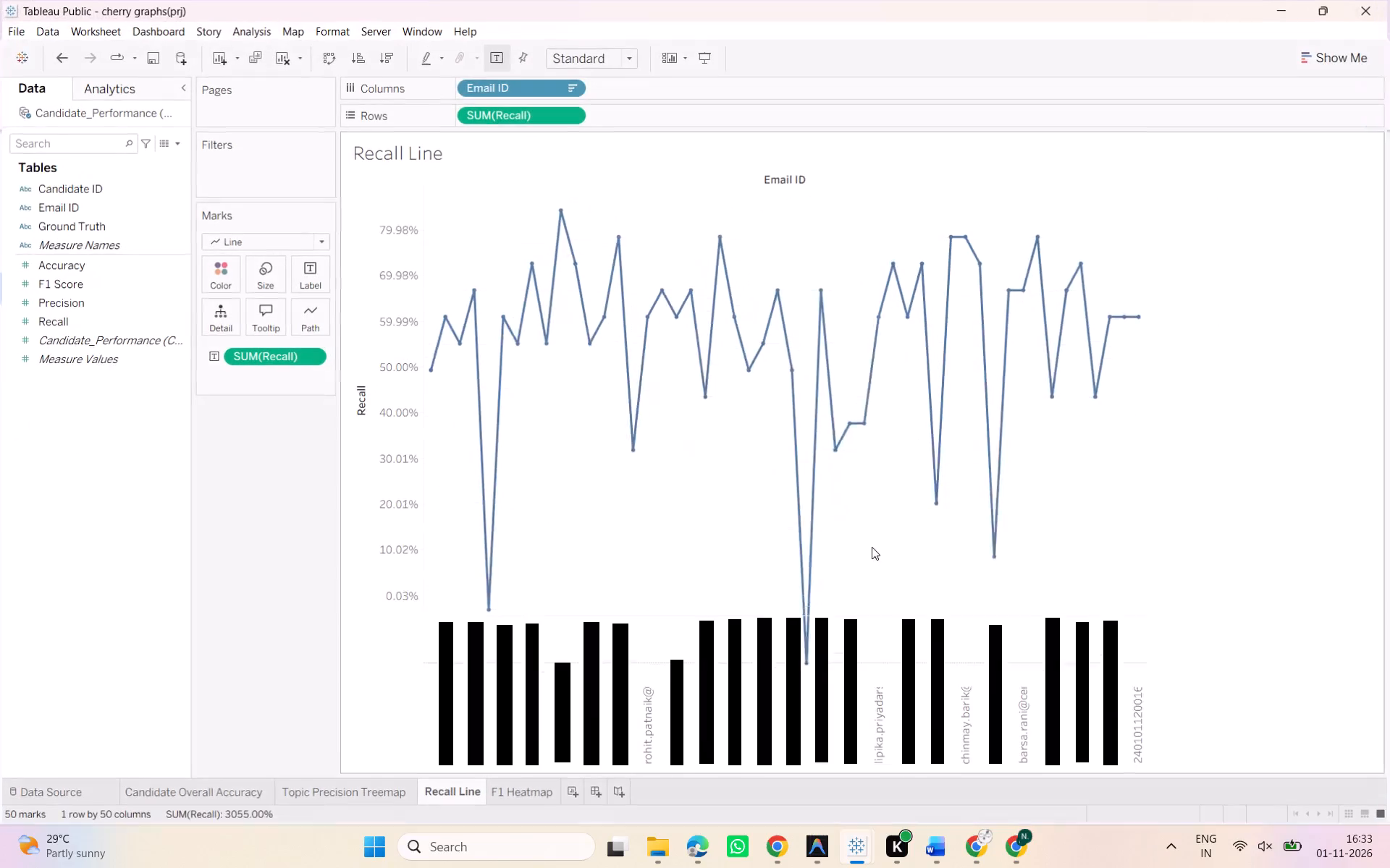
pyautogui.click(522, 793)
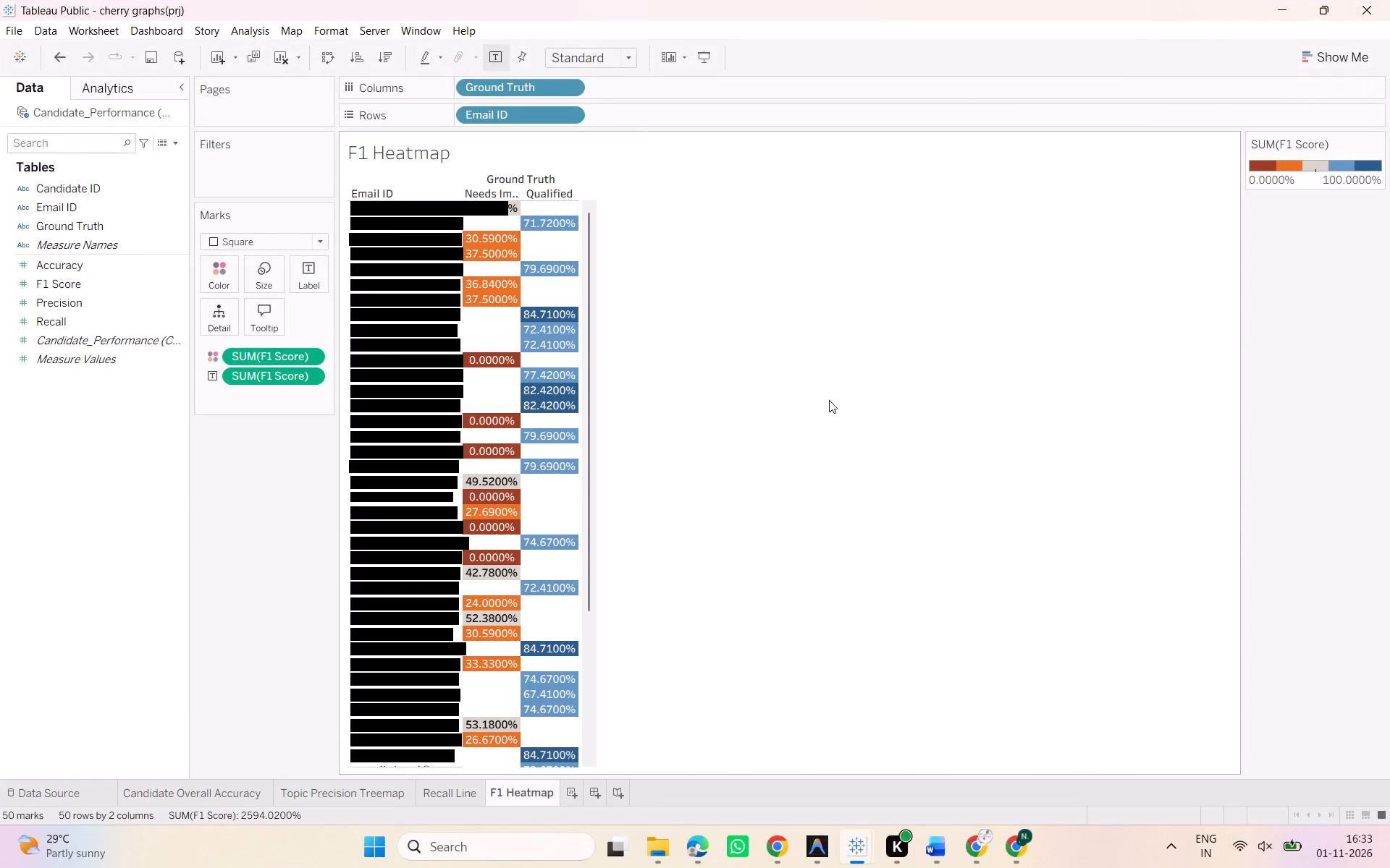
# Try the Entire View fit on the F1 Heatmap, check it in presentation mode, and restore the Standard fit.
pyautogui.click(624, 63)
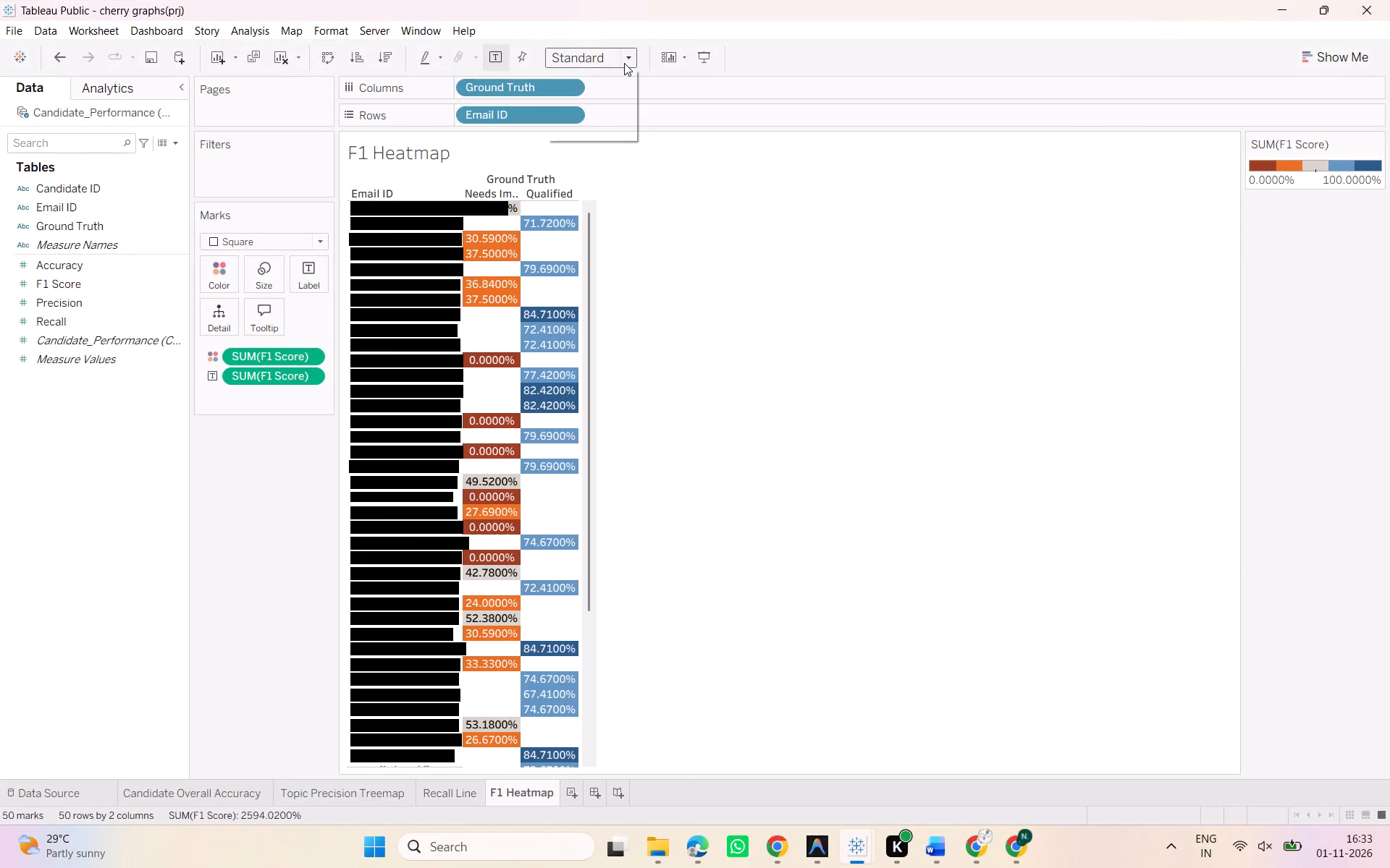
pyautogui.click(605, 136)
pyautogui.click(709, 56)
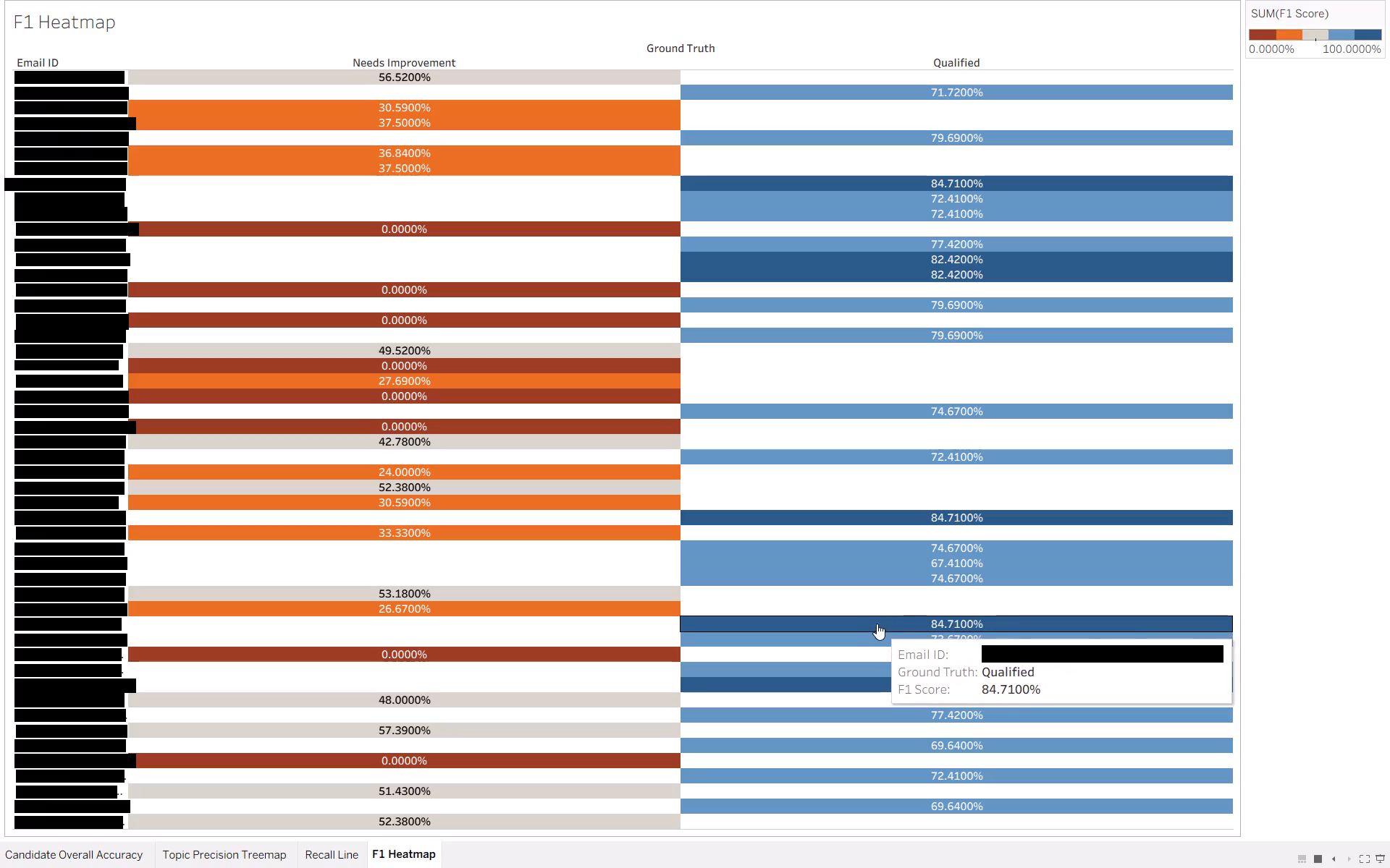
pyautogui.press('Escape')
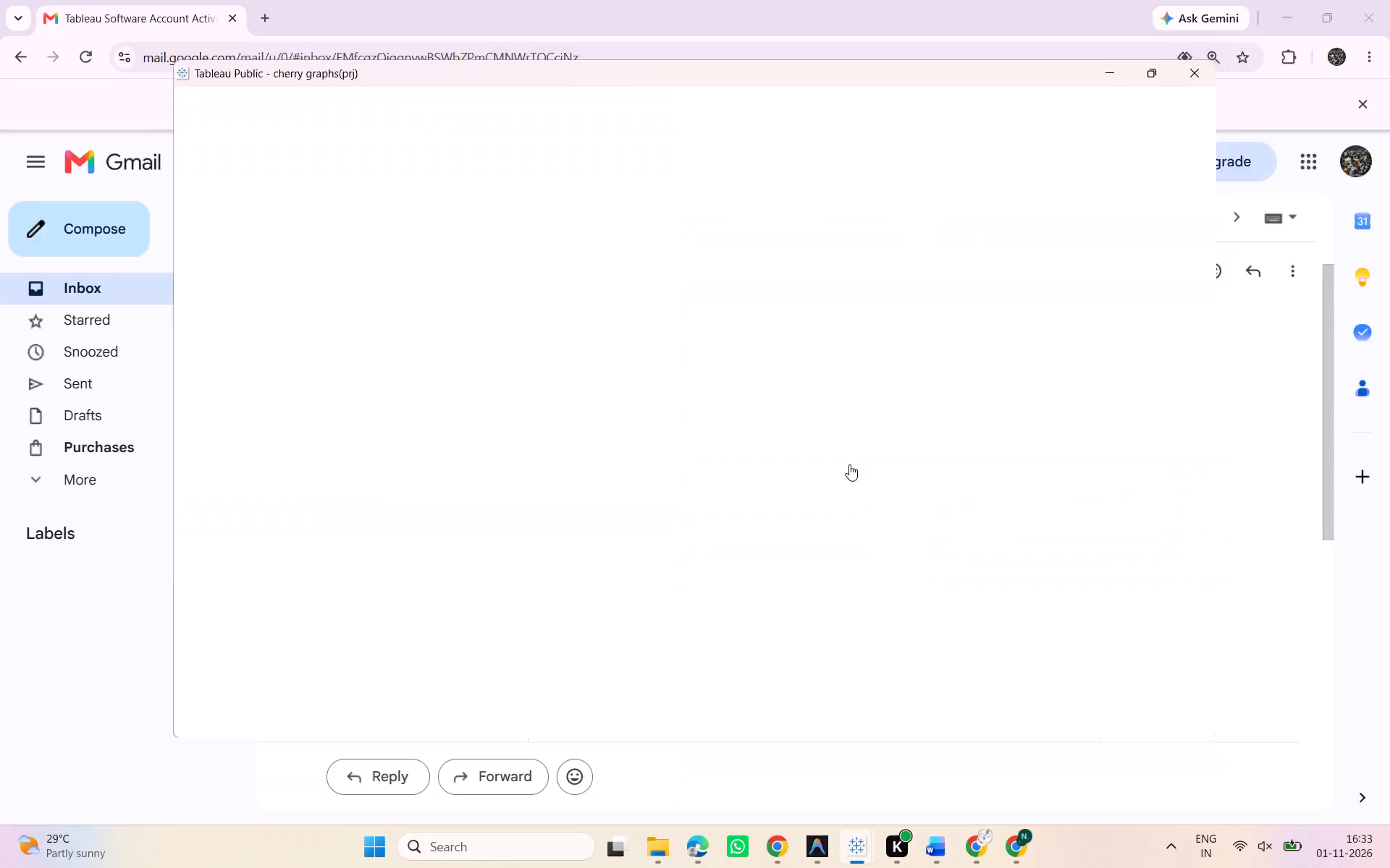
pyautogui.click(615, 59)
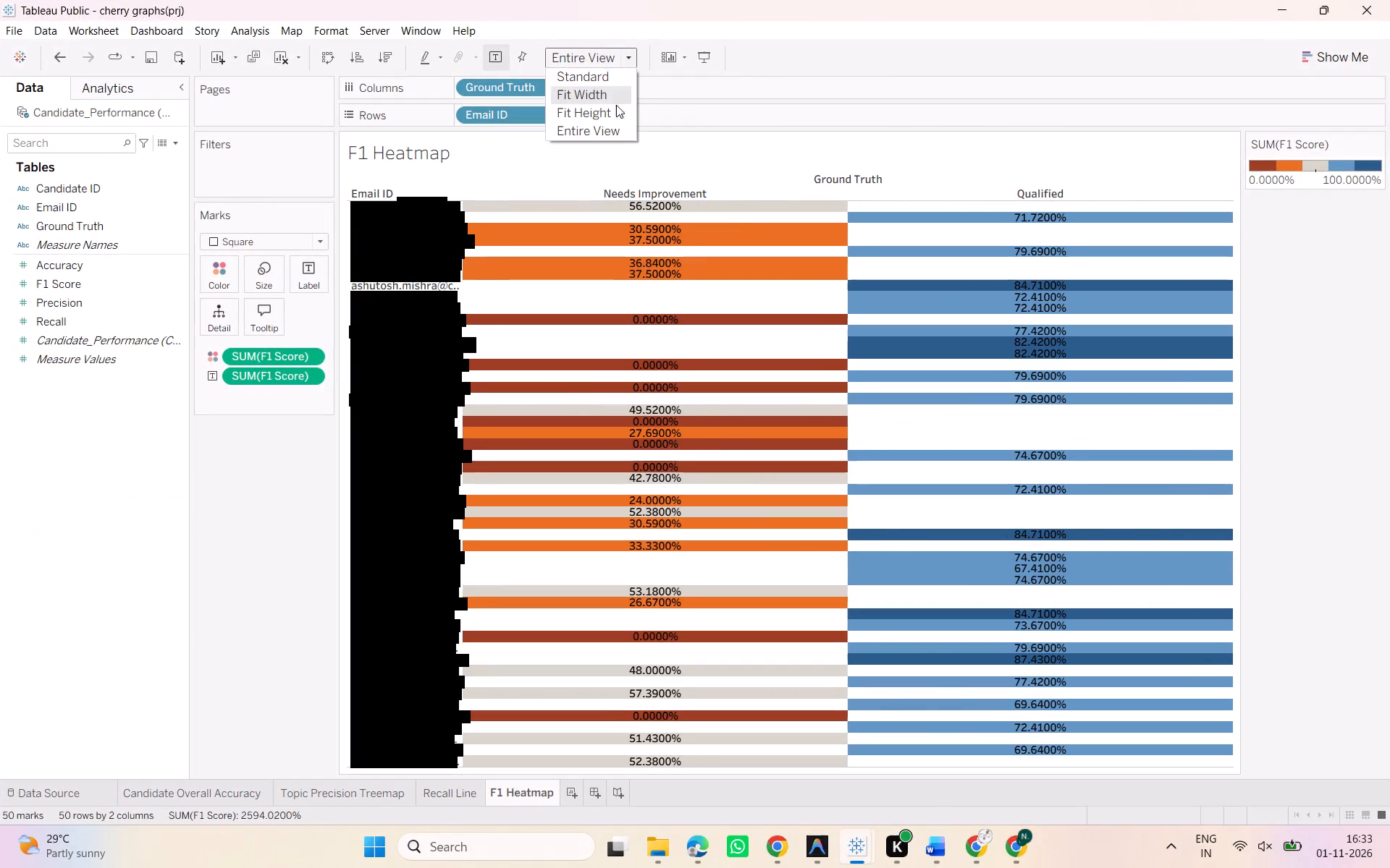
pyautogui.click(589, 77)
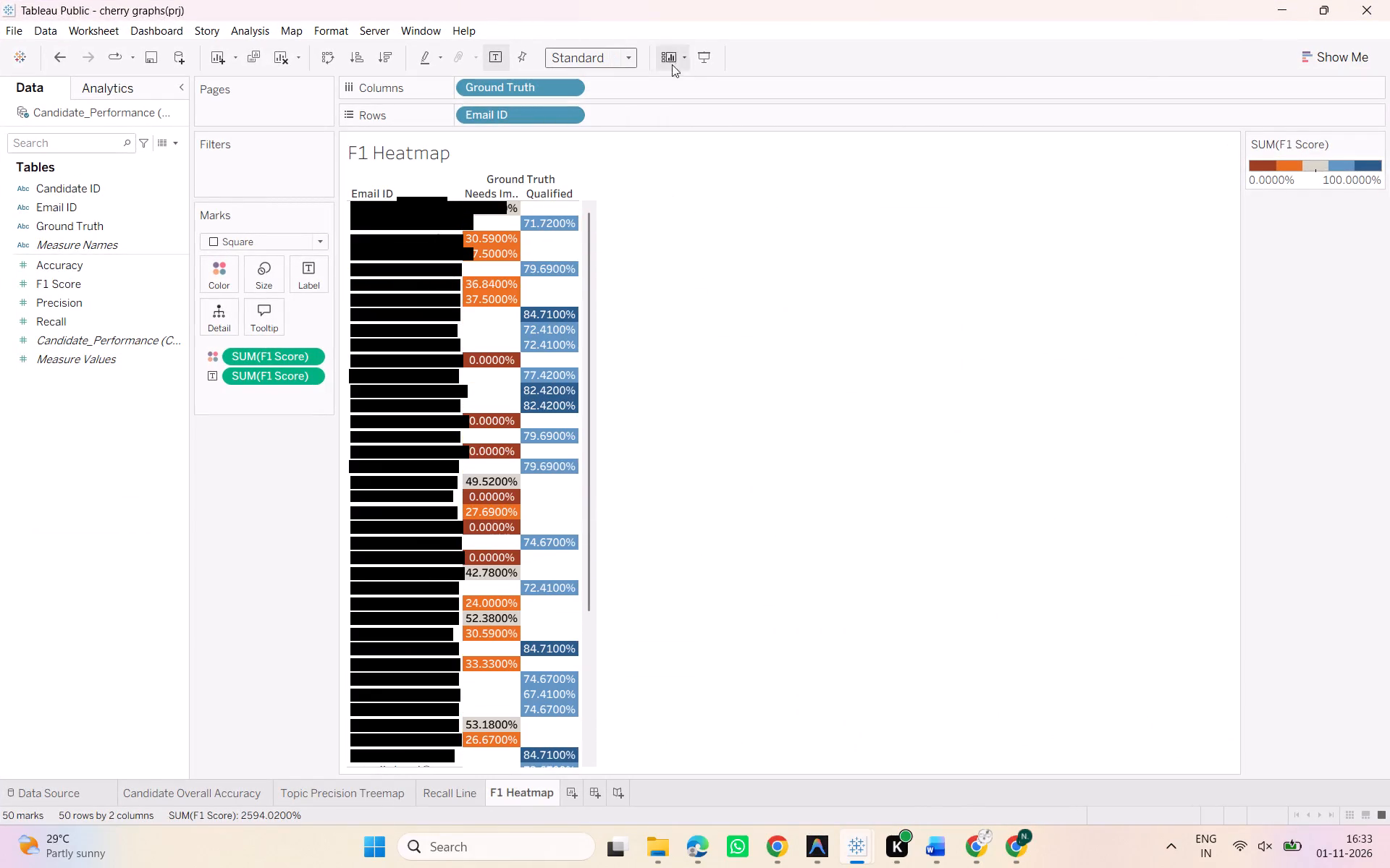
# Take a screenshot of the F1 Heatmap in presentation mode, cropped to the title and table without the empty area, legend or sheet tabs.
pyautogui.click(700, 56)
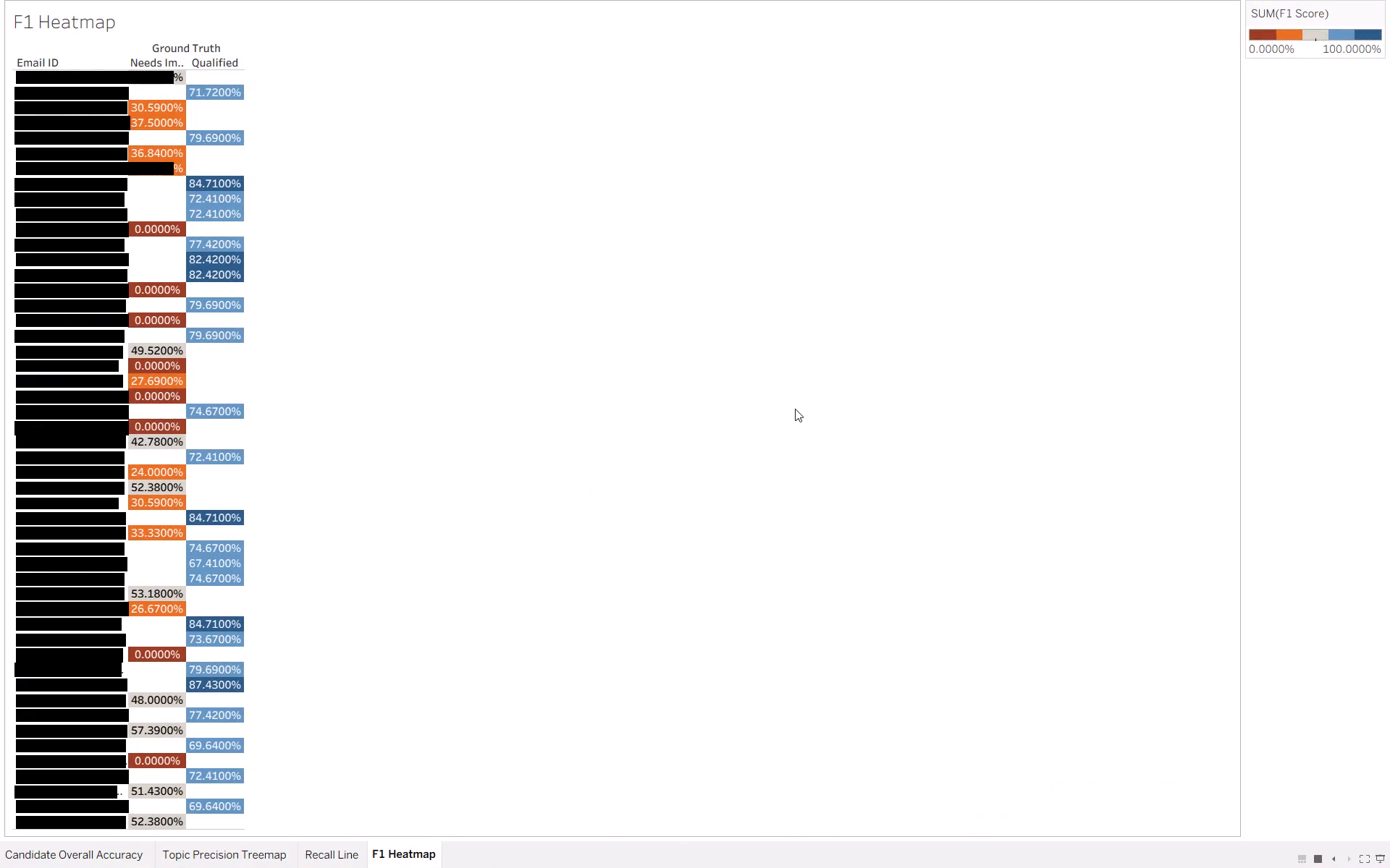
pyautogui.scroll(-7, 426, 422)
pyautogui.press('Print')
# Take a screenshot of the F1 Heatmap in presentation mode, cropped to its title and table, and return to the worksheet view.
pyautogui.moveTo(7, 0); pyautogui.dragTo(300, 843)
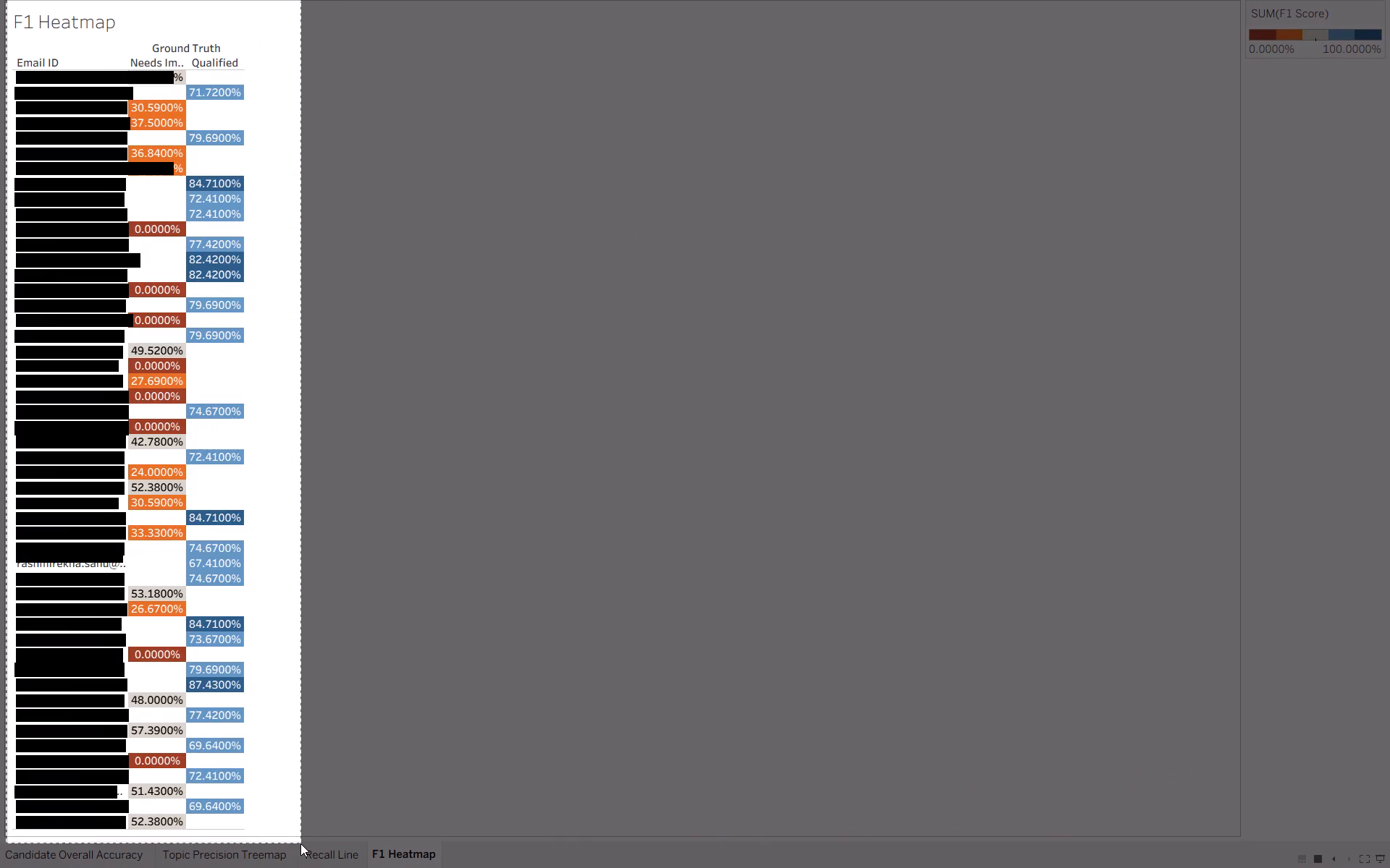
pyautogui.moveTo(300, 843); pyautogui.dragTo(300, 837)
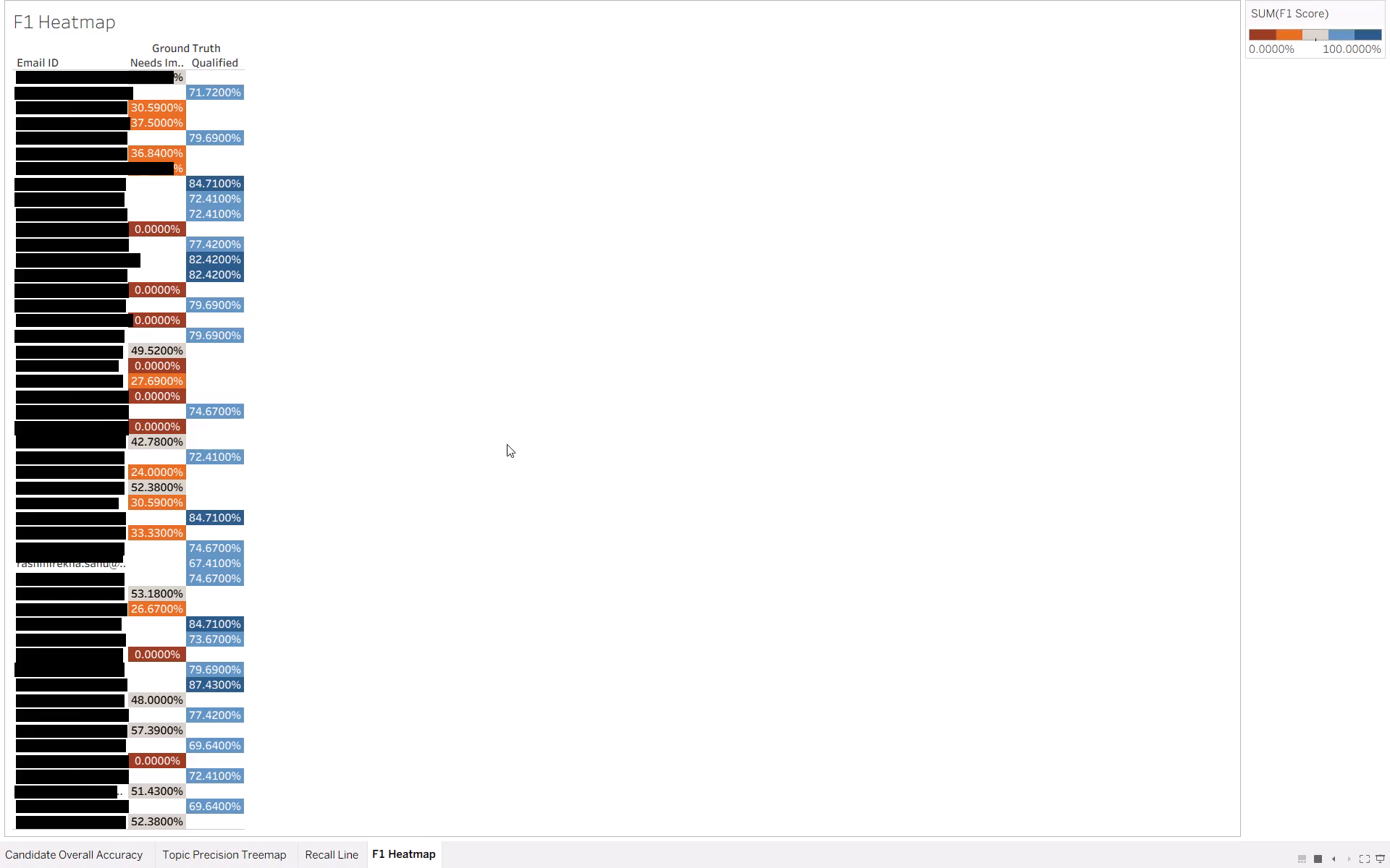
pyautogui.click(125, 243)
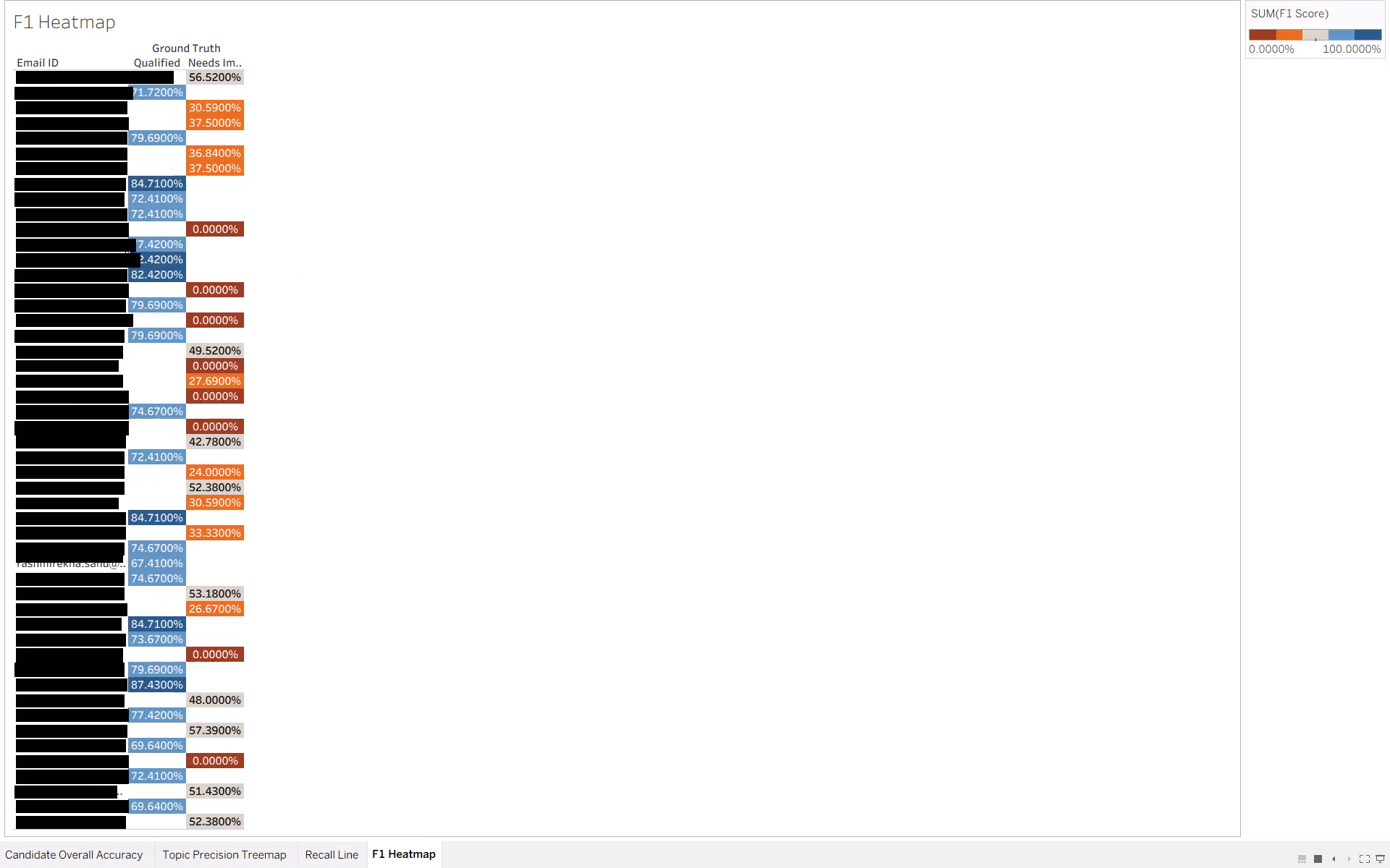
pyautogui.click(125, 243)
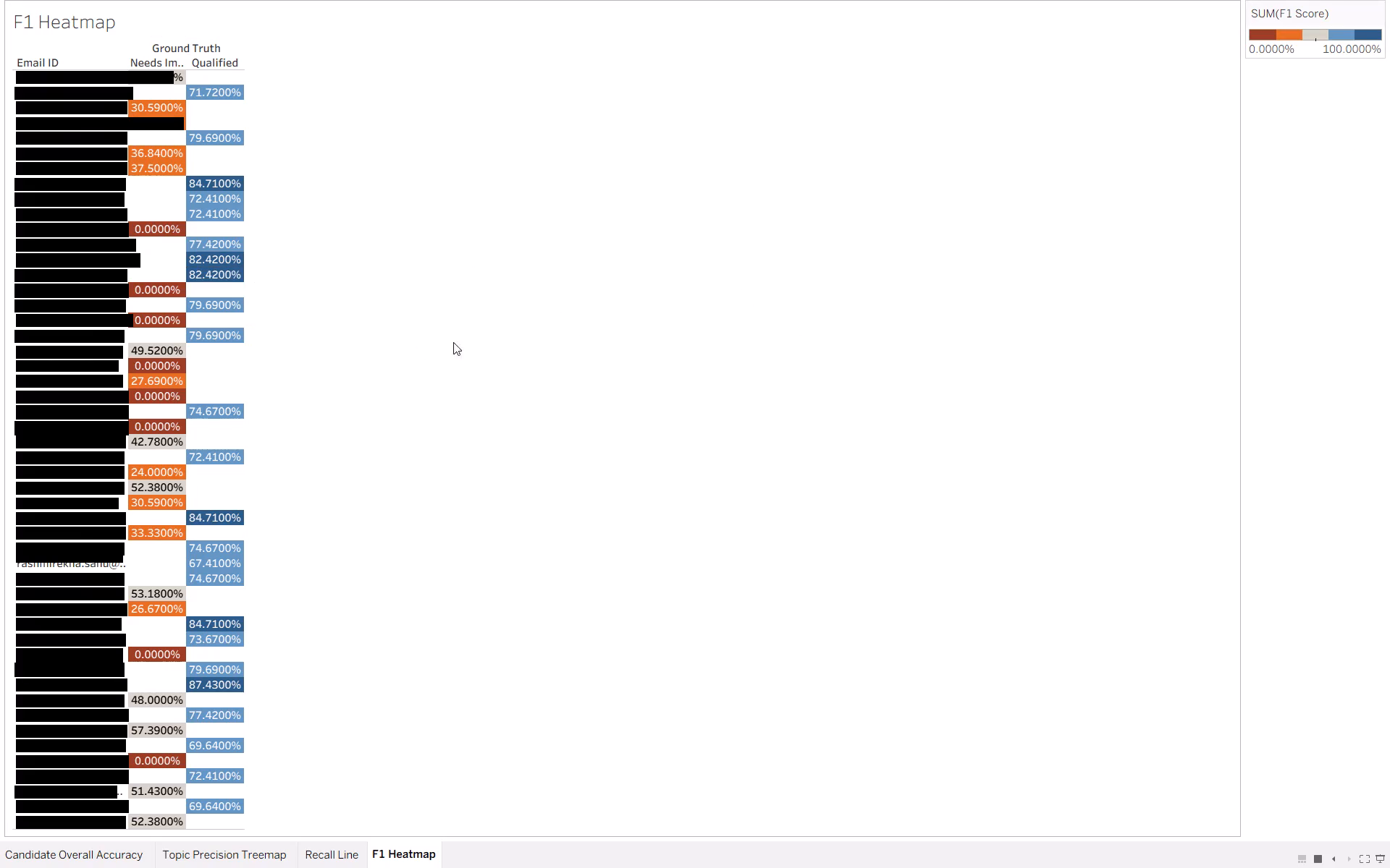
pyautogui.press('Escape')
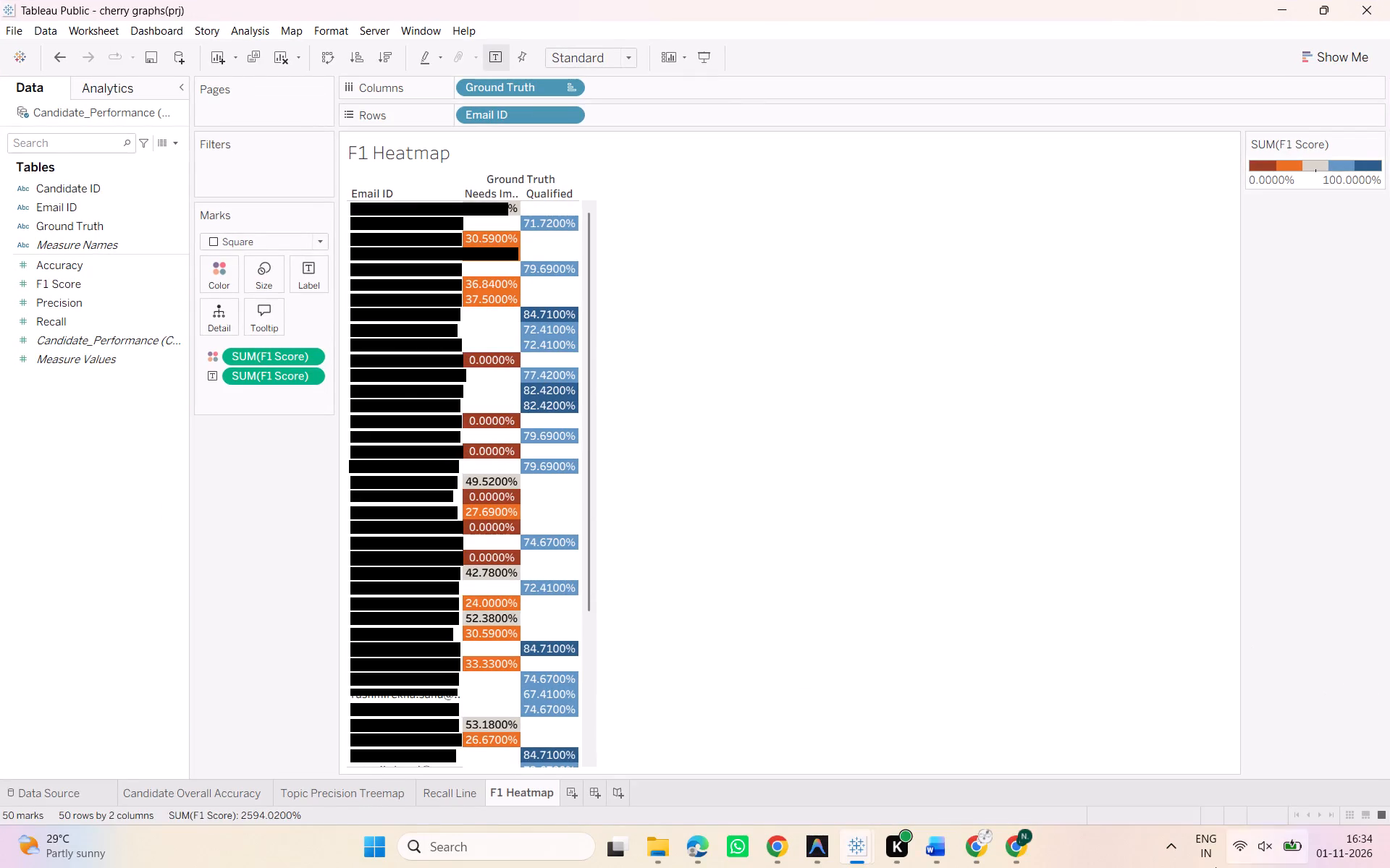
# Switch to the Book4 workbook and fit its Candidate Accuracy chart to Entire View.
pyautogui.hotkey('alt', 'Tab')
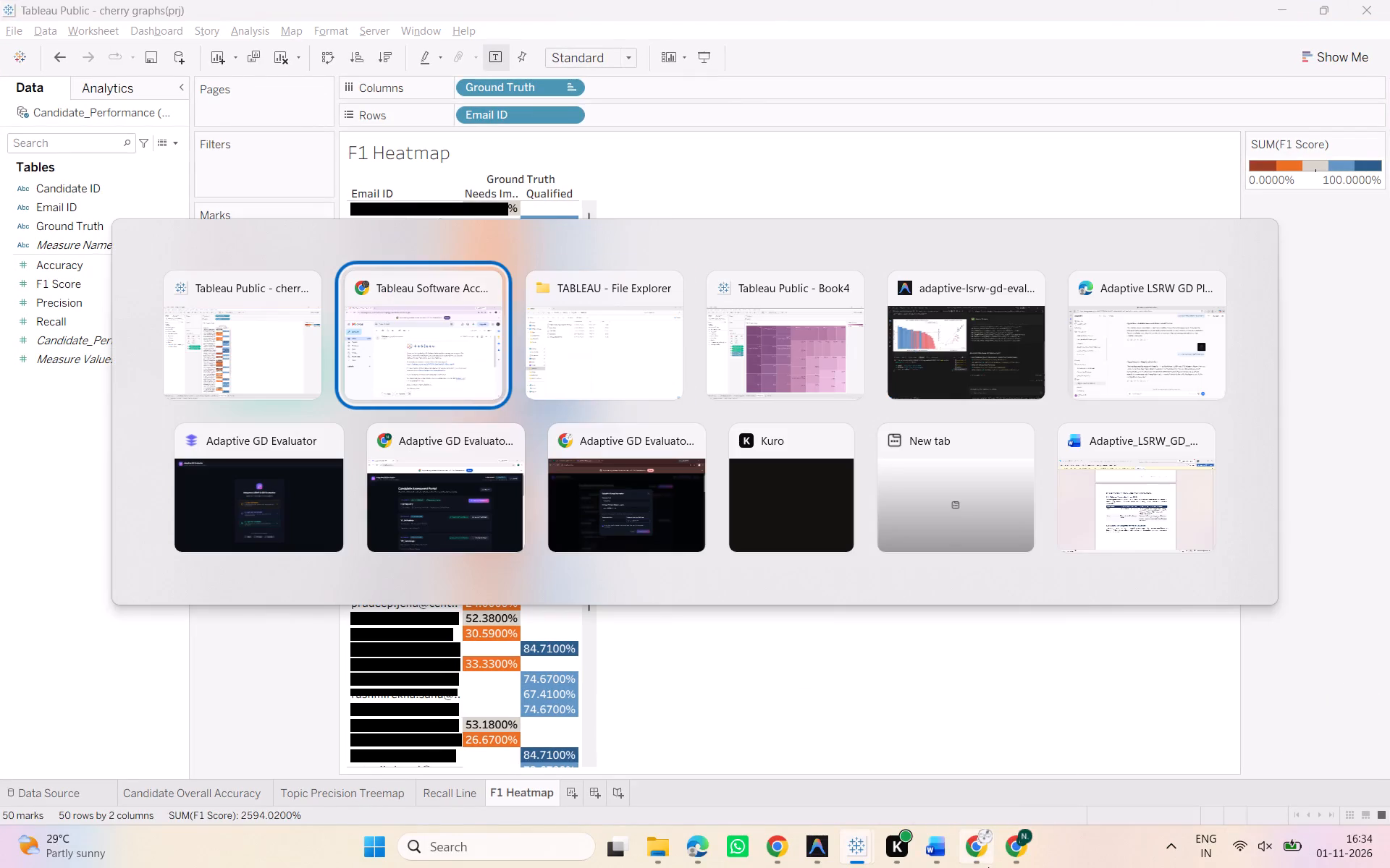
pyautogui.hotkey('alt', 'Tab')
pyautogui.hotkey('alt', 'Tab')
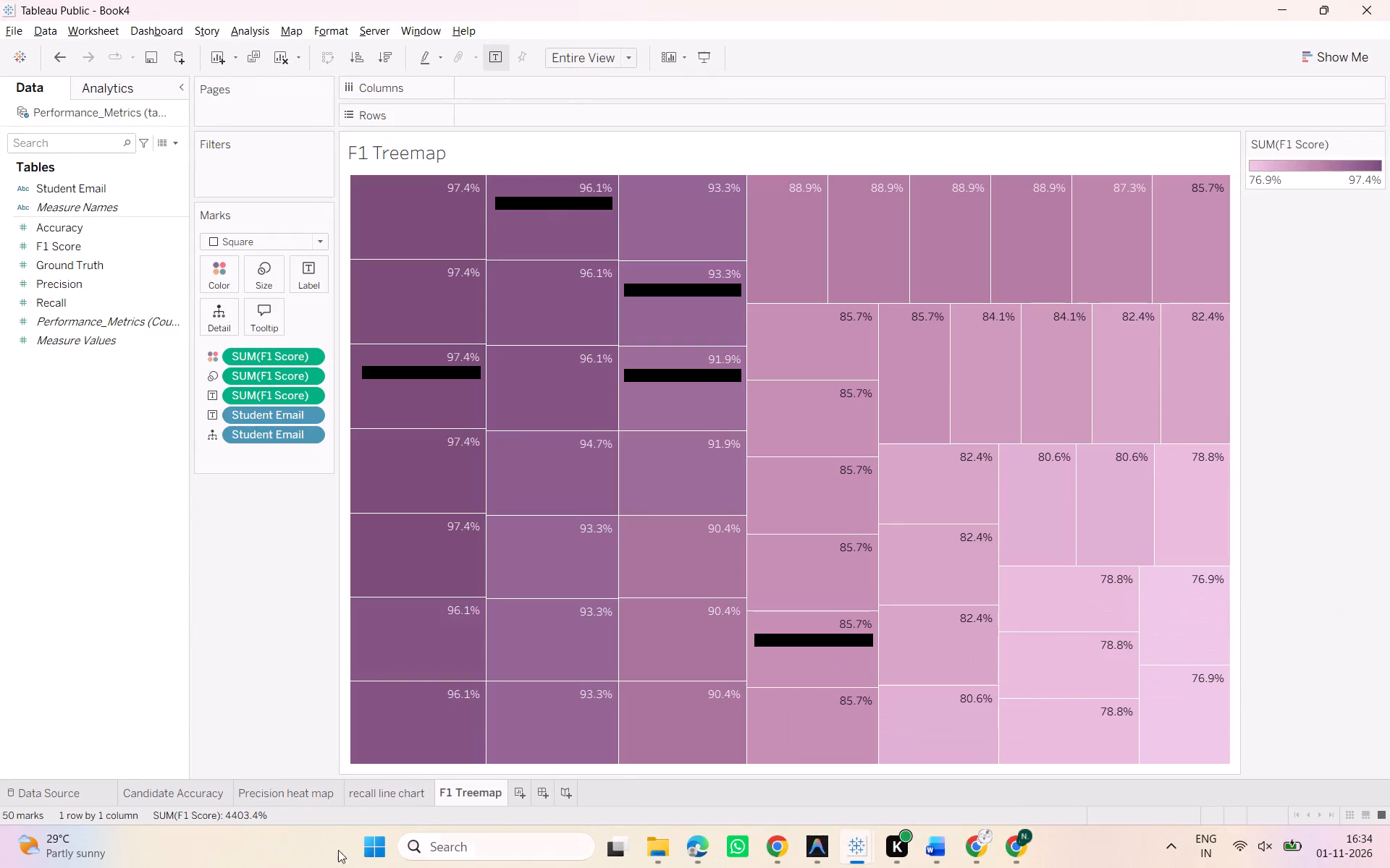
pyautogui.doubleClick(190, 791)
pyautogui.click(190, 791)
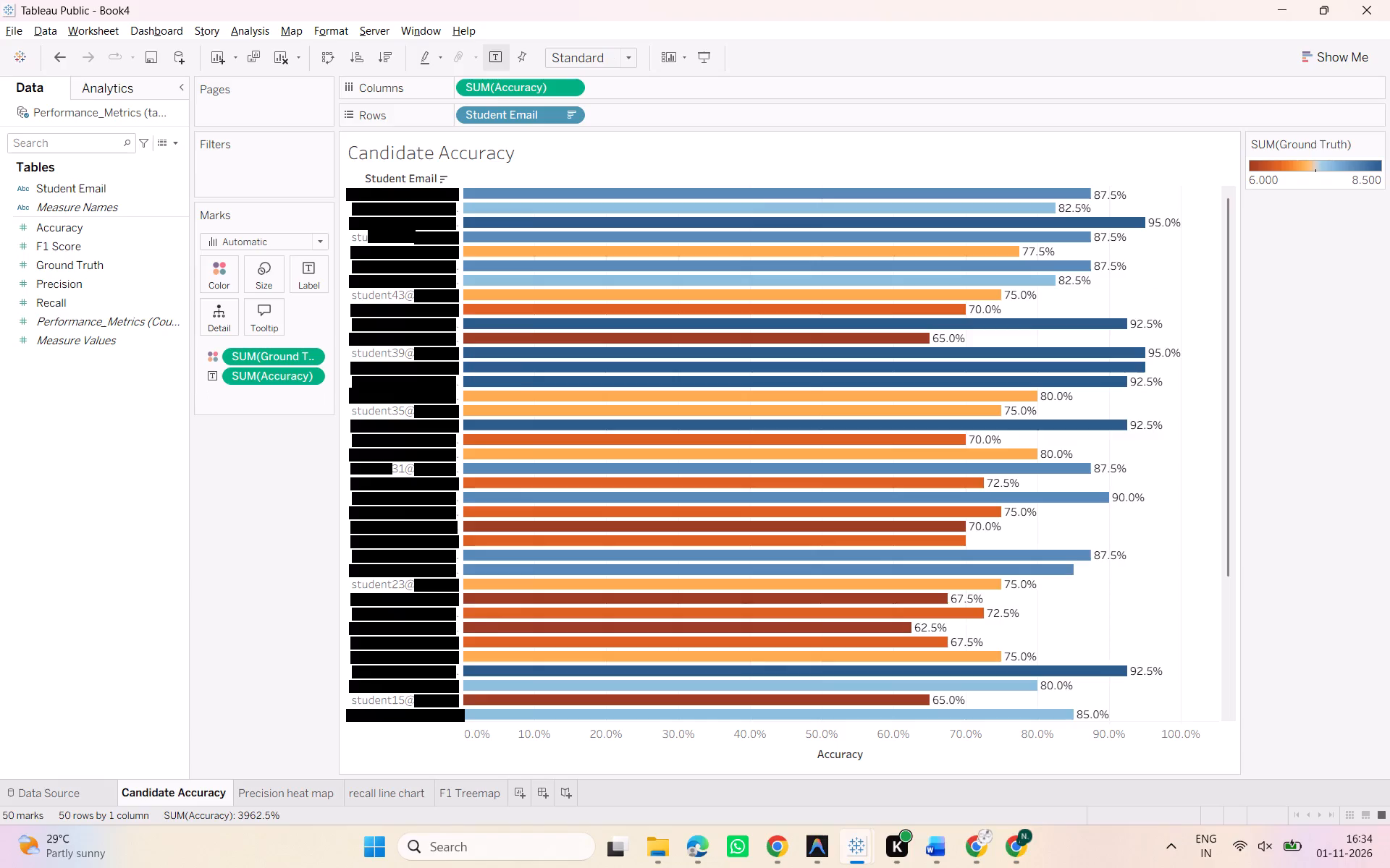
pyautogui.click(623, 62)
pyautogui.click(605, 127)
pyautogui.click(628, 57)
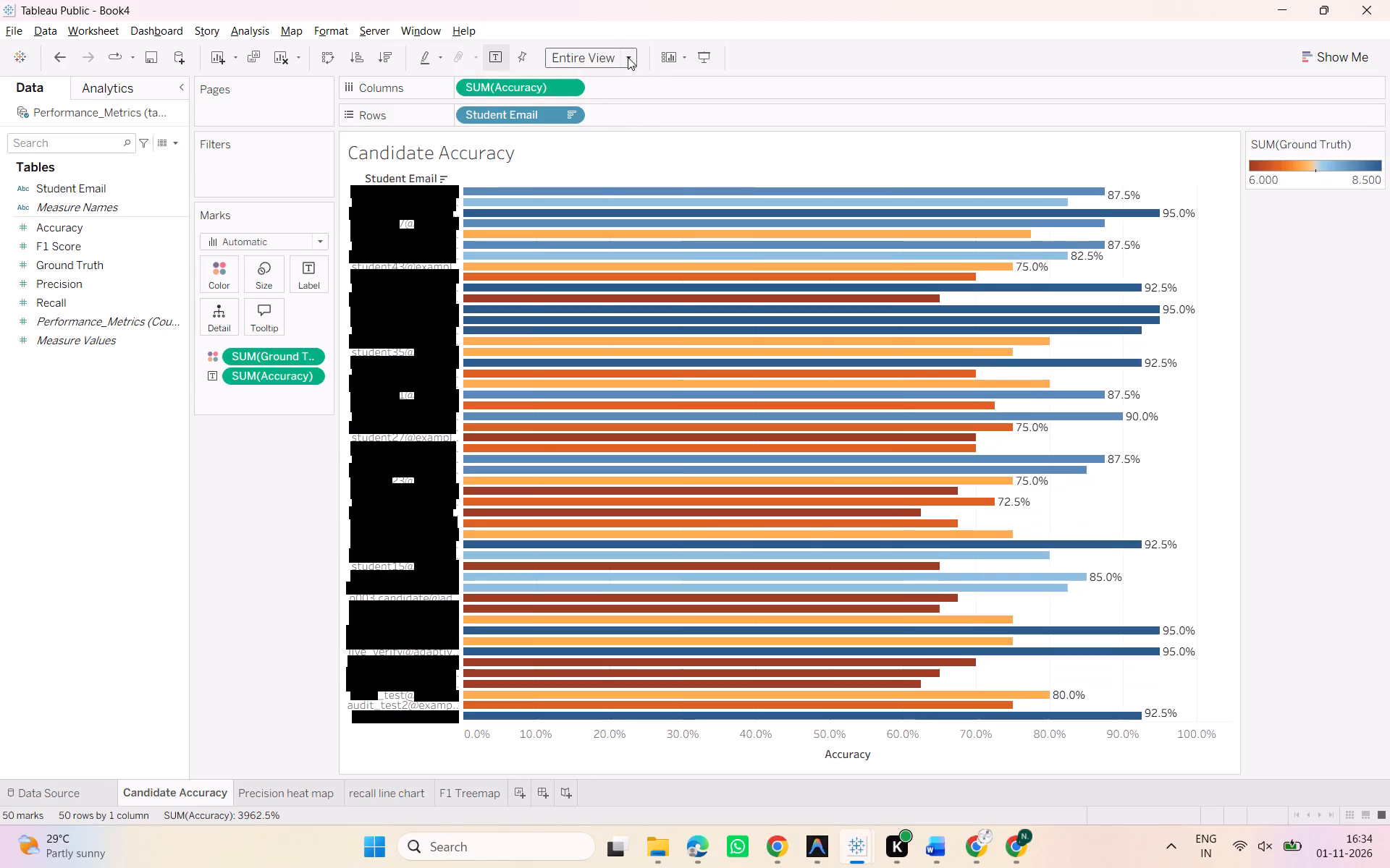
pyautogui.click(682, 105)
# Take a screenshot of Book4's Candidate Accuracy chart with its SUM(Ground Truth) legend in presentation mode, leaving out the sheet tabs.
pyautogui.click(699, 61)
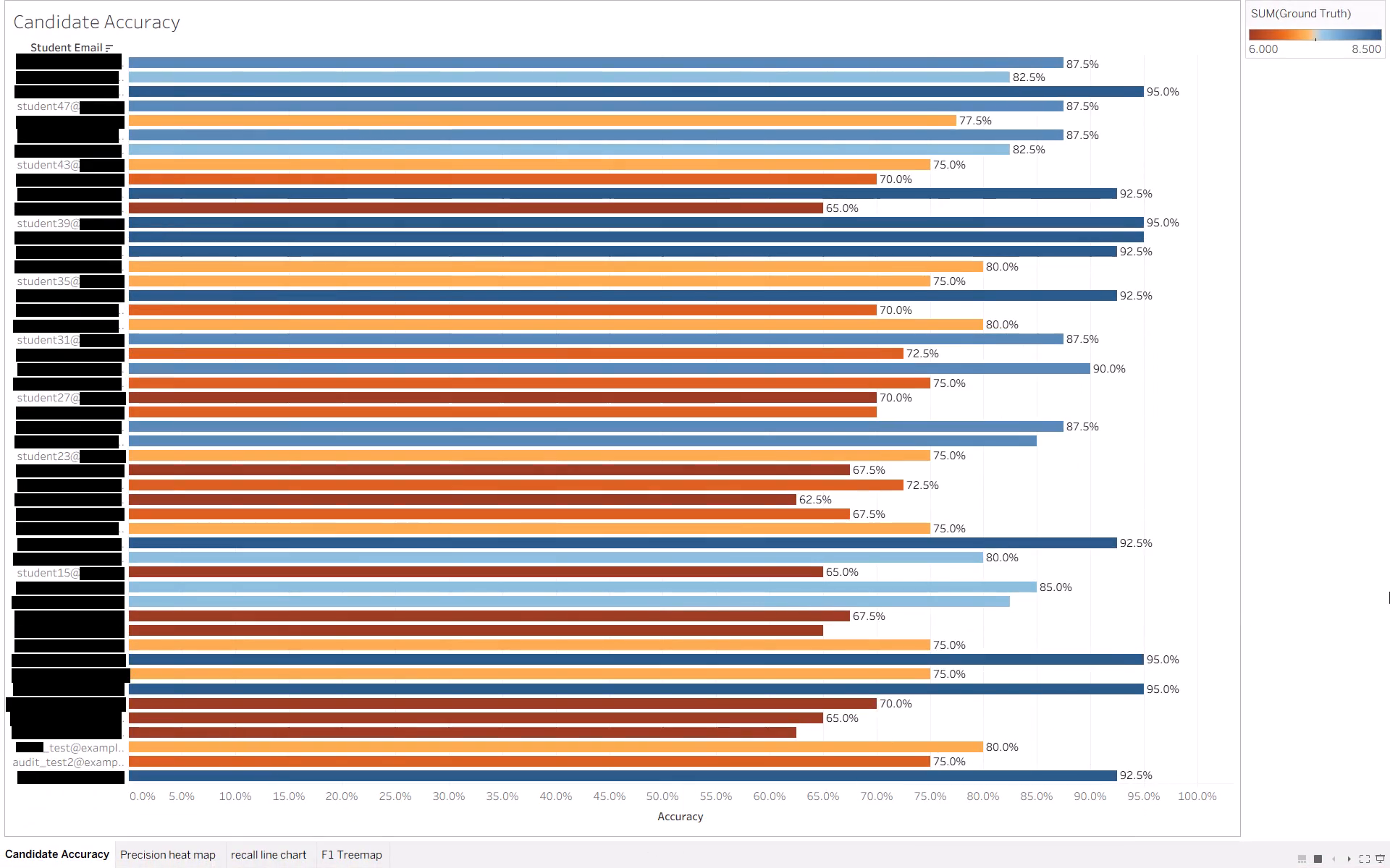
pyautogui.press('Print')
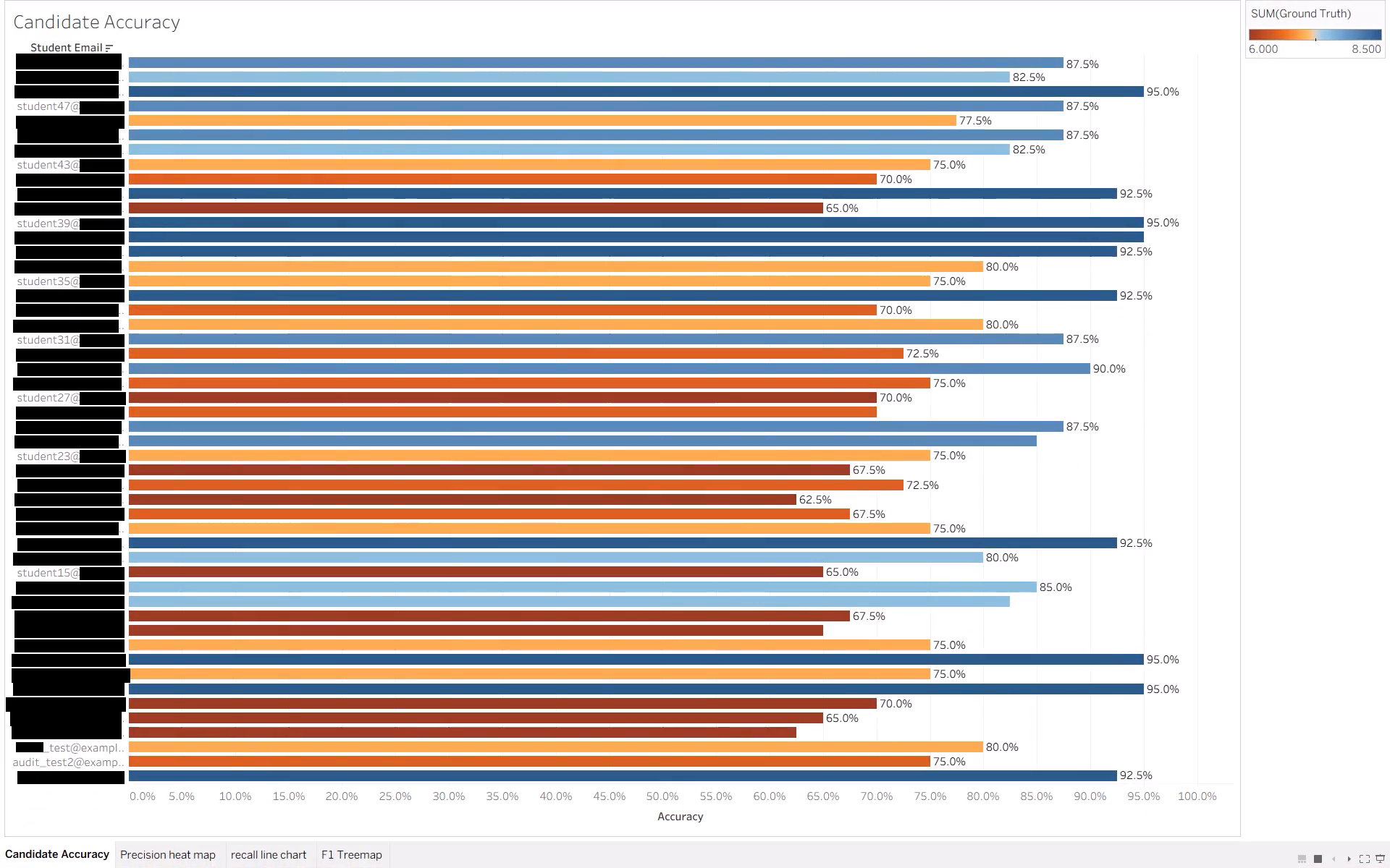
pyautogui.moveTo(8, 0); pyautogui.dragTo(1389, 611)
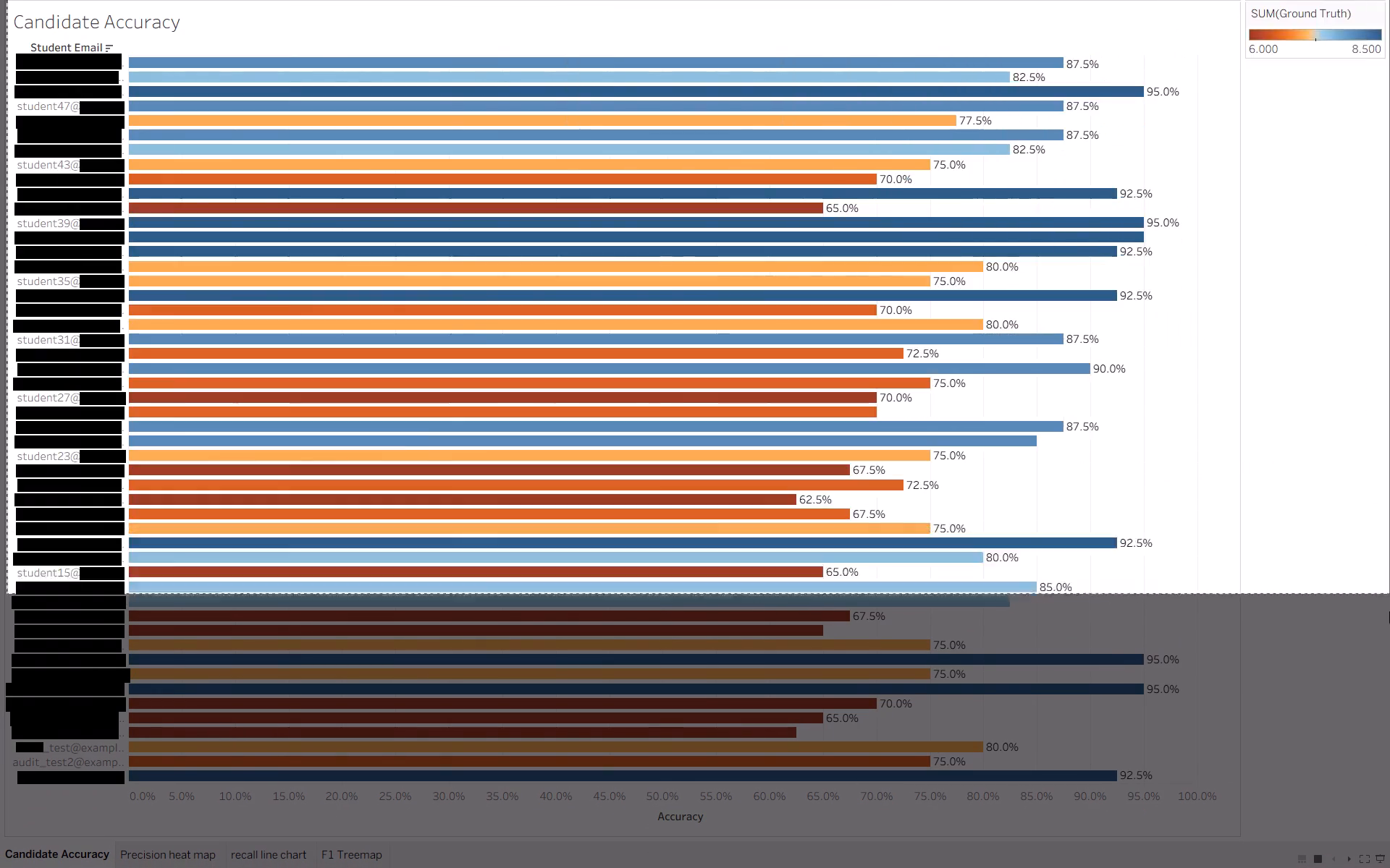
pyautogui.moveTo(1389, 611); pyautogui.dragTo(1389, 835)
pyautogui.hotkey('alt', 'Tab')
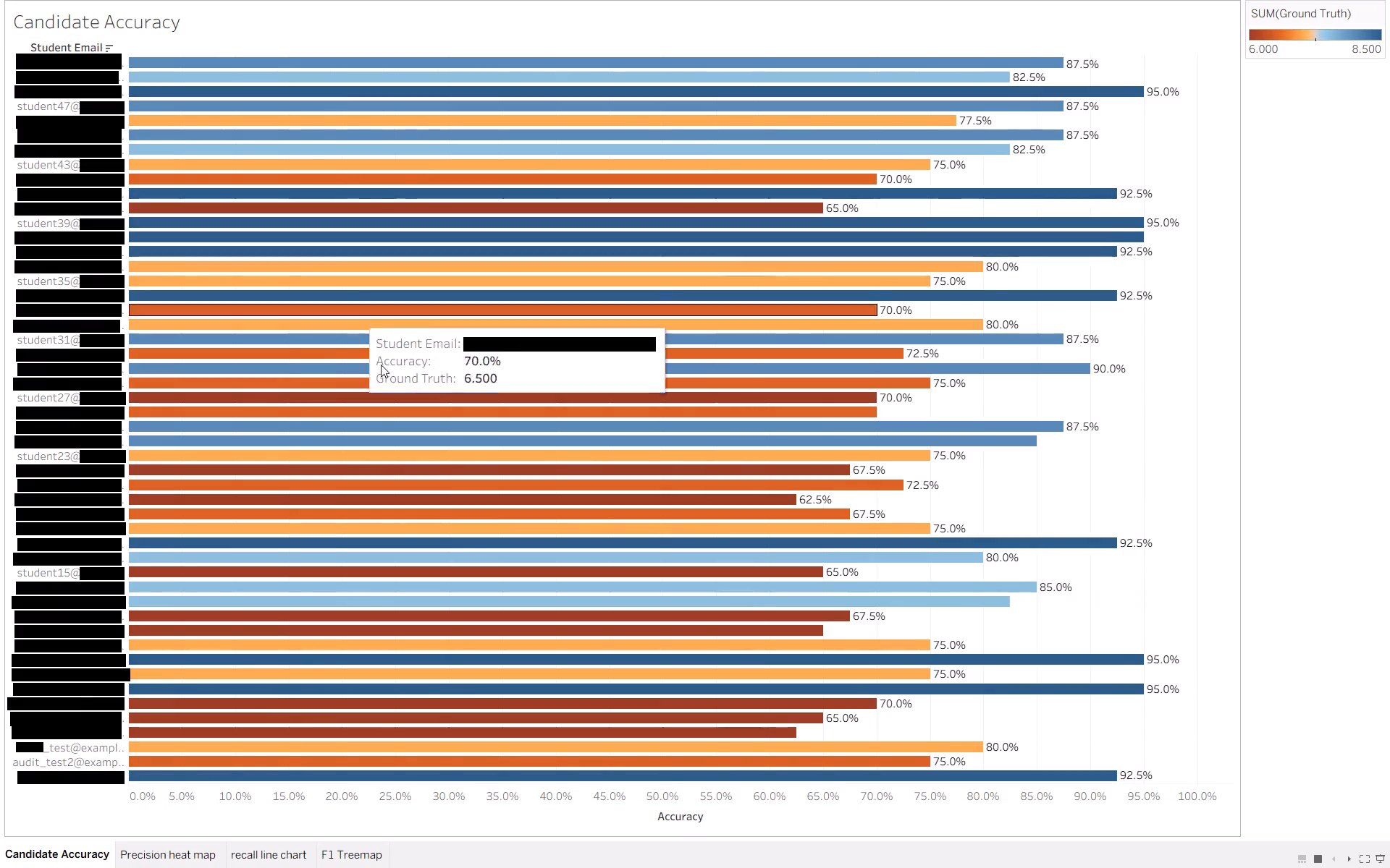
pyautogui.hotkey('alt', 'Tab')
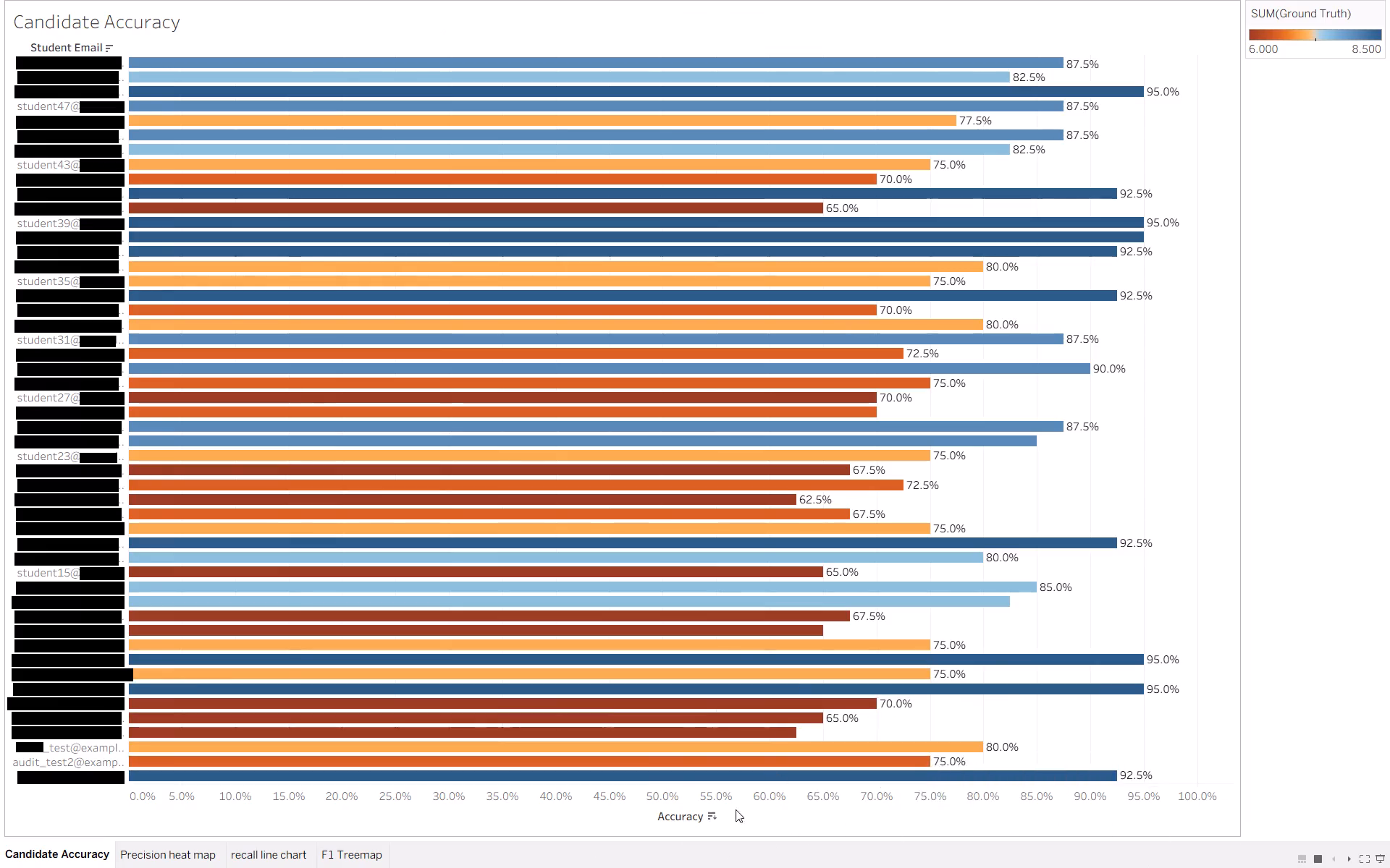
# Take a screenshot of Book4's Precision heat map in presentation mode, cropped to its title and table without the empty area beside it.
pyautogui.press('Escape')
pyautogui.click(280, 787)
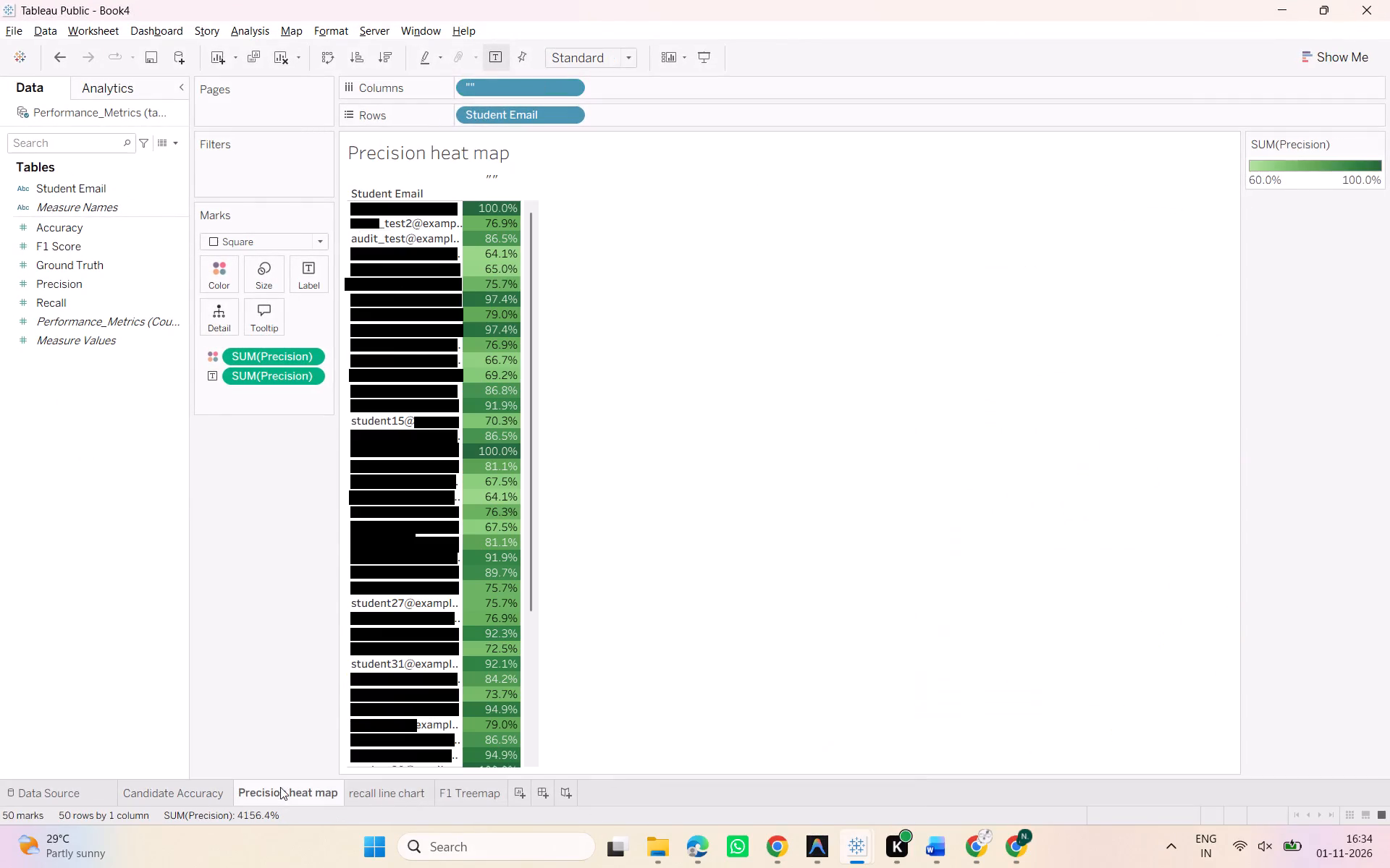
pyautogui.scroll(-1, 558, 458)
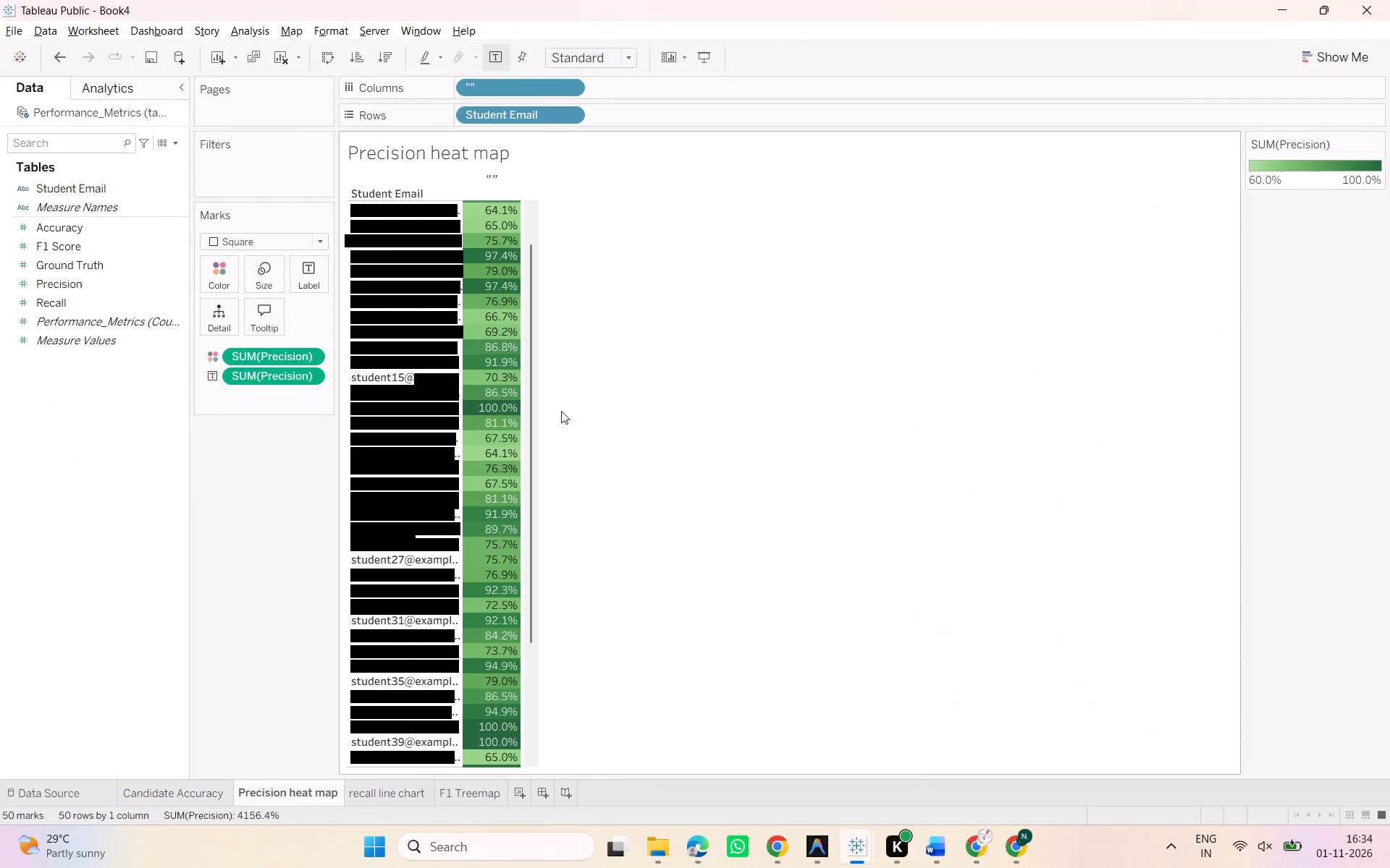
pyautogui.click(708, 56)
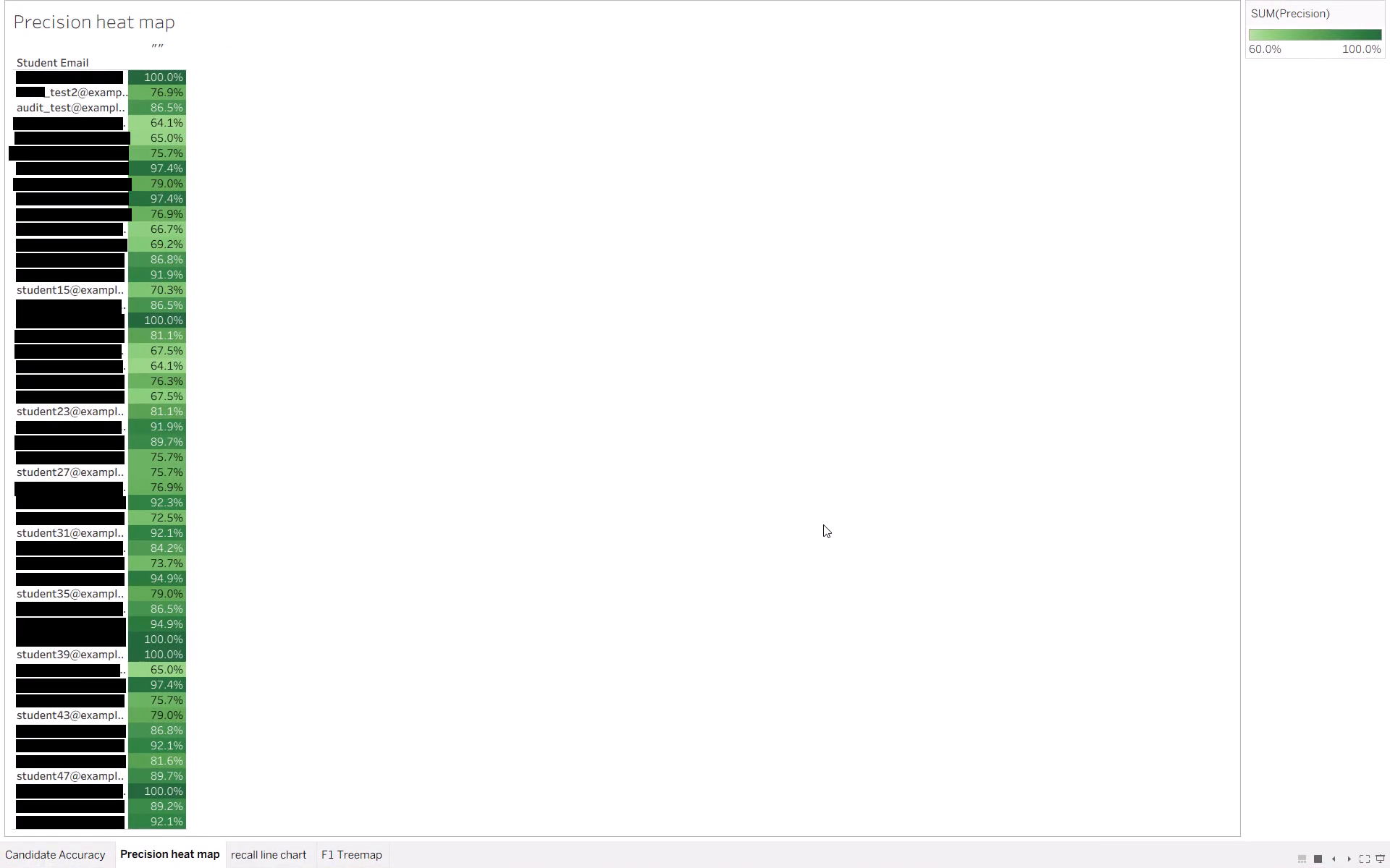
pyautogui.press('Print')
pyautogui.moveTo(0, 0); pyautogui.dragTo(251, 184)
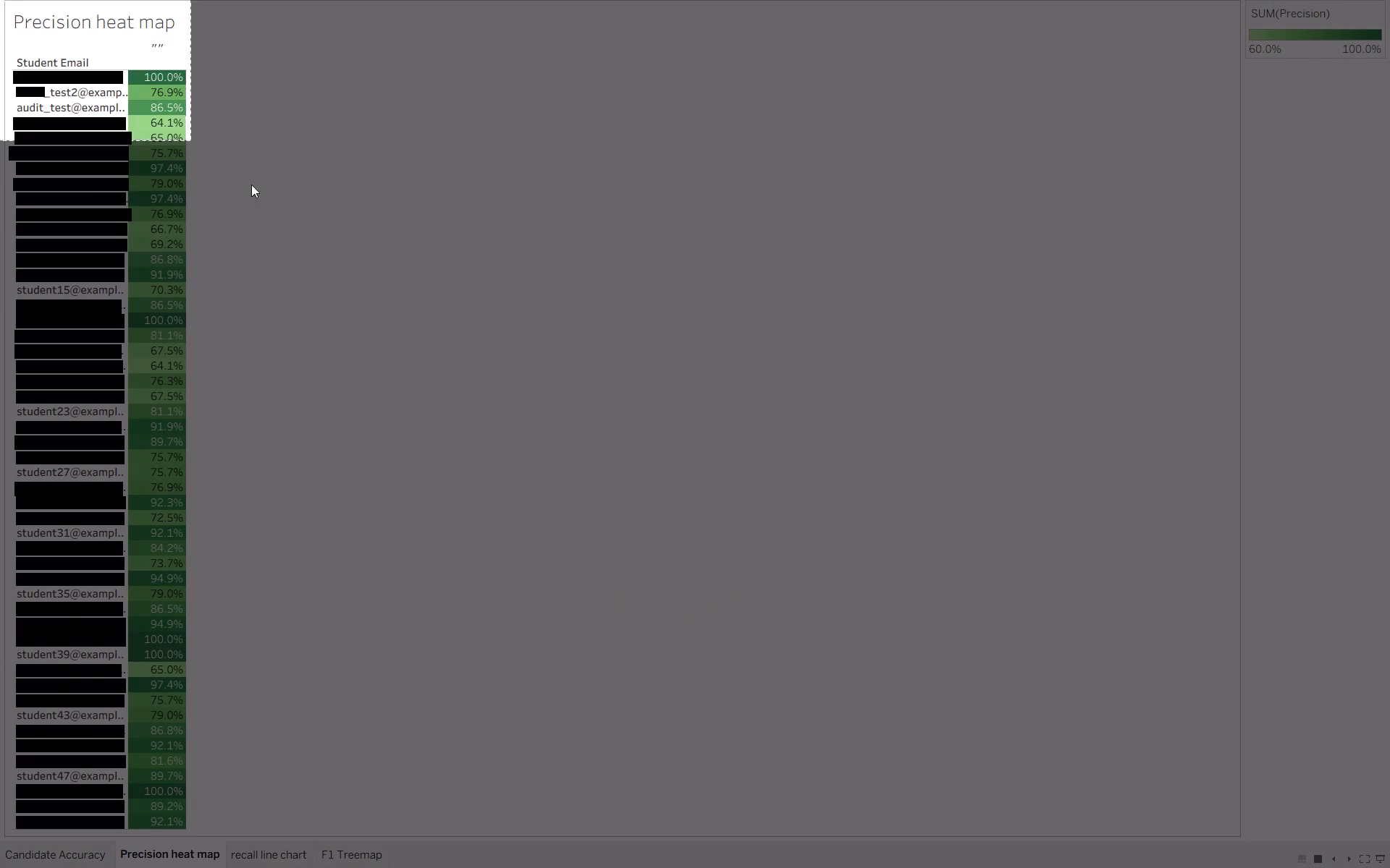
pyautogui.moveTo(251, 184); pyautogui.dragTo(253, 841)
pyautogui.hotkey('alt', 'Tab')
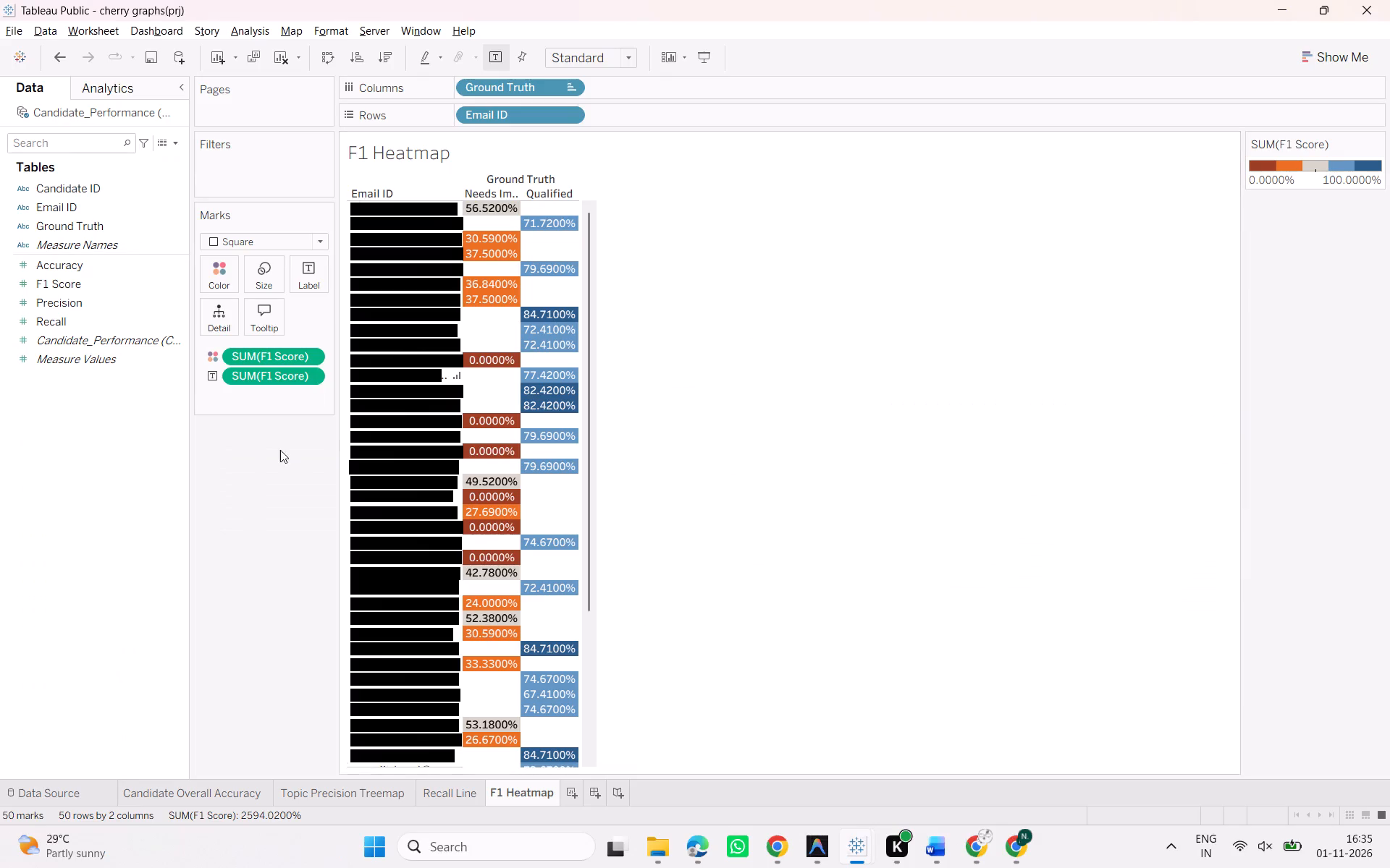
pyautogui.hotkey('alt', 'Tab')
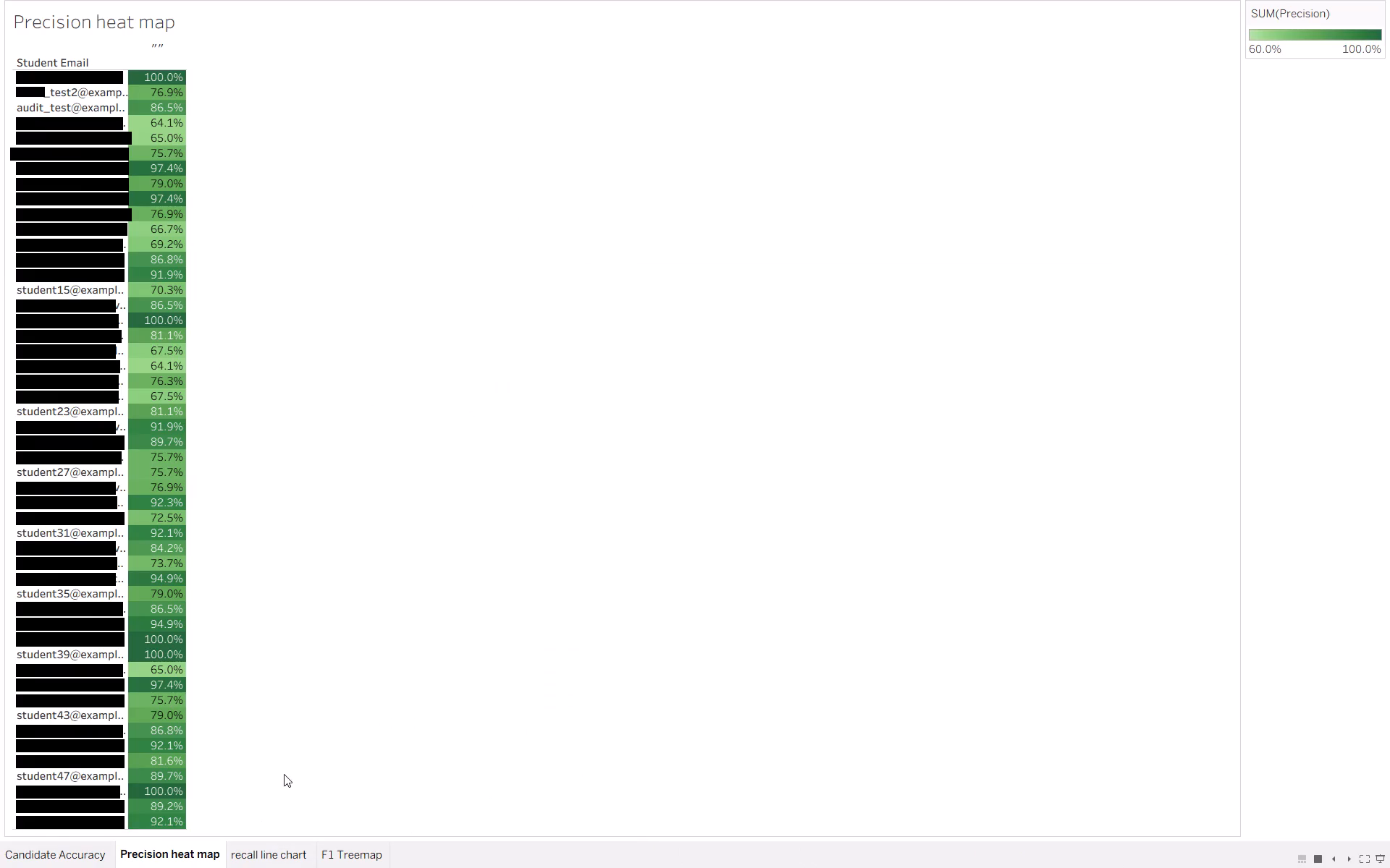
# Take a screenshot of Book4's recall line chart in presentation mode.
pyautogui.press('Escape')
pyautogui.click(400, 795)
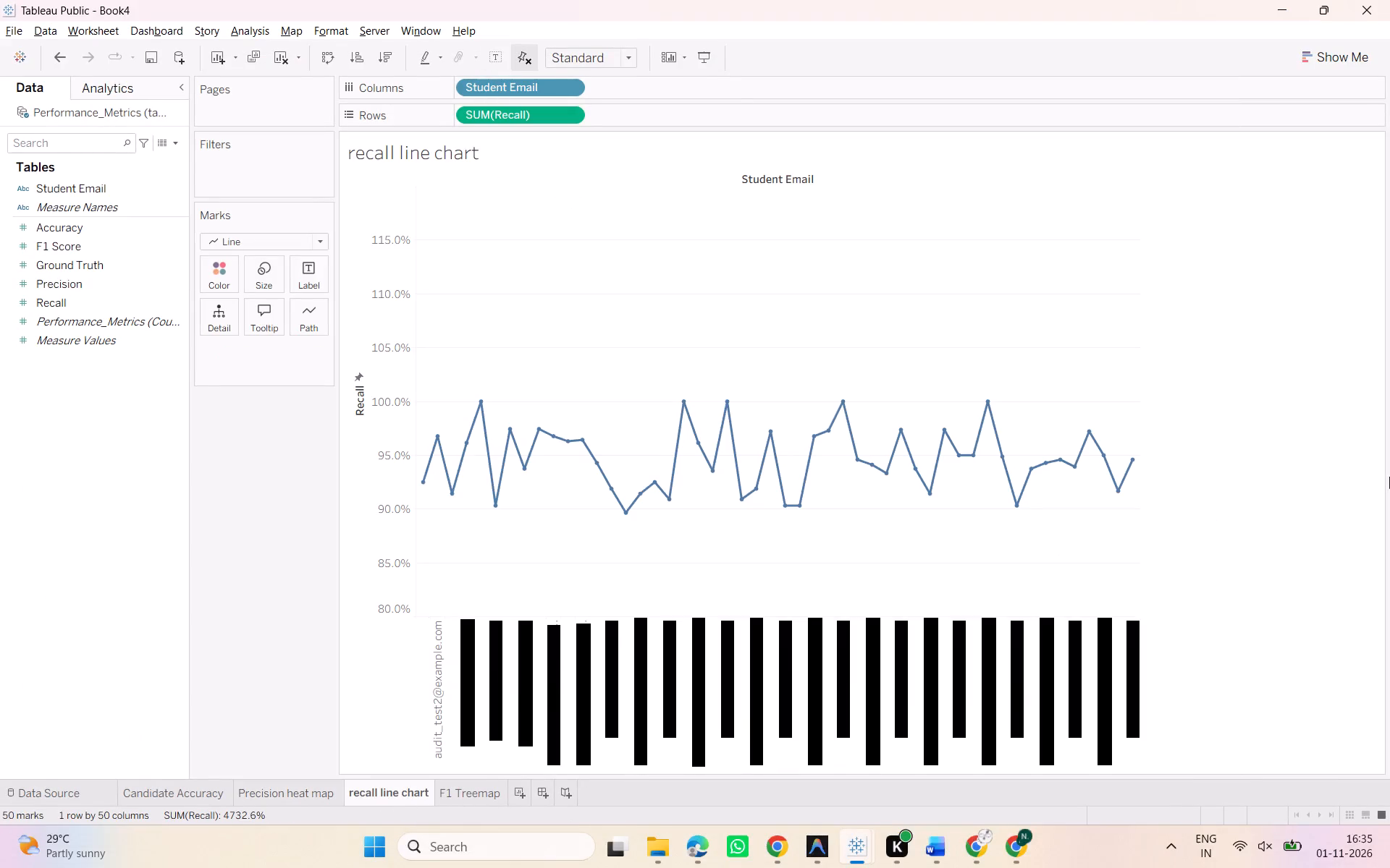
pyautogui.click(712, 59)
pyautogui.press('Print')
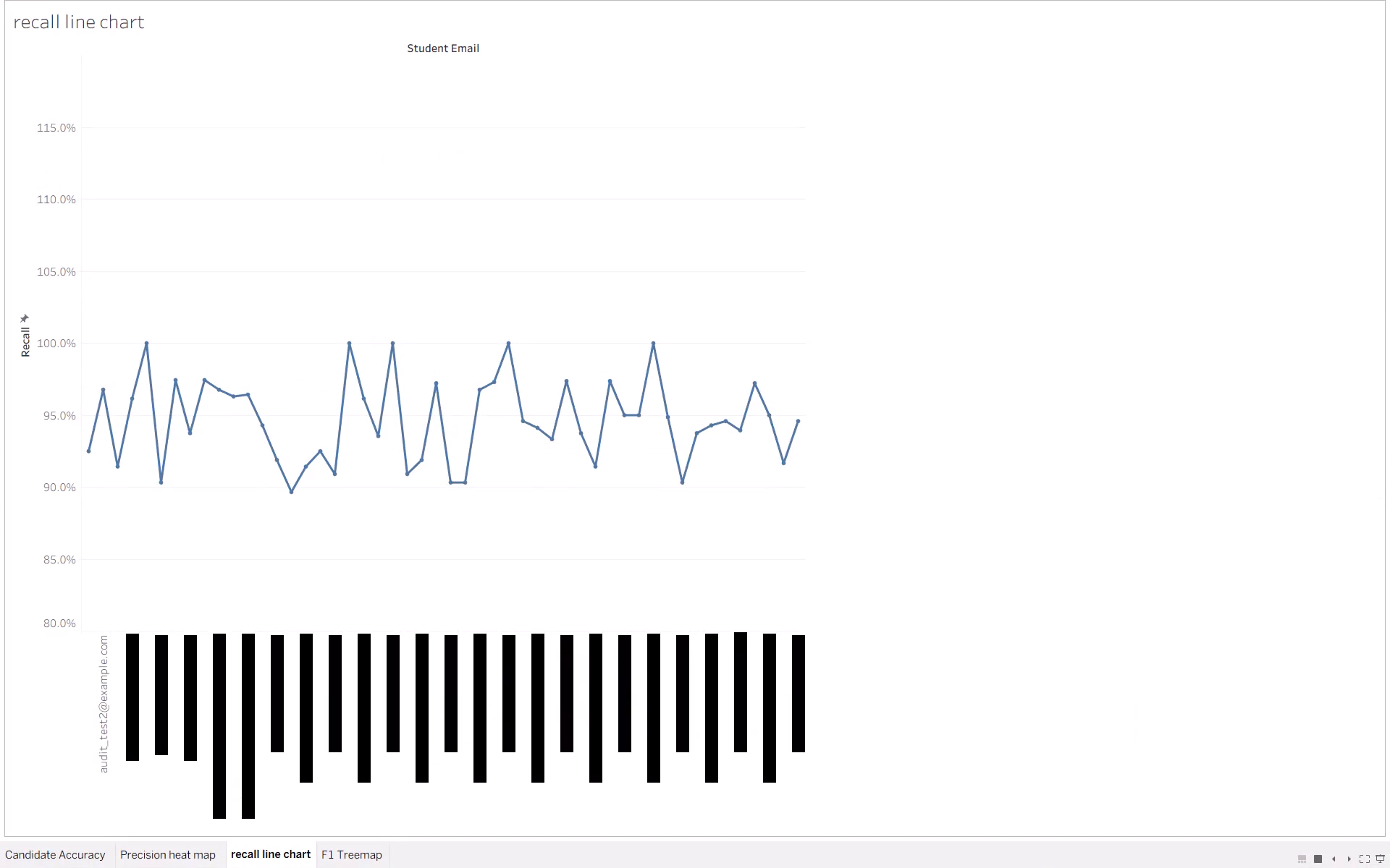
# Crop the recall line chart screenshot to its title, line plot and email labels, leaving out the empty area and sheet tabs.
pyautogui.moveTo(7, 1); pyautogui.dragTo(853, 837)
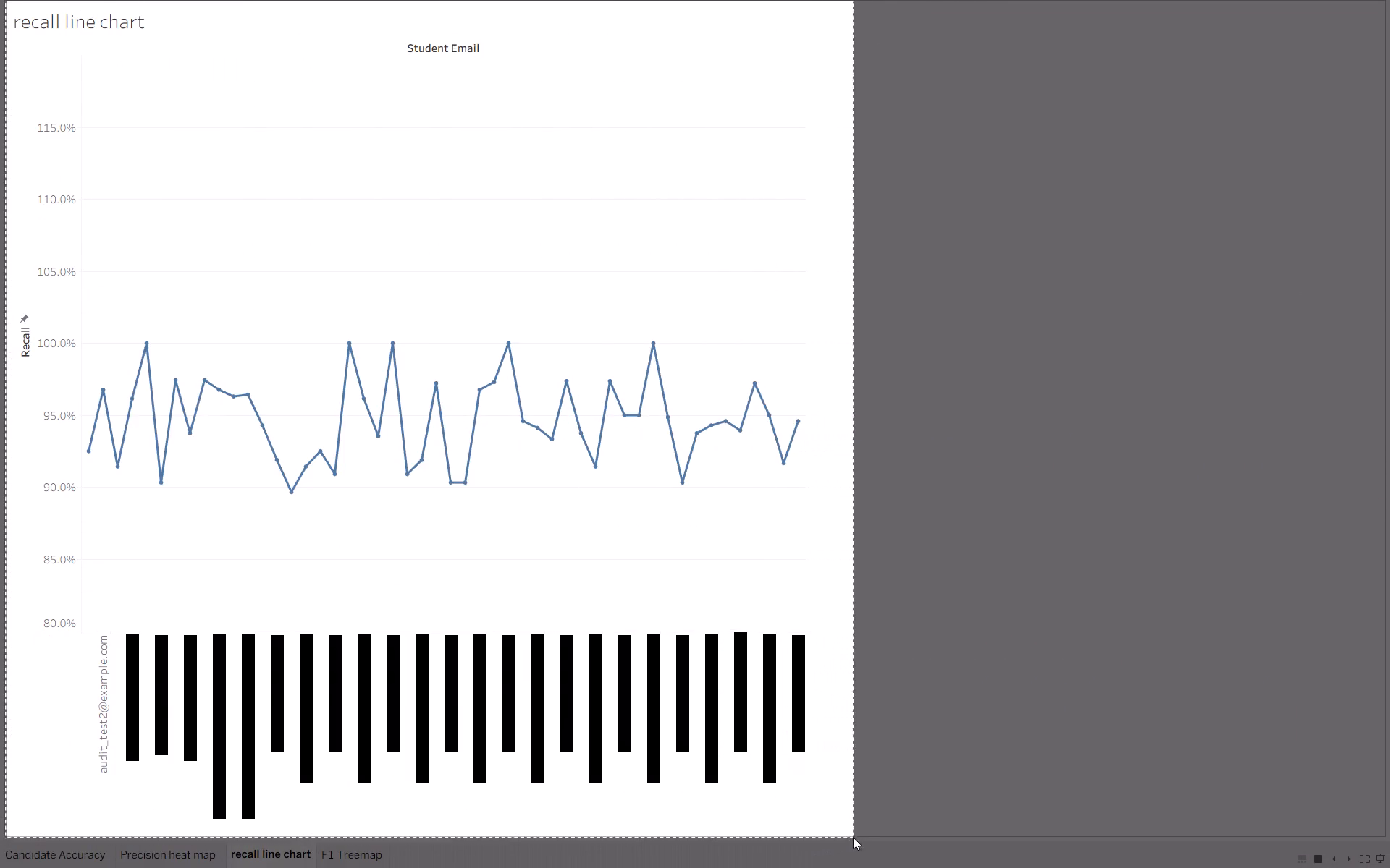
pyautogui.moveTo(853, 837); pyautogui.dragTo(843, 829)
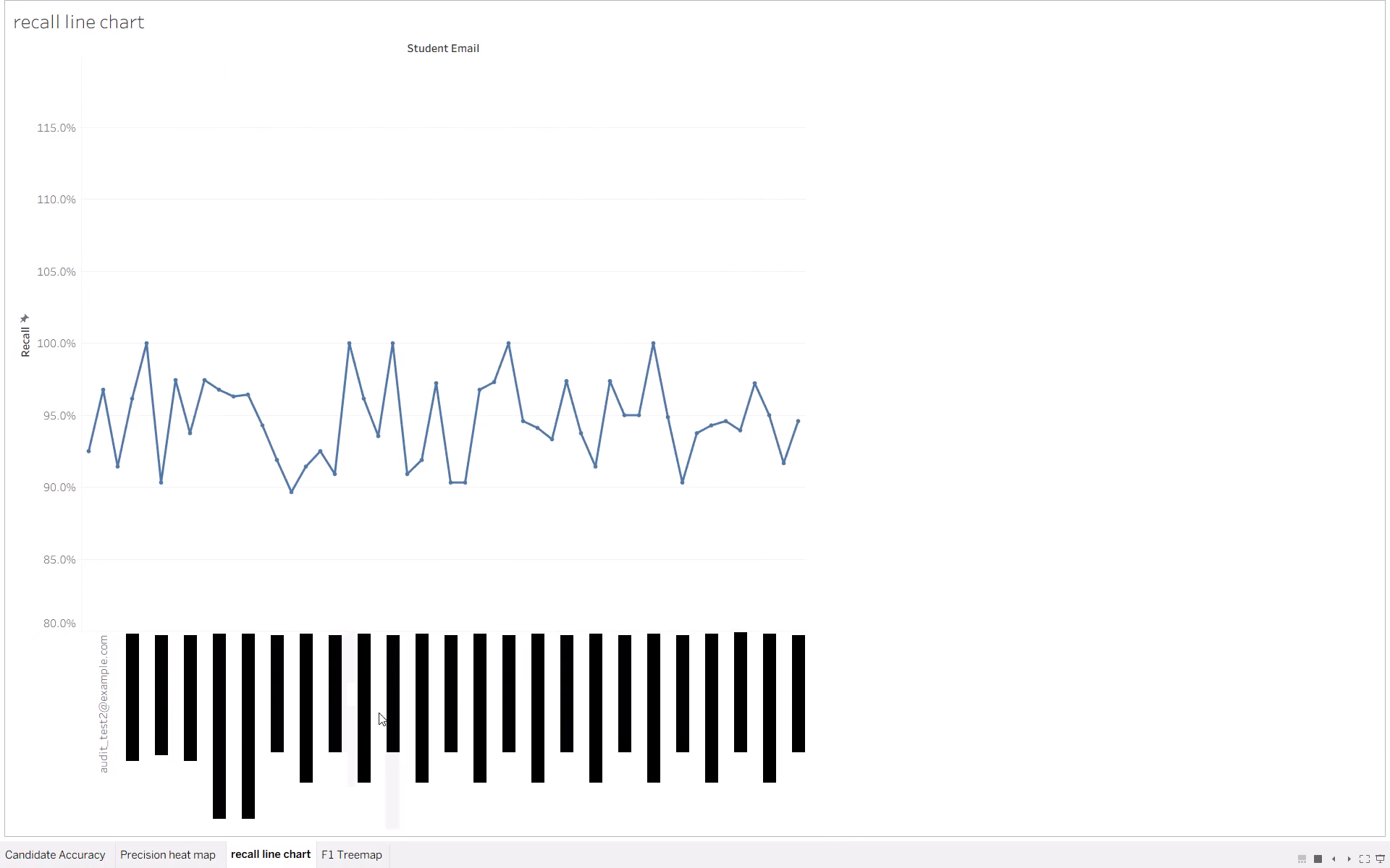
pyautogui.press('Escape')
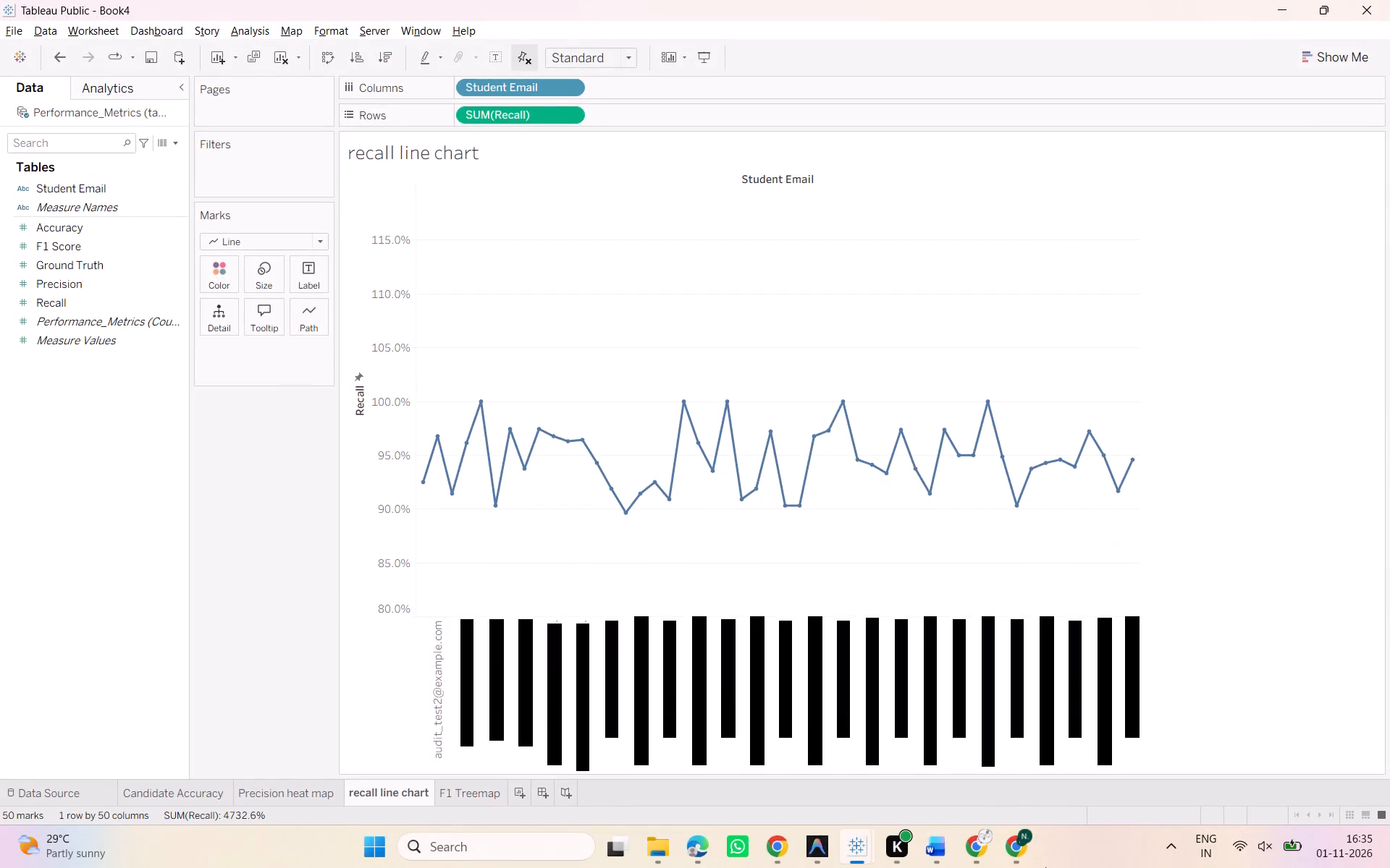
# Take a screenshot of Book4's F1 Treemap with its SUM(F1 Score) legend in presentation mode, leaving out the sheet tabs.
pyautogui.click(458, 785)
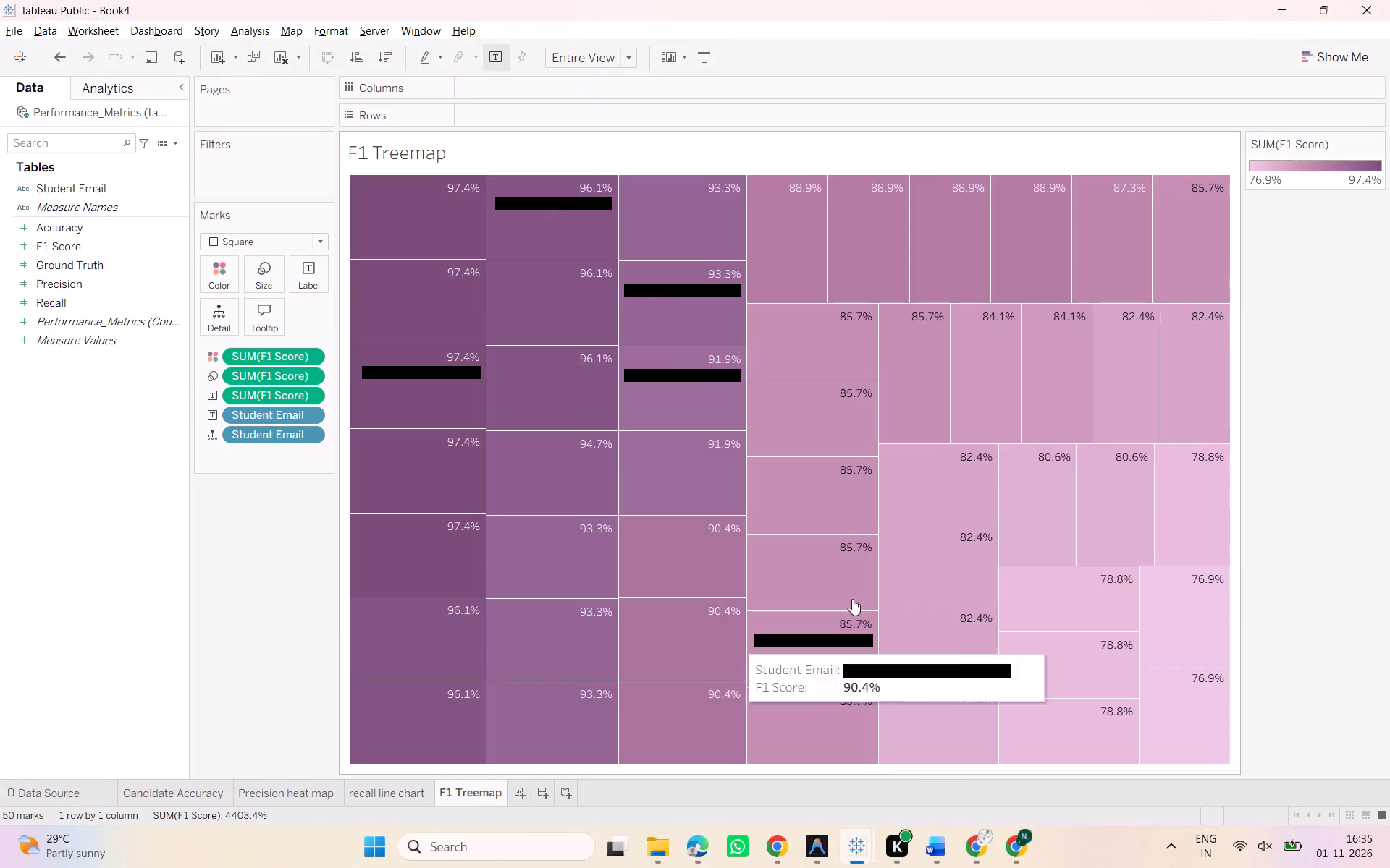
pyautogui.click(702, 56)
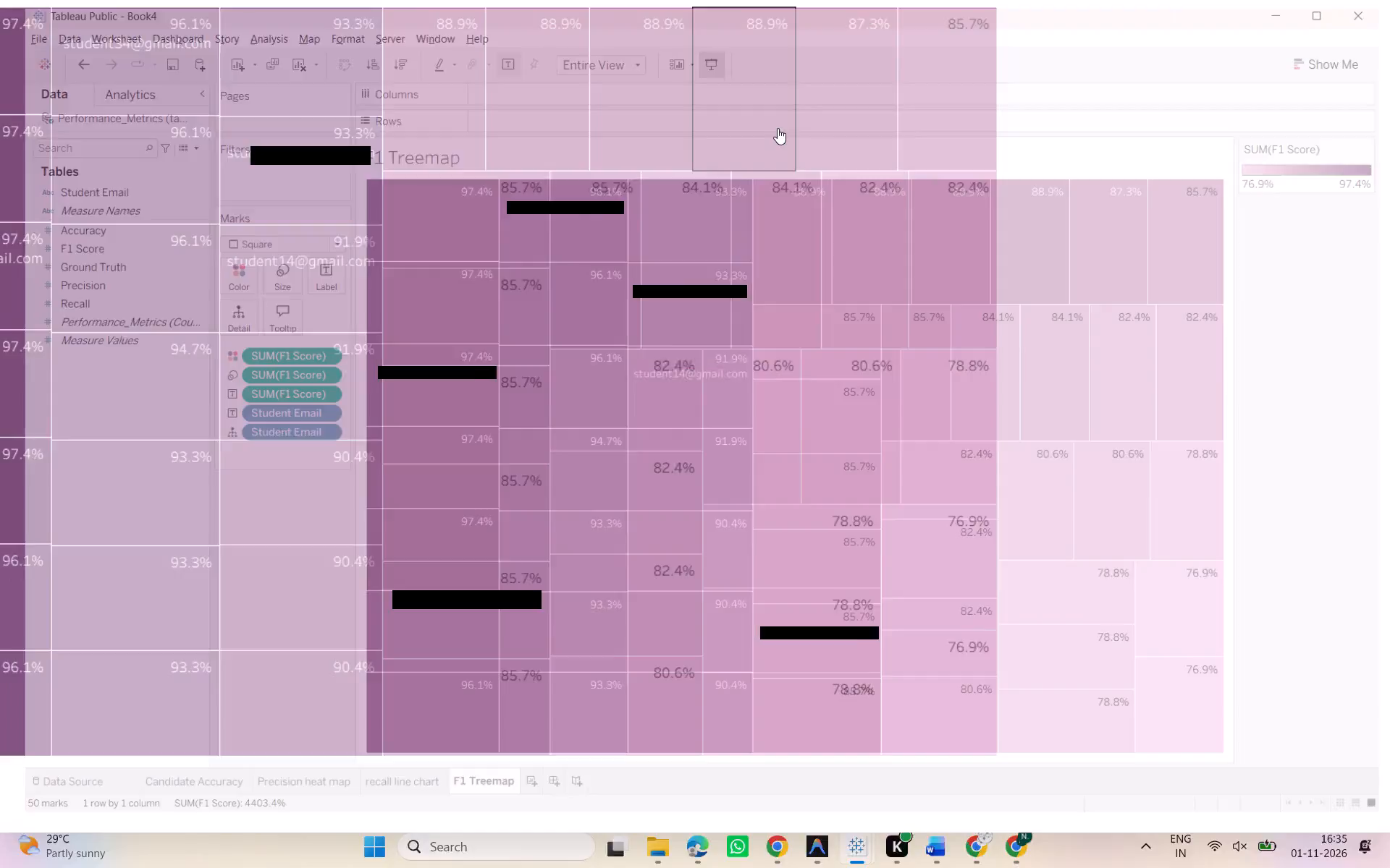
pyautogui.press('Print')
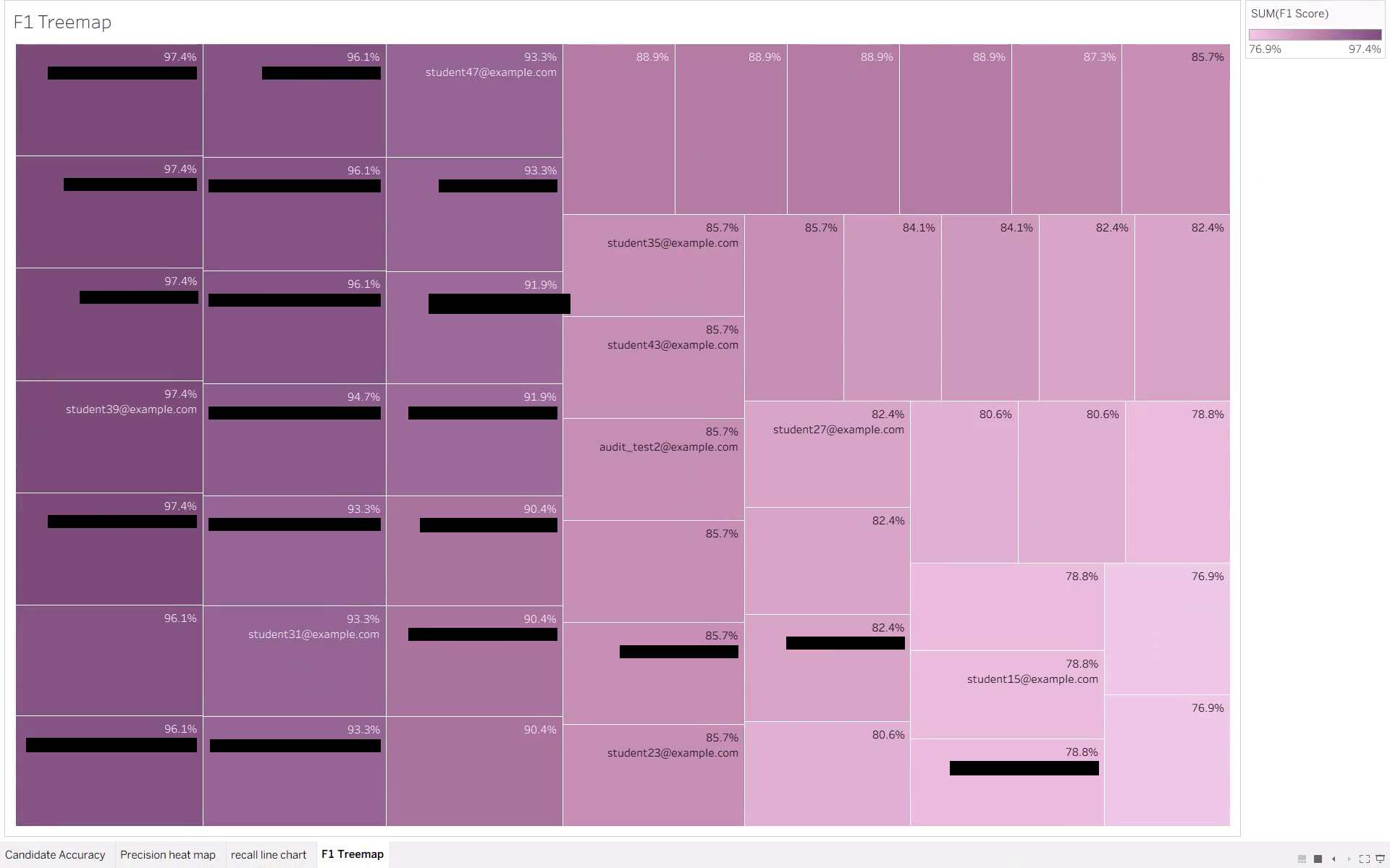
pyautogui.moveTo(6, 0); pyautogui.dragTo(1389, 835)
# Switch to the cherry graphs(prj) workbook.
pyautogui.hotkey('alt', 'Tab')
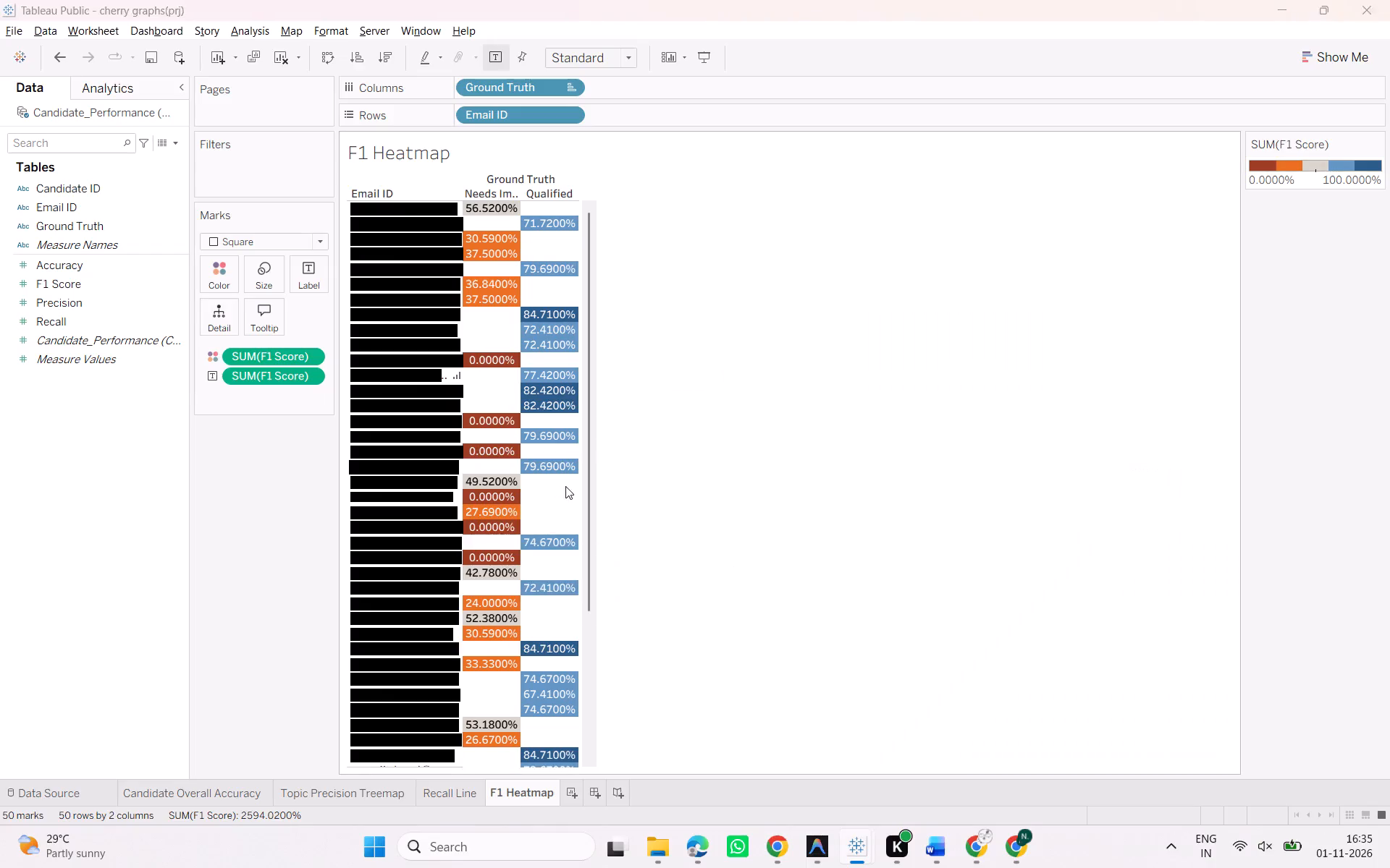
# Switch to the cherry graphs(prj) workbook and add a new dashboard.
pyautogui.hotkey('alt', 'Tab')
pyautogui.hotkey('alt', 'Tab')
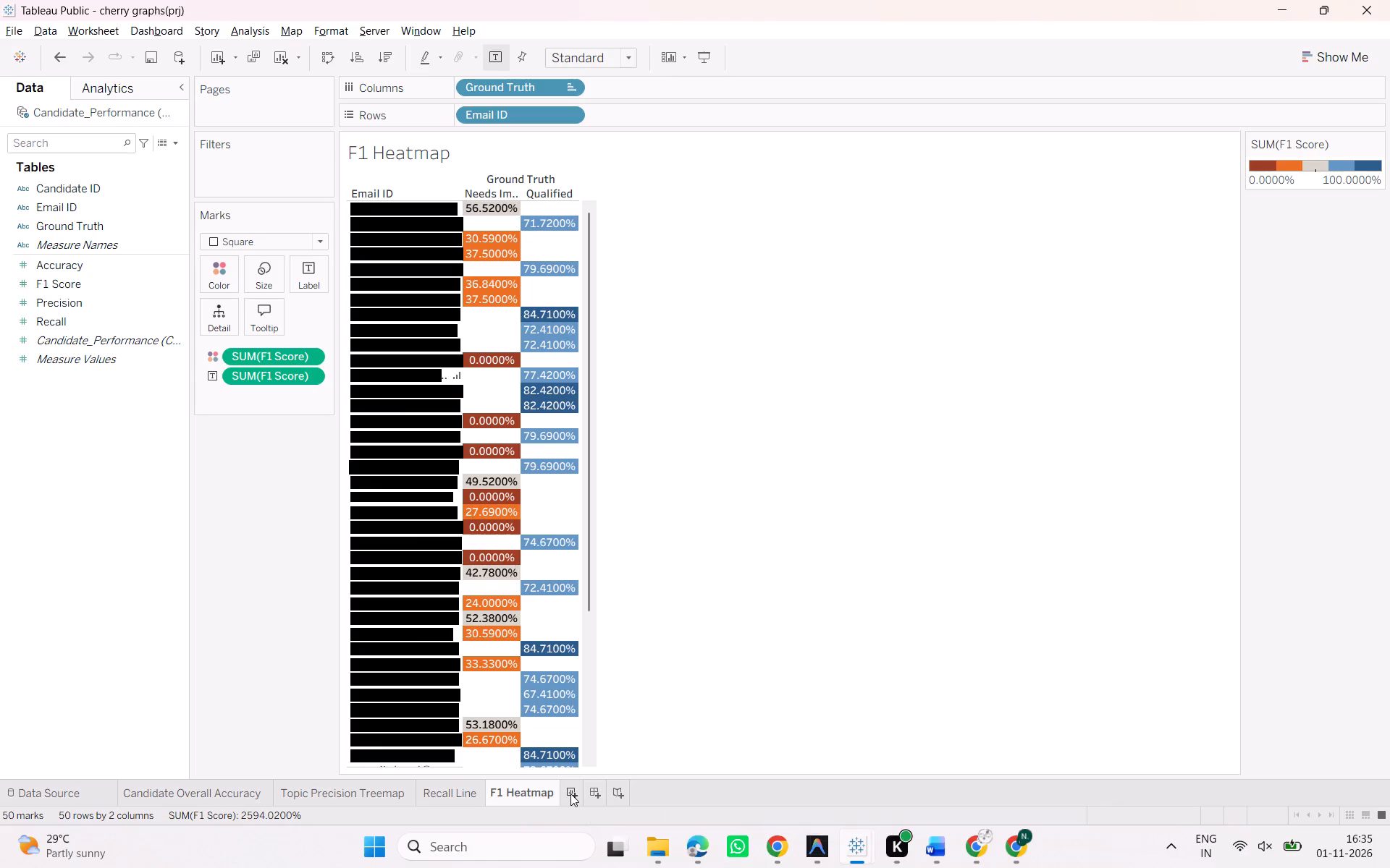
pyautogui.click(598, 791)
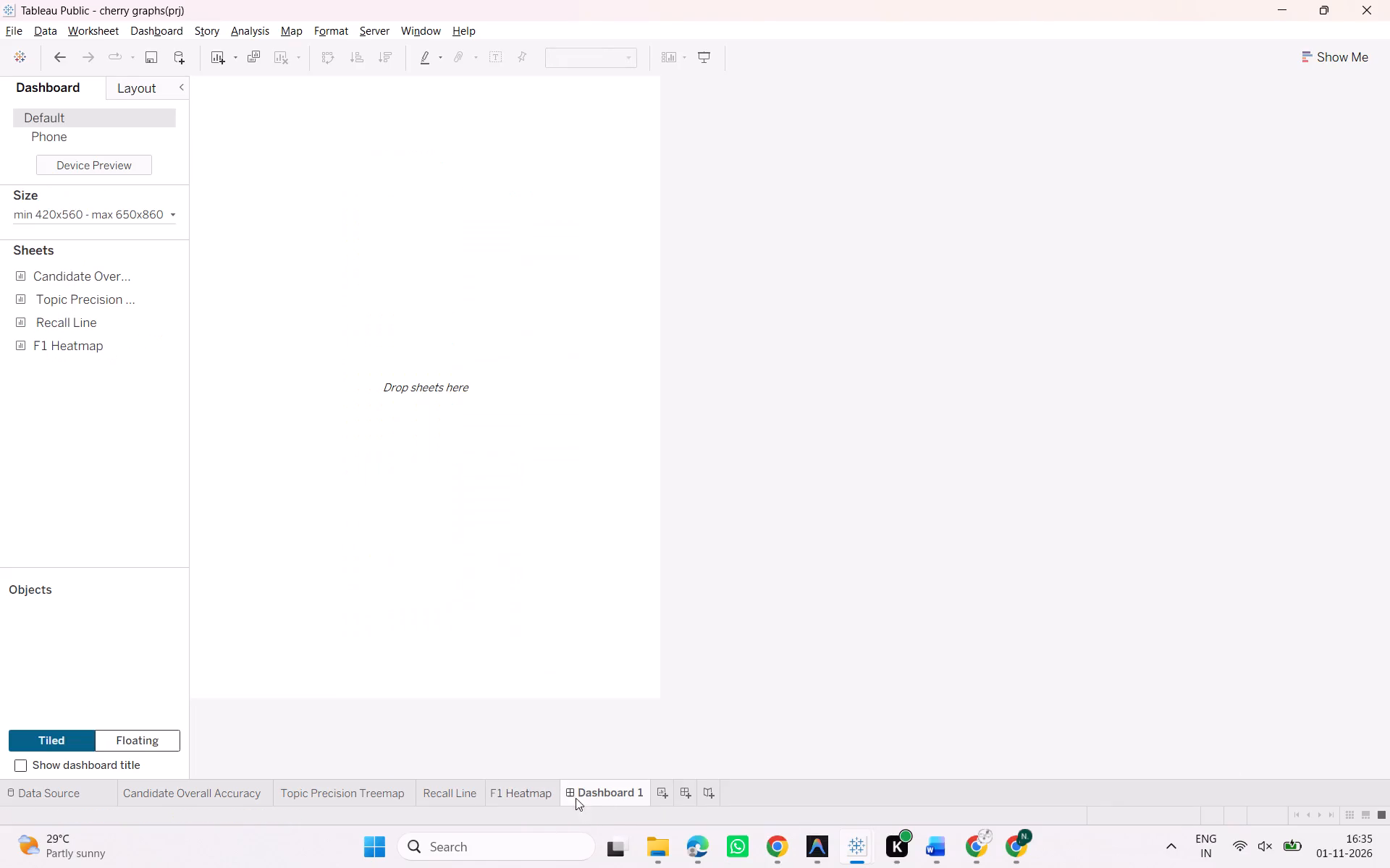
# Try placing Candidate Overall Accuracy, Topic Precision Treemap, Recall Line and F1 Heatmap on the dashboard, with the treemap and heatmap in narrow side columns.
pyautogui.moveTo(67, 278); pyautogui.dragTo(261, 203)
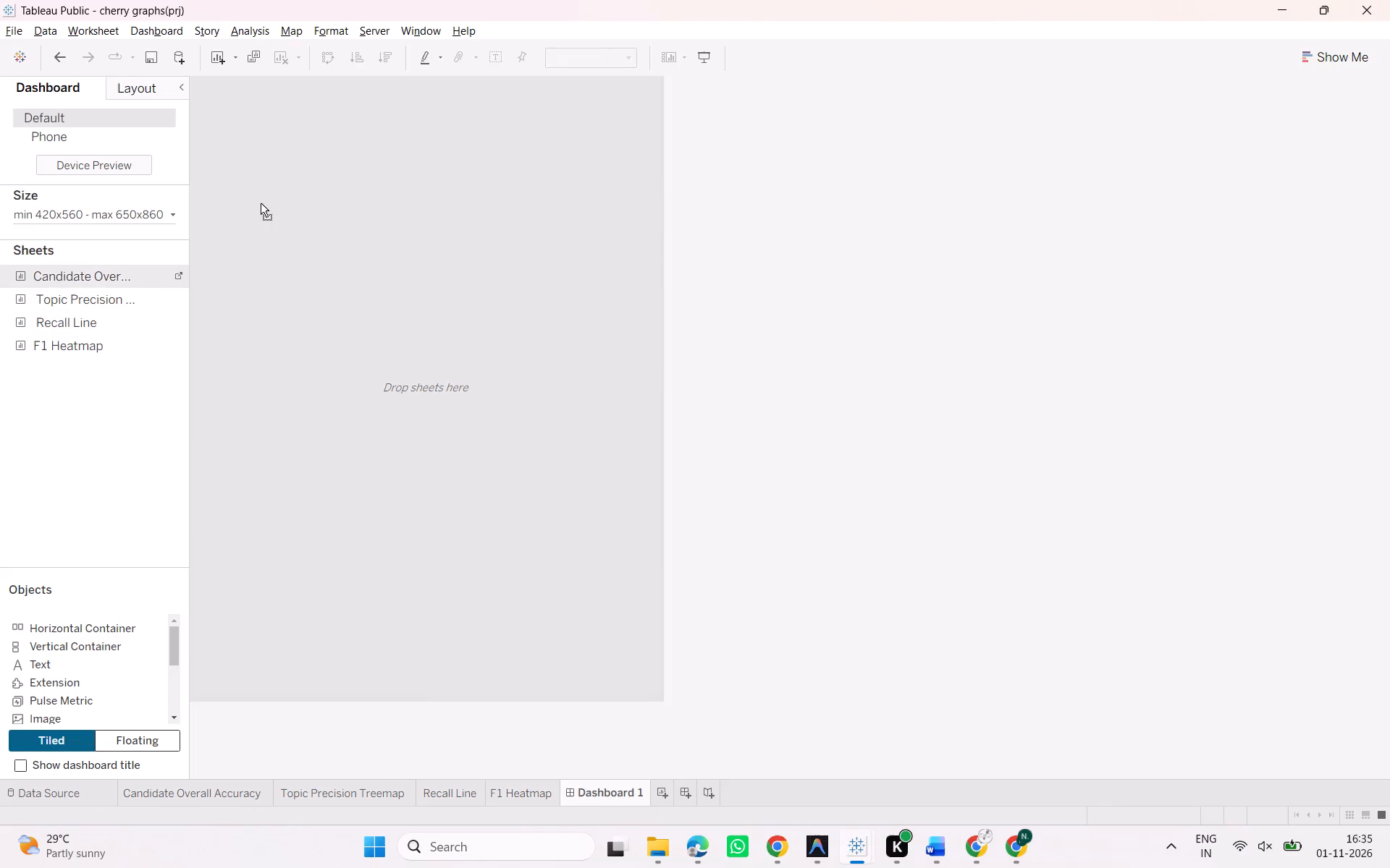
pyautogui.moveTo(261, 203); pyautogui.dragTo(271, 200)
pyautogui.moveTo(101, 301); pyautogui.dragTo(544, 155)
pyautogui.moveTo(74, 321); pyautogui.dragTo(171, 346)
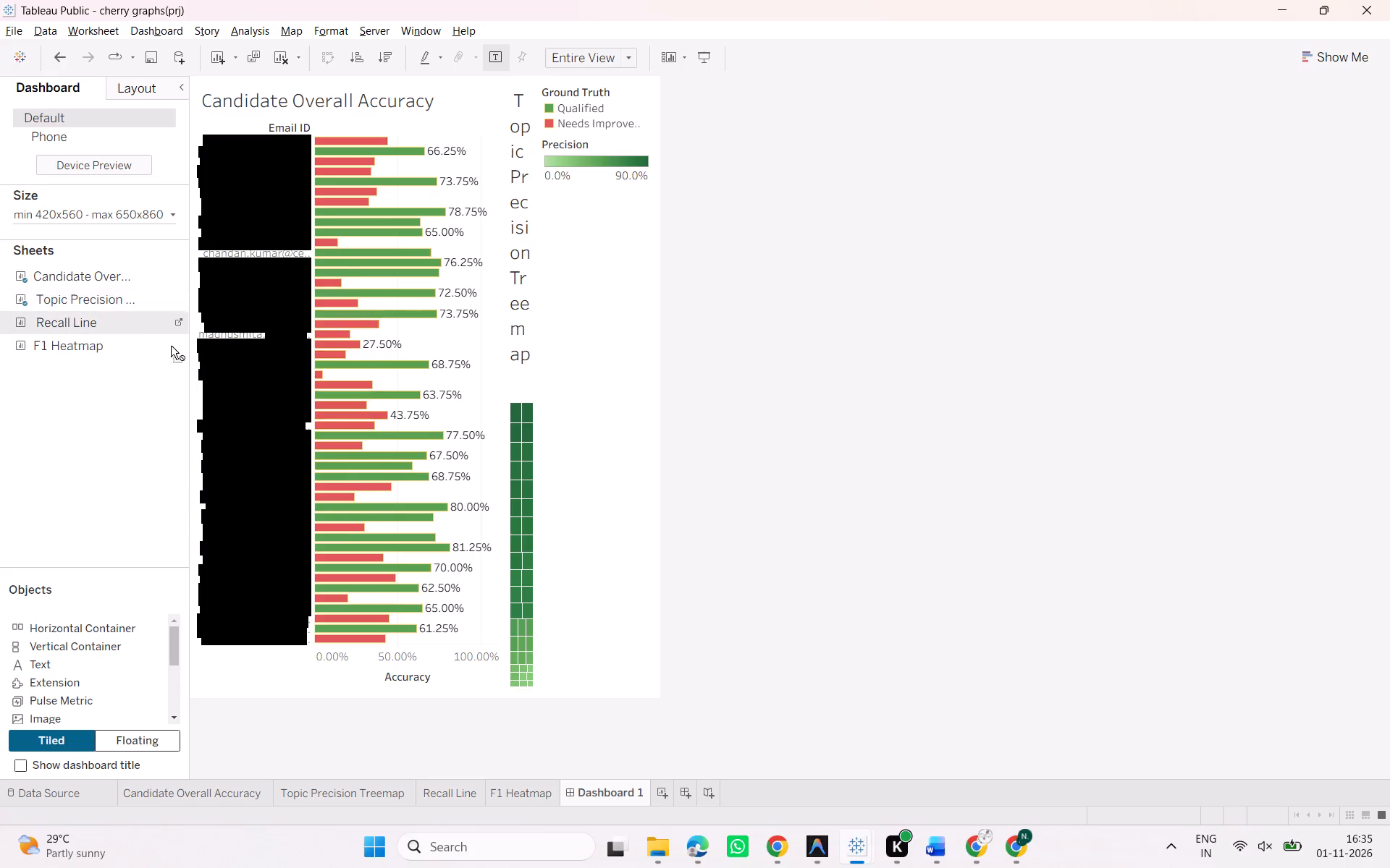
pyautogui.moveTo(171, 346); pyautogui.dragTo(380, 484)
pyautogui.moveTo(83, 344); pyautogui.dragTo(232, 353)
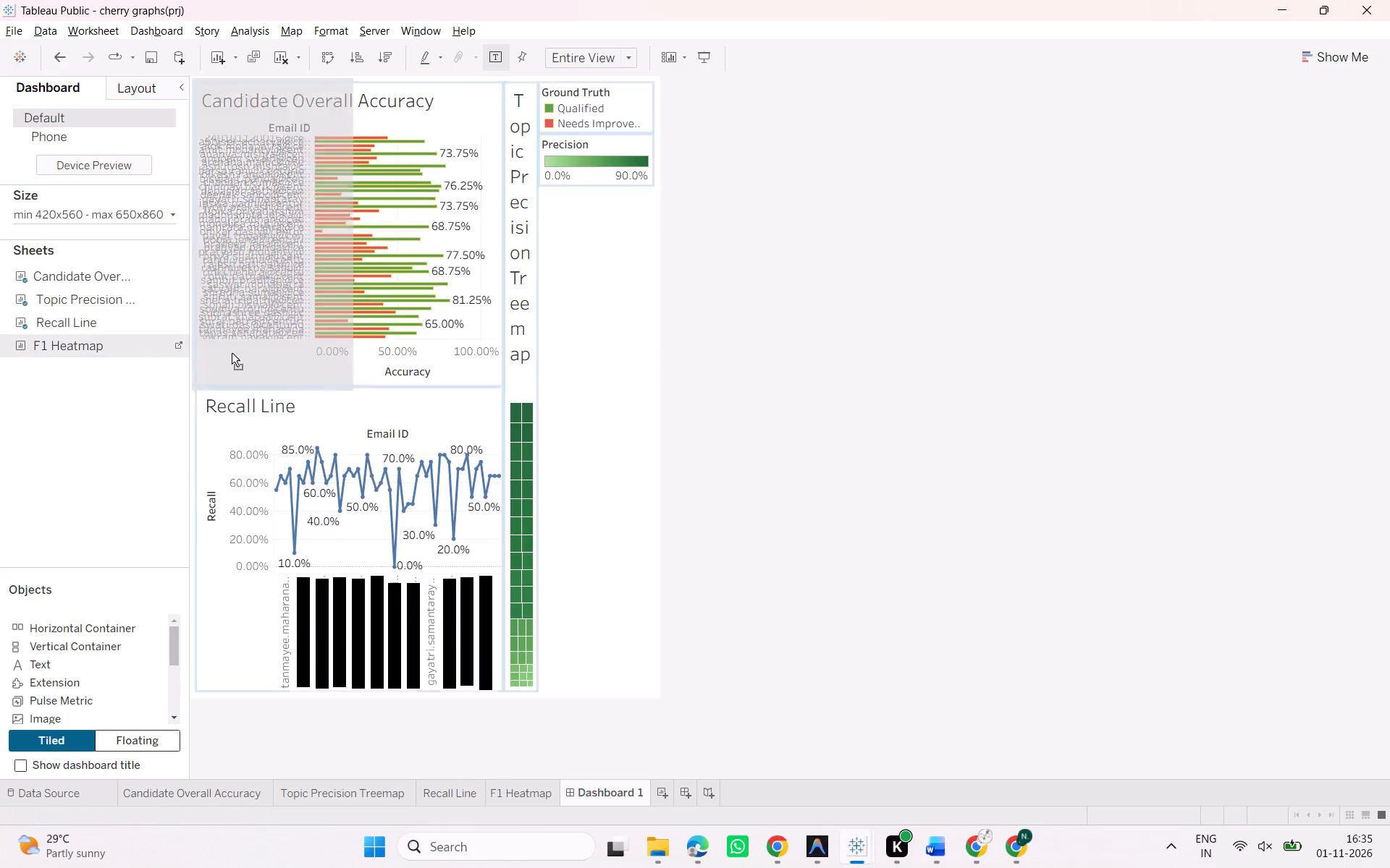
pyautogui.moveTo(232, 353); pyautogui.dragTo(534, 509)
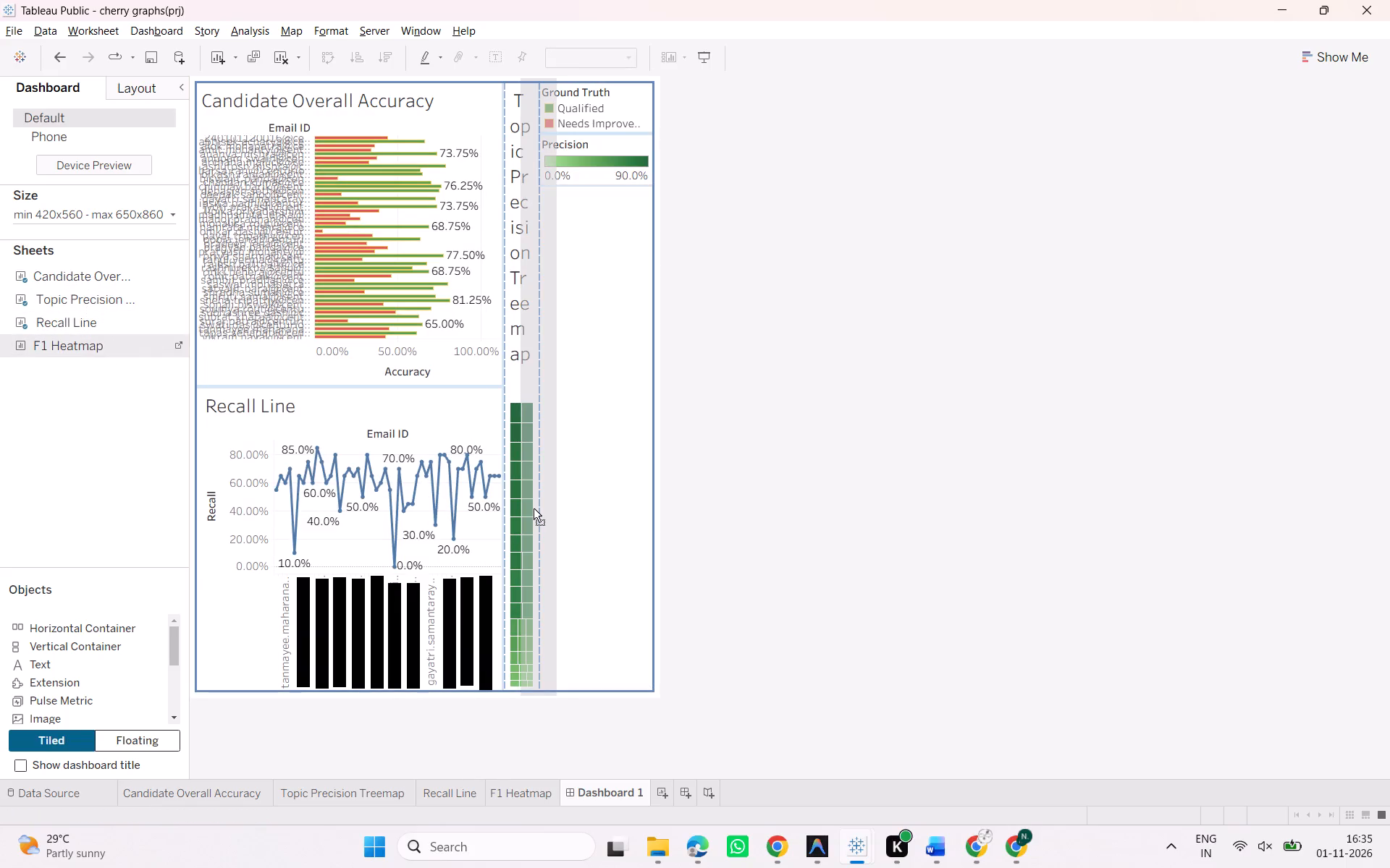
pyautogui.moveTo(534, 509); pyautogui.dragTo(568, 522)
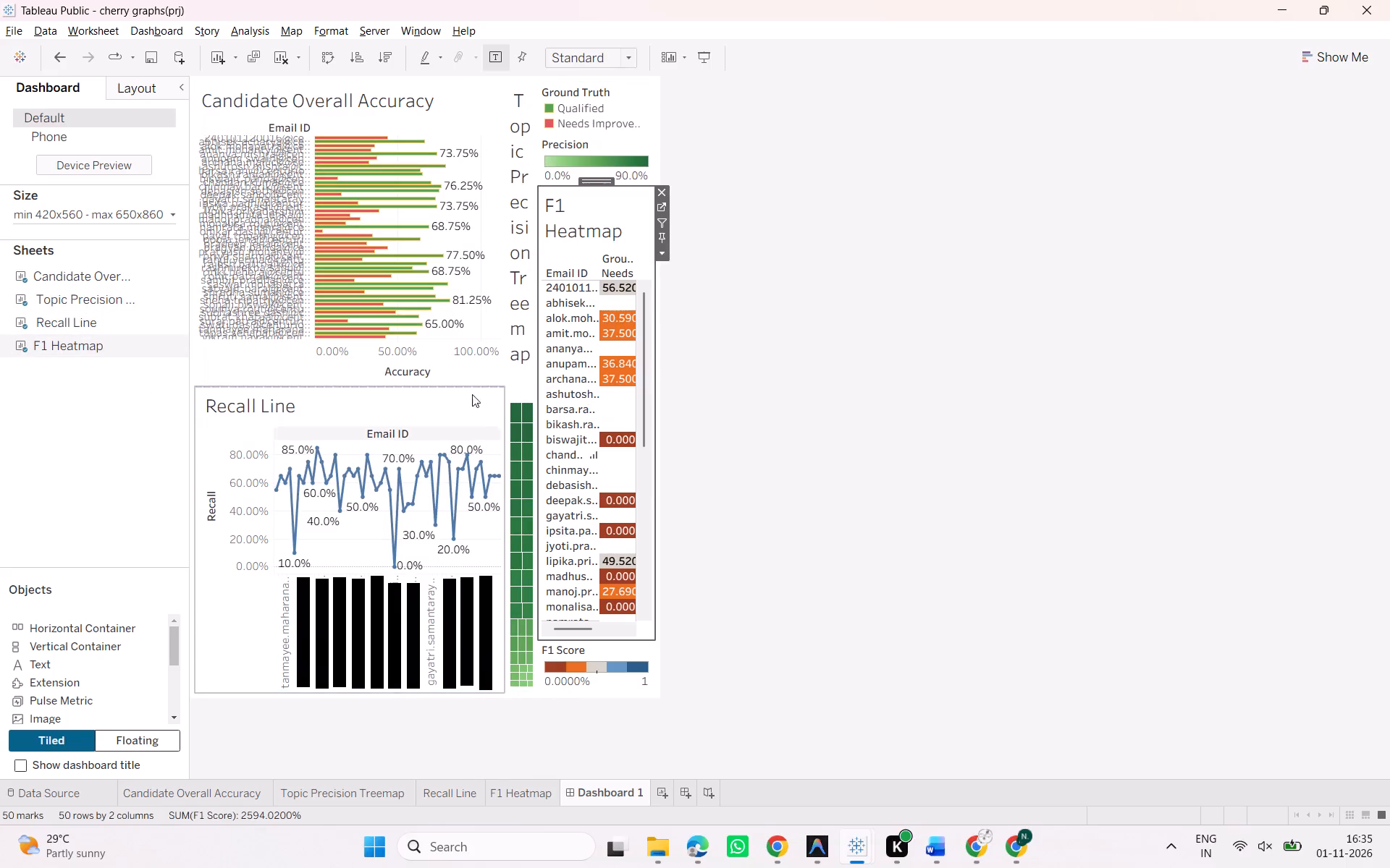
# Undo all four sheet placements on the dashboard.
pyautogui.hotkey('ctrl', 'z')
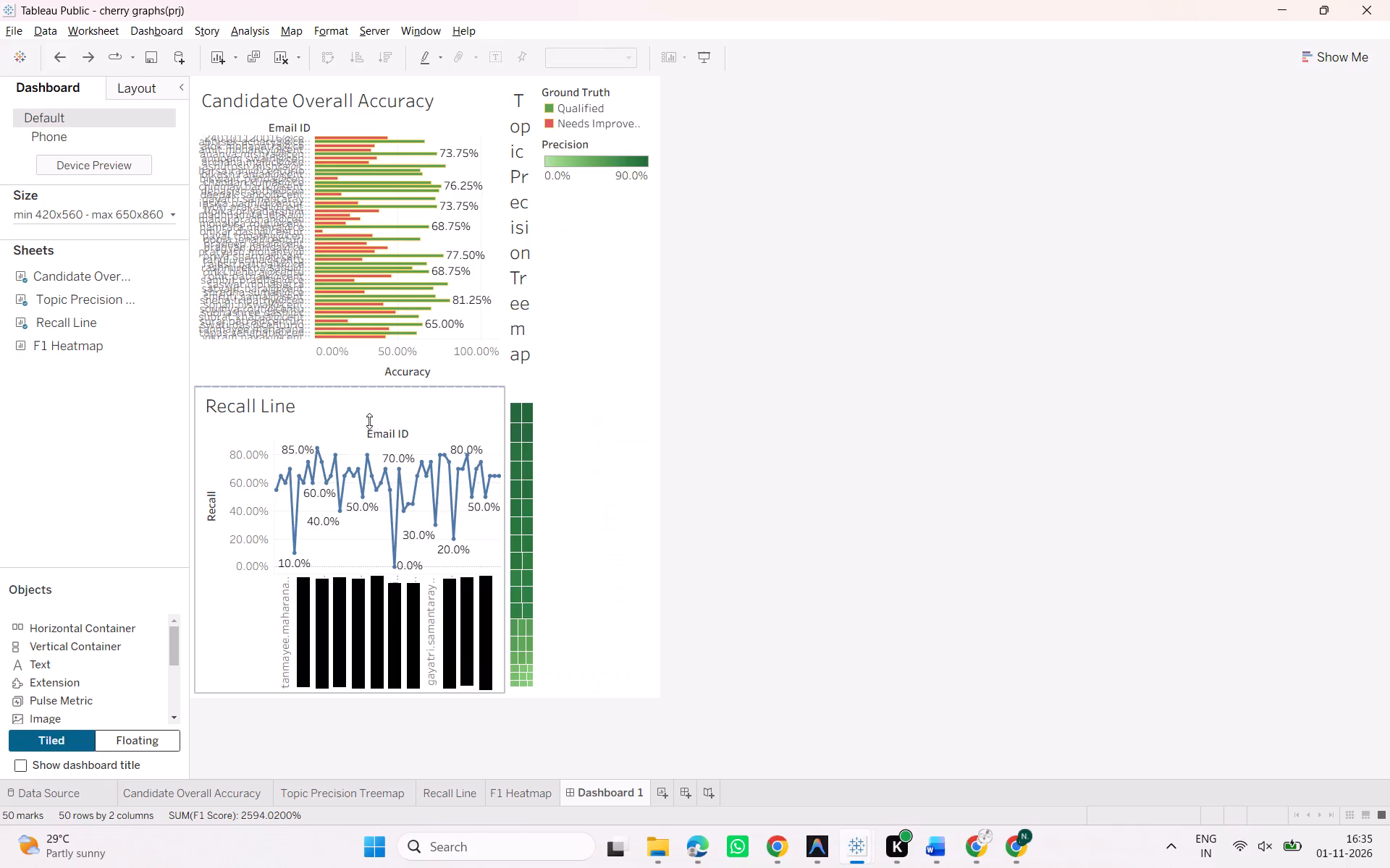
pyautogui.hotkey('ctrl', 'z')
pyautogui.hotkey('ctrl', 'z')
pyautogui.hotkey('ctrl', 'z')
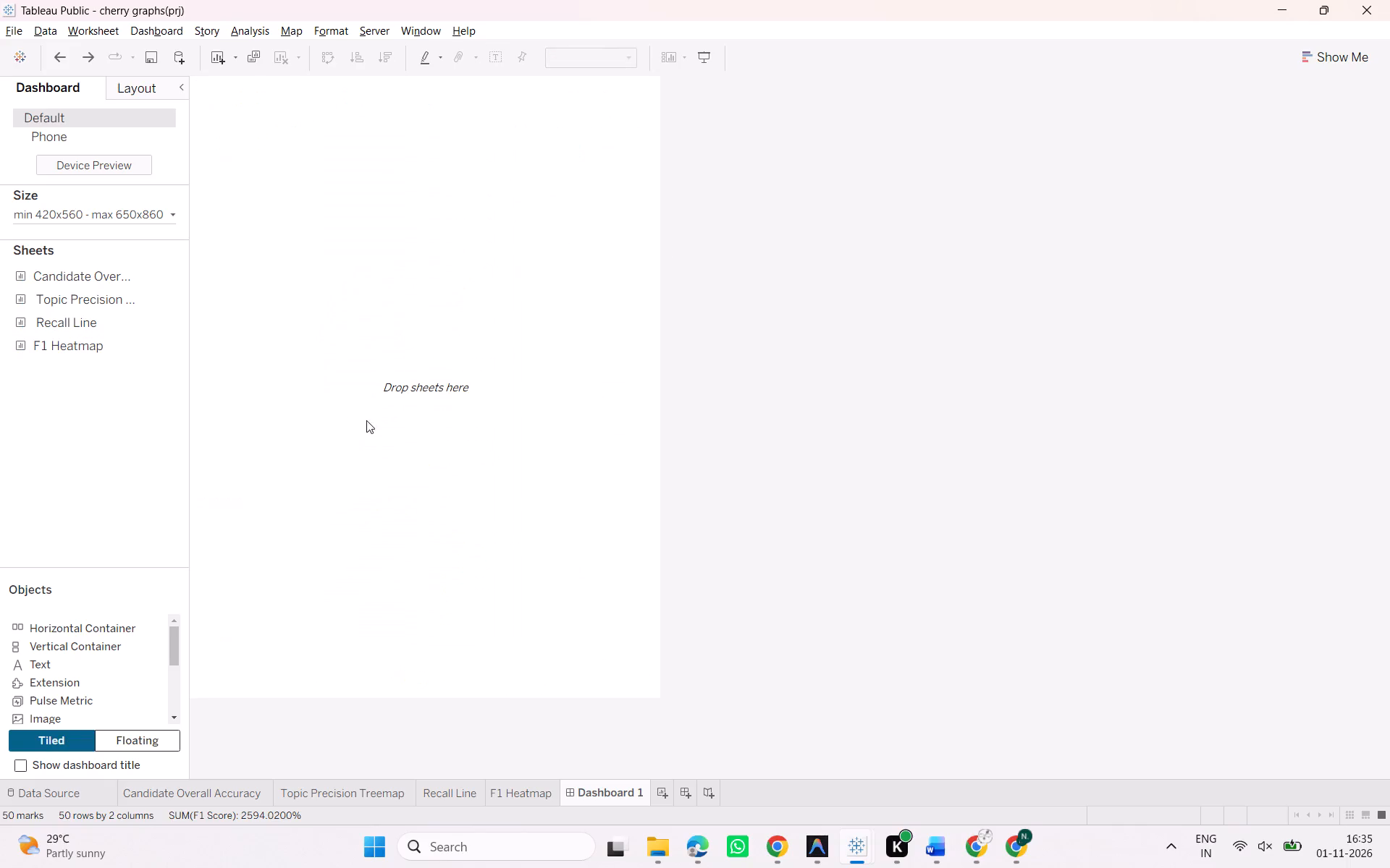
# Place Candidate Overall Accuracy on the empty dashboard with Topic Precision Treemap directly below it.
pyautogui.moveTo(57, 278); pyautogui.dragTo(308, 201)
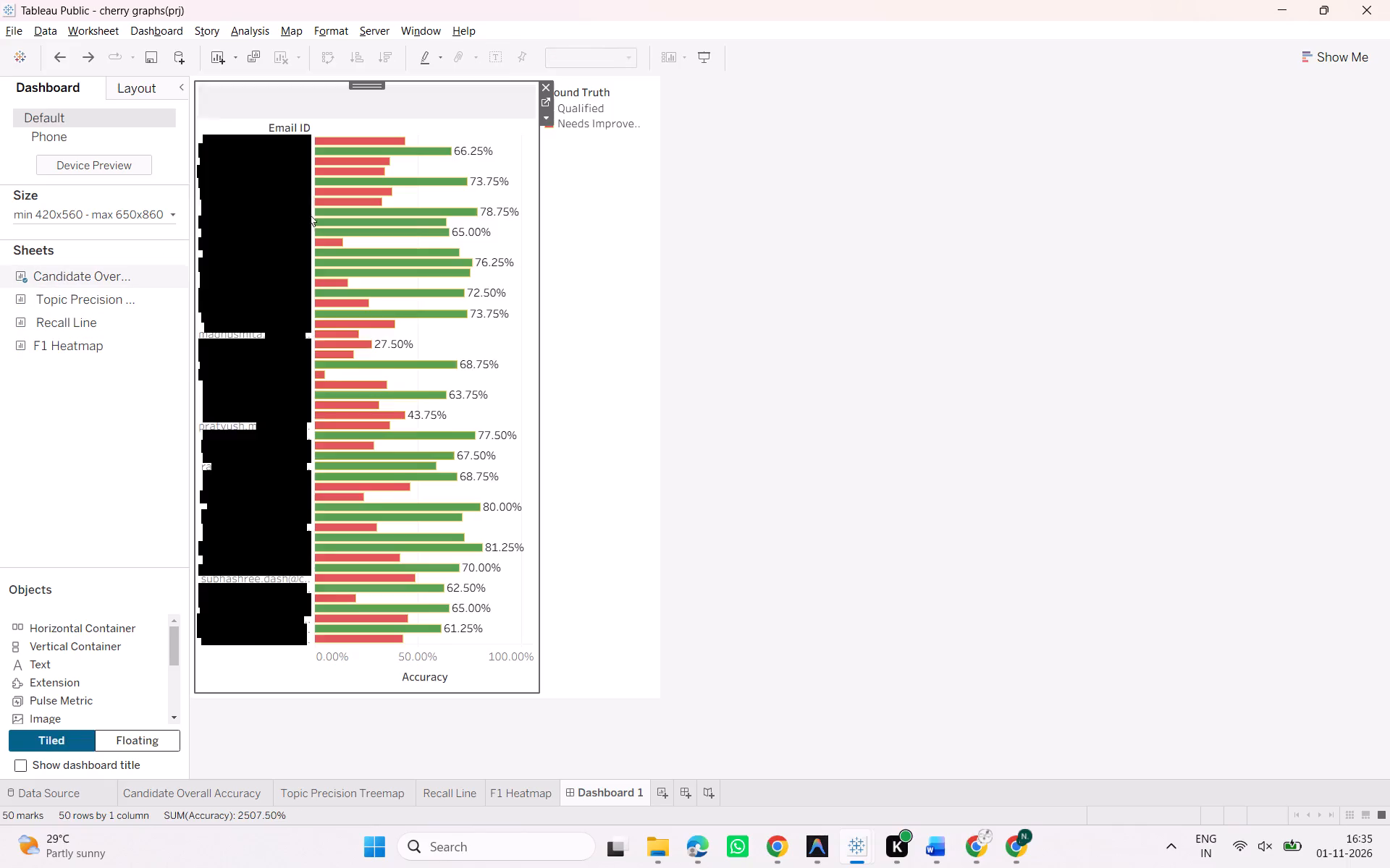
pyautogui.moveTo(69, 297); pyautogui.dragTo(337, 537)
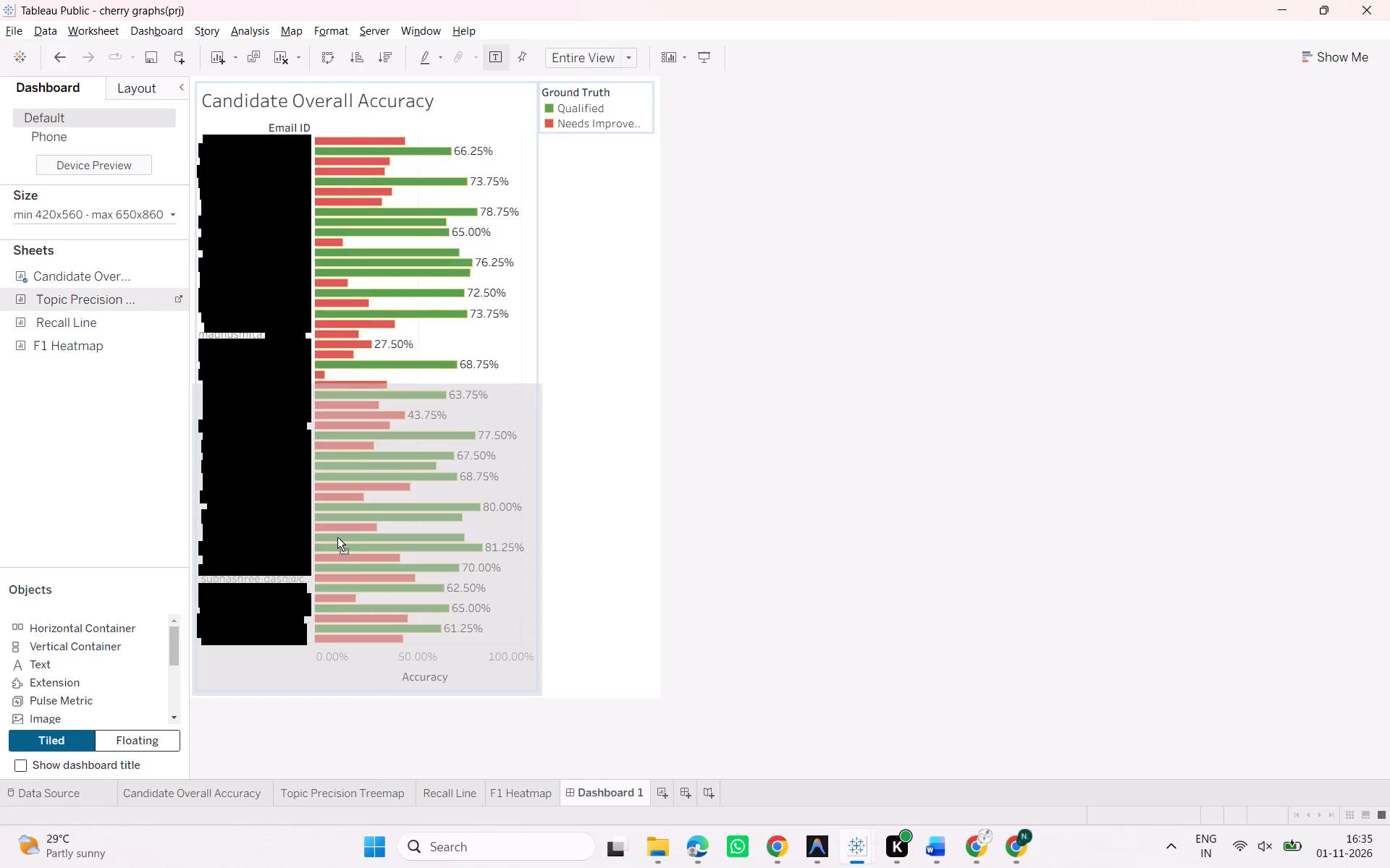
pyautogui.moveTo(337, 537); pyautogui.dragTo(340, 540)
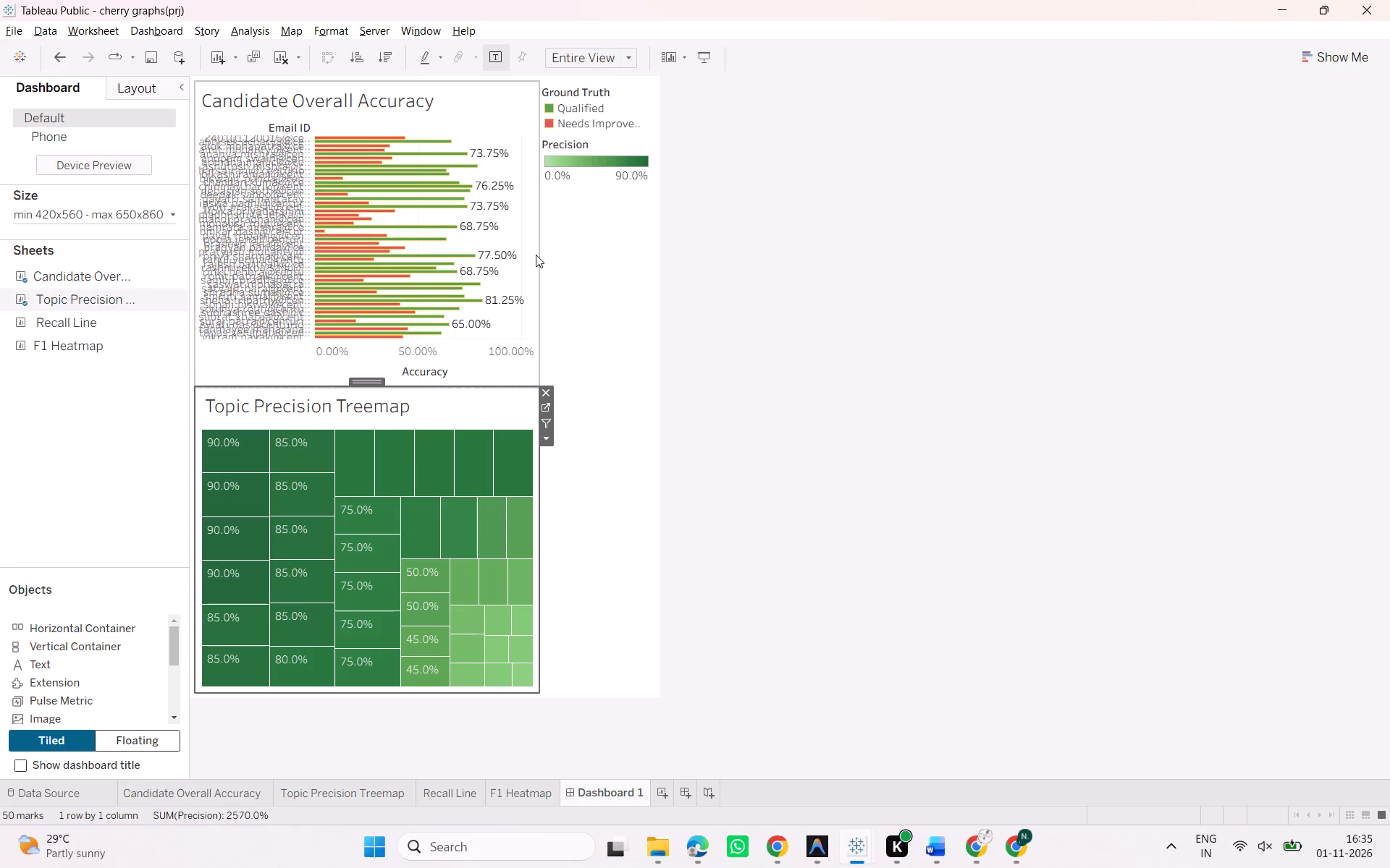
# Remove the Ground Truth and Precision legends from the dashboard.
pyautogui.moveTo(538, 257); pyautogui.dragTo(417, 279)
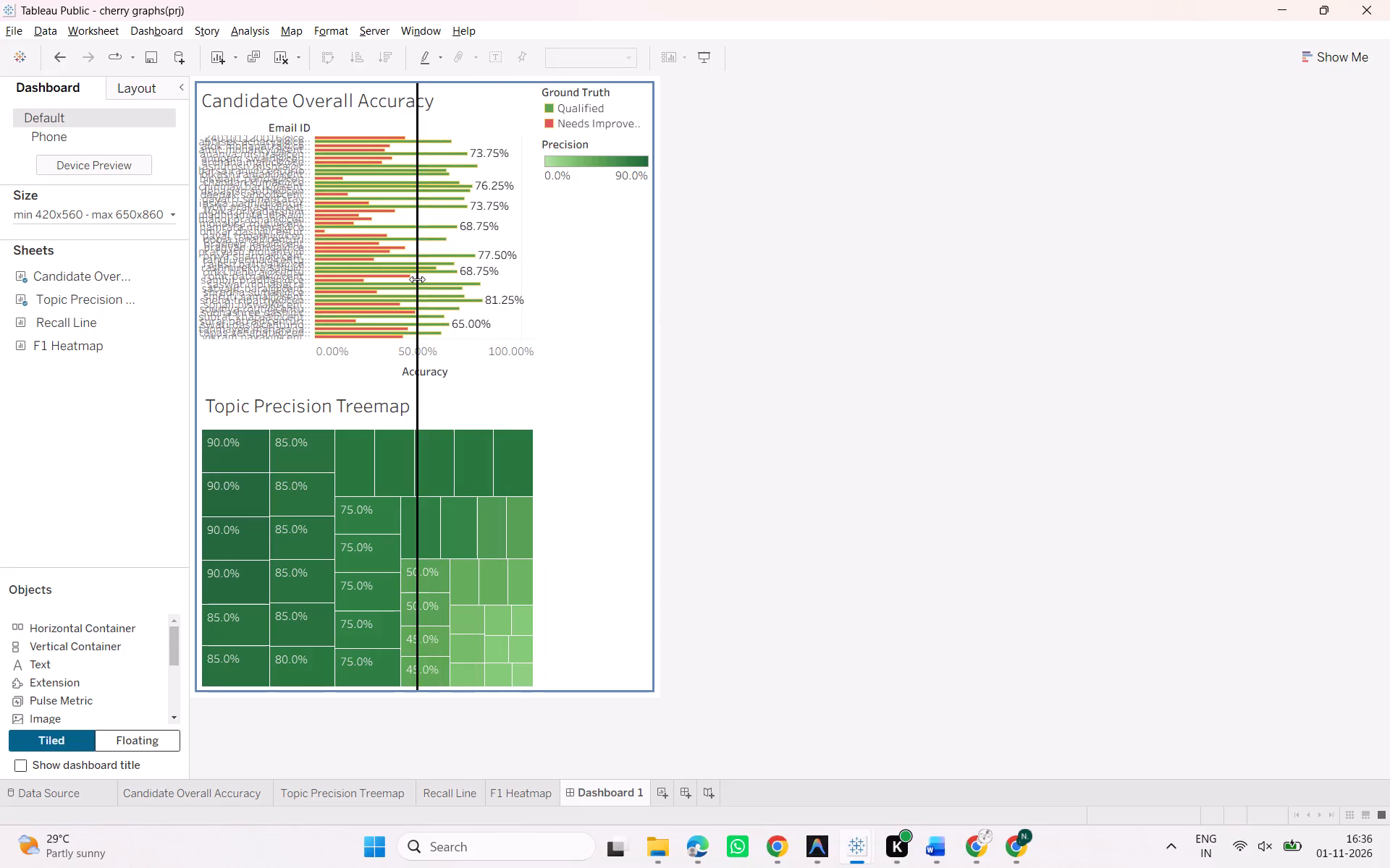
pyautogui.moveTo(417, 279); pyautogui.dragTo(433, 286)
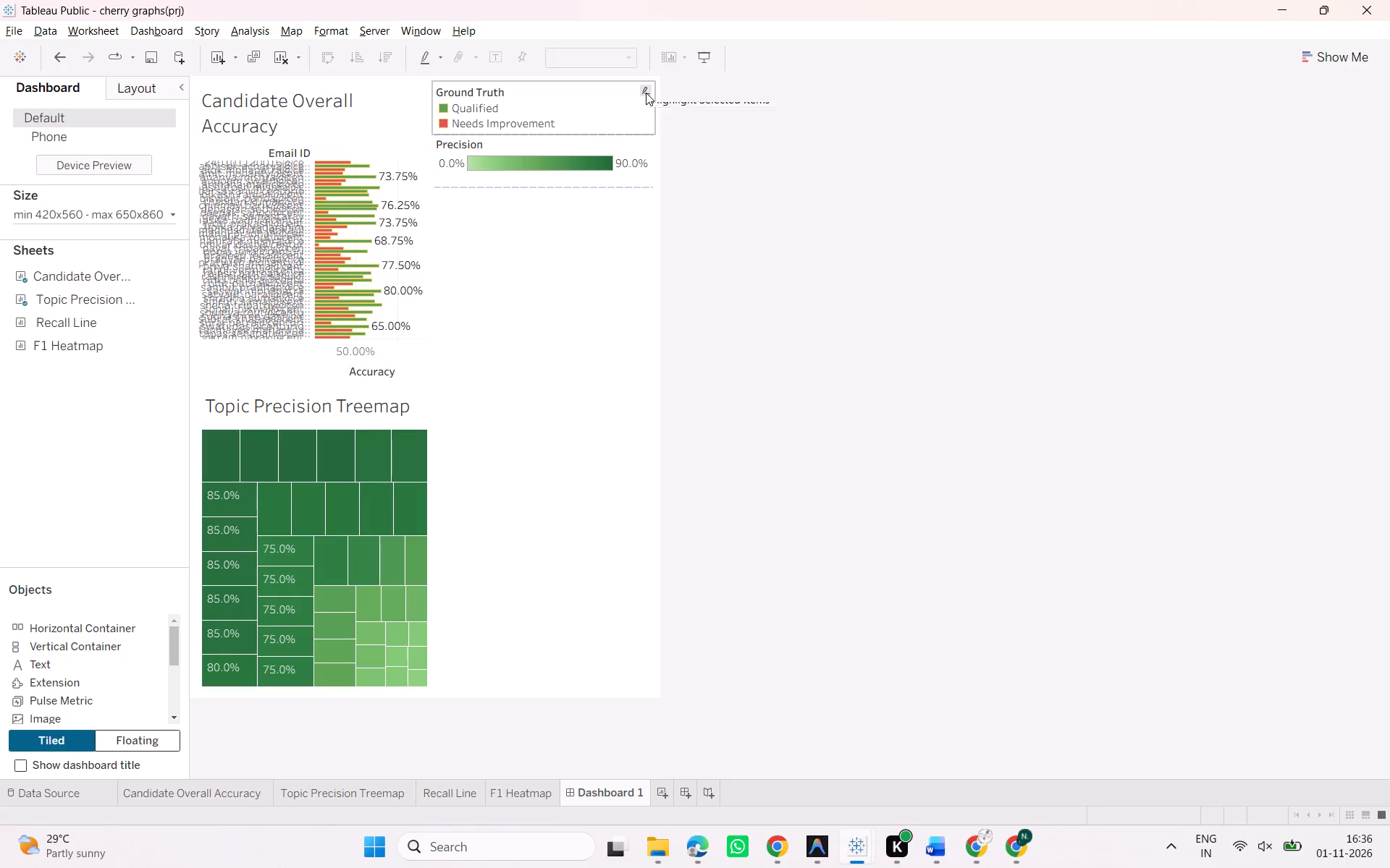
pyautogui.rightClick(586, 102)
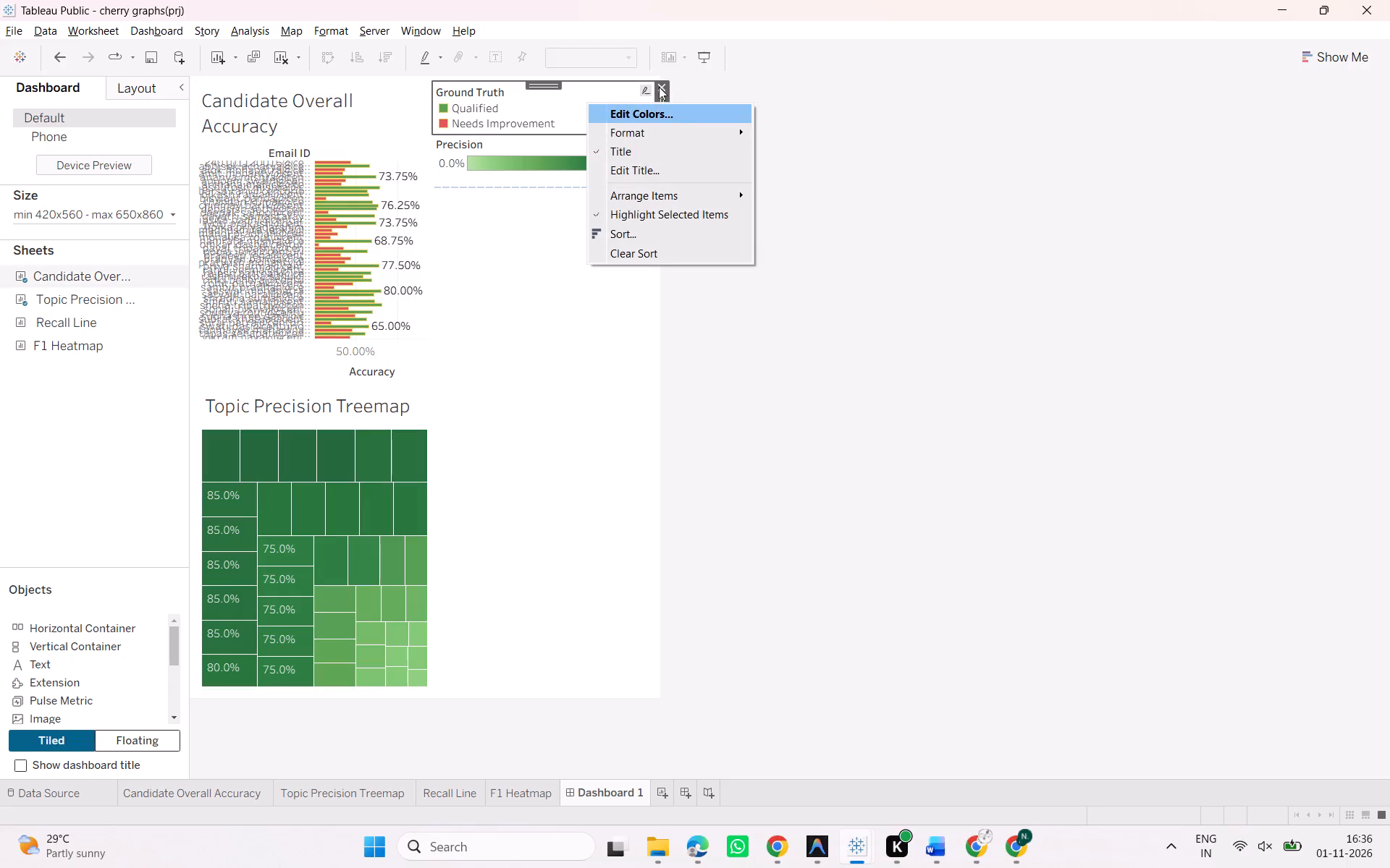
pyautogui.click(660, 85)
pyautogui.click(637, 89)
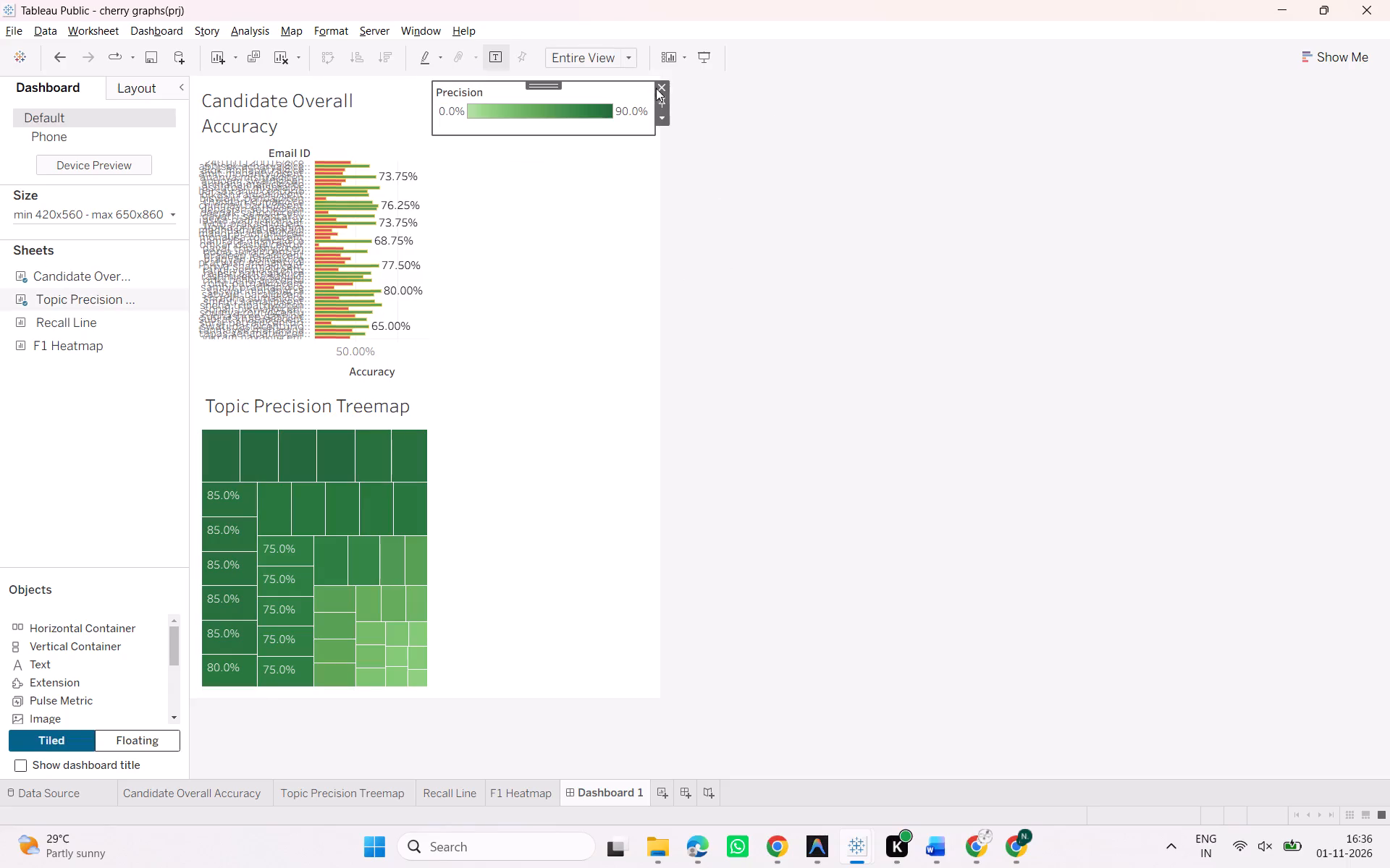
pyautogui.click(661, 83)
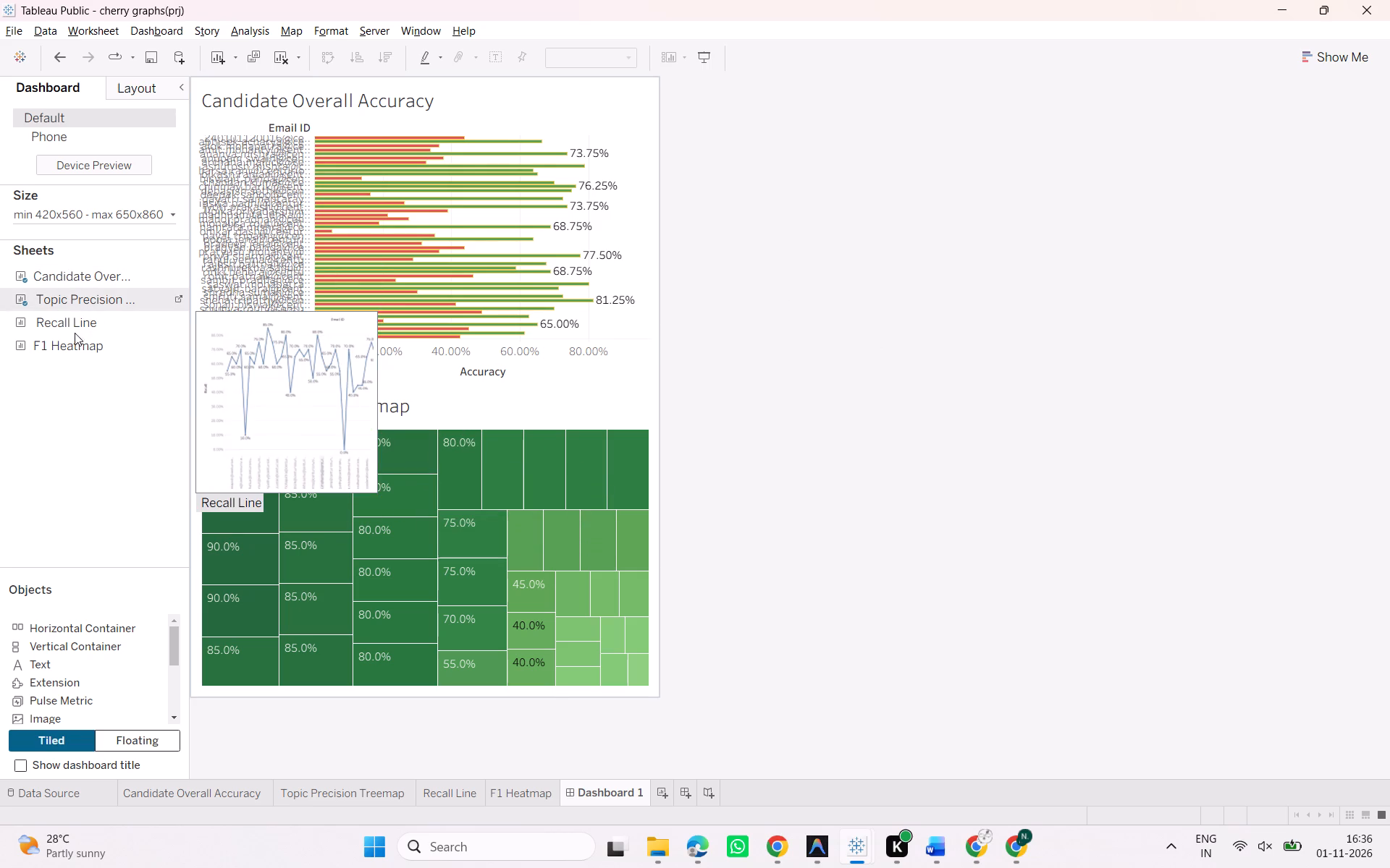
# Complete a two-by-two dashboard layout with Recall Line beside Candidate Overall Accuracy and F1 Heatmap beside Topic Precision Treemap.
pyautogui.moveTo(69, 328); pyautogui.dragTo(513, 236)
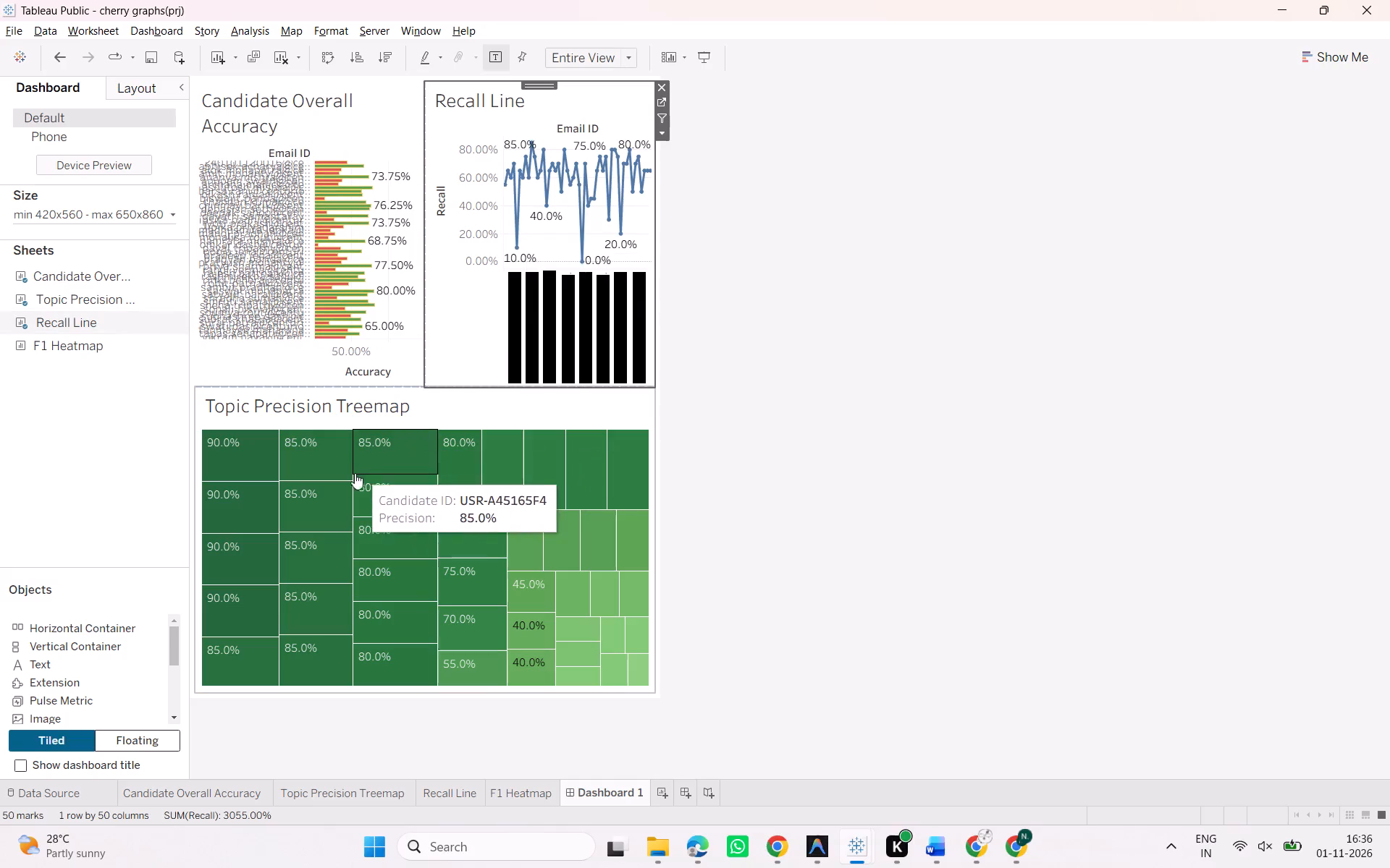
pyautogui.moveTo(67, 346); pyautogui.dragTo(371, 429)
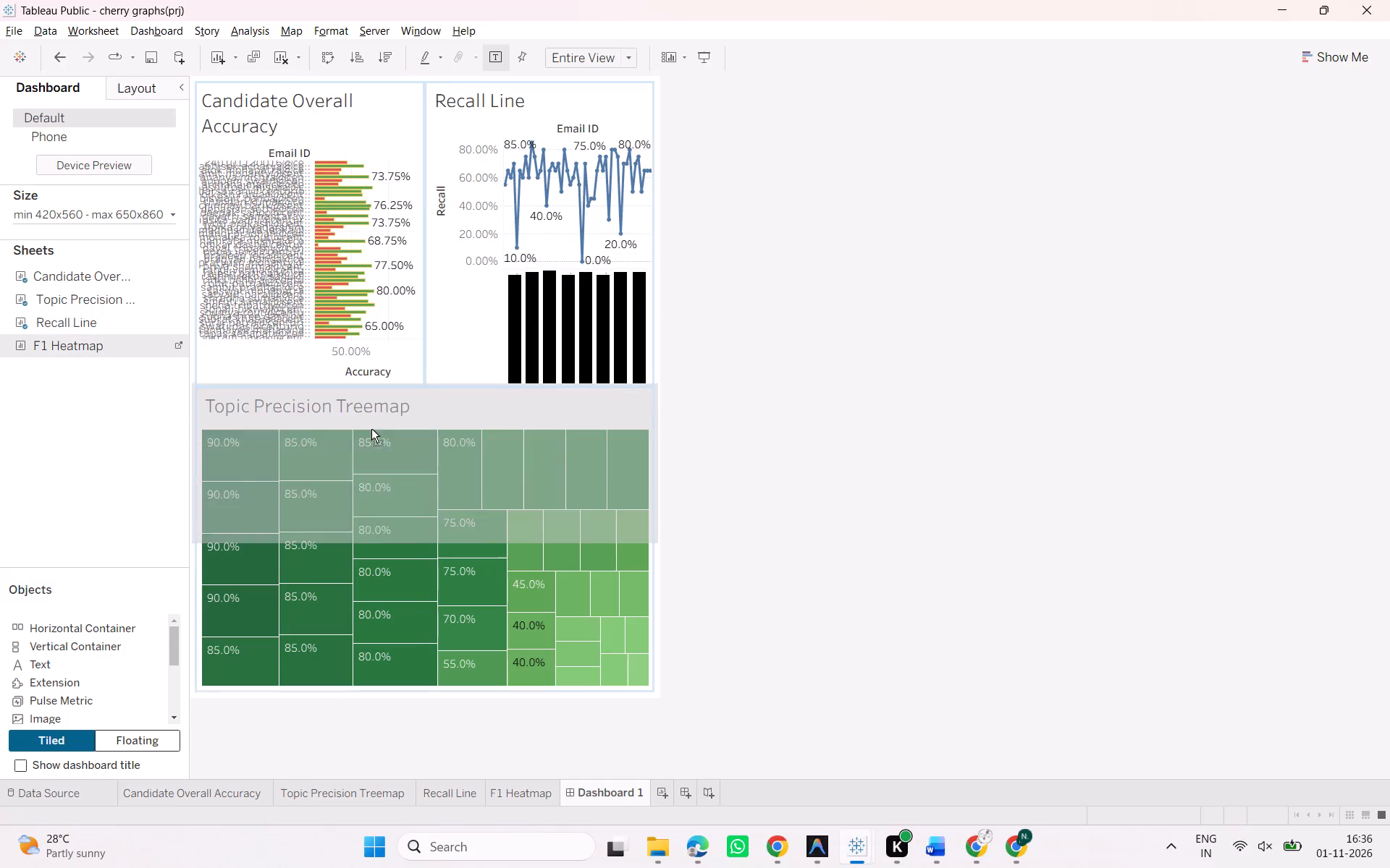
pyautogui.moveTo(371, 429); pyautogui.dragTo(521, 556)
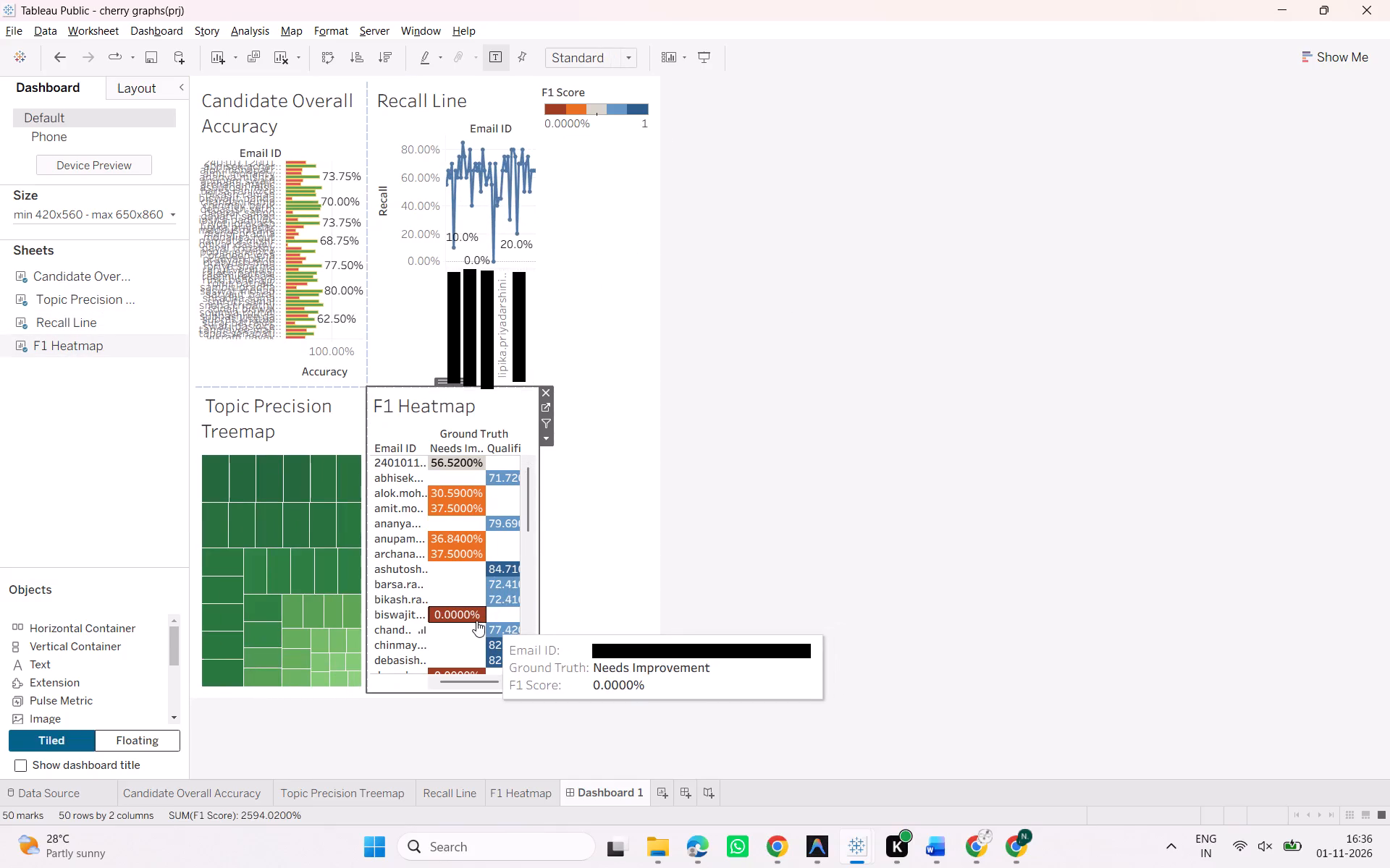
# Remove the F1 Score legend from the dashboard.
pyautogui.click(618, 110)
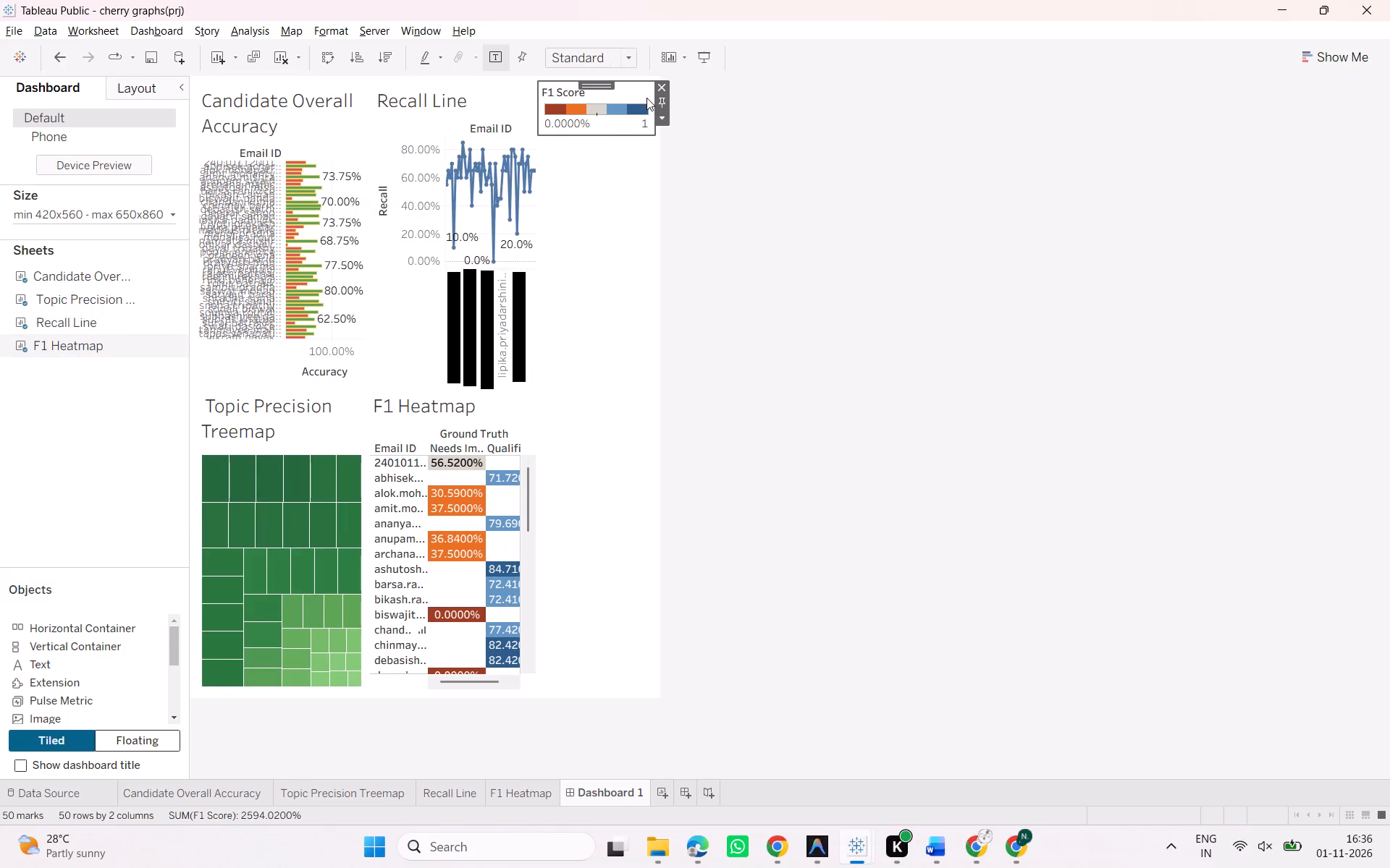
pyautogui.click(663, 85)
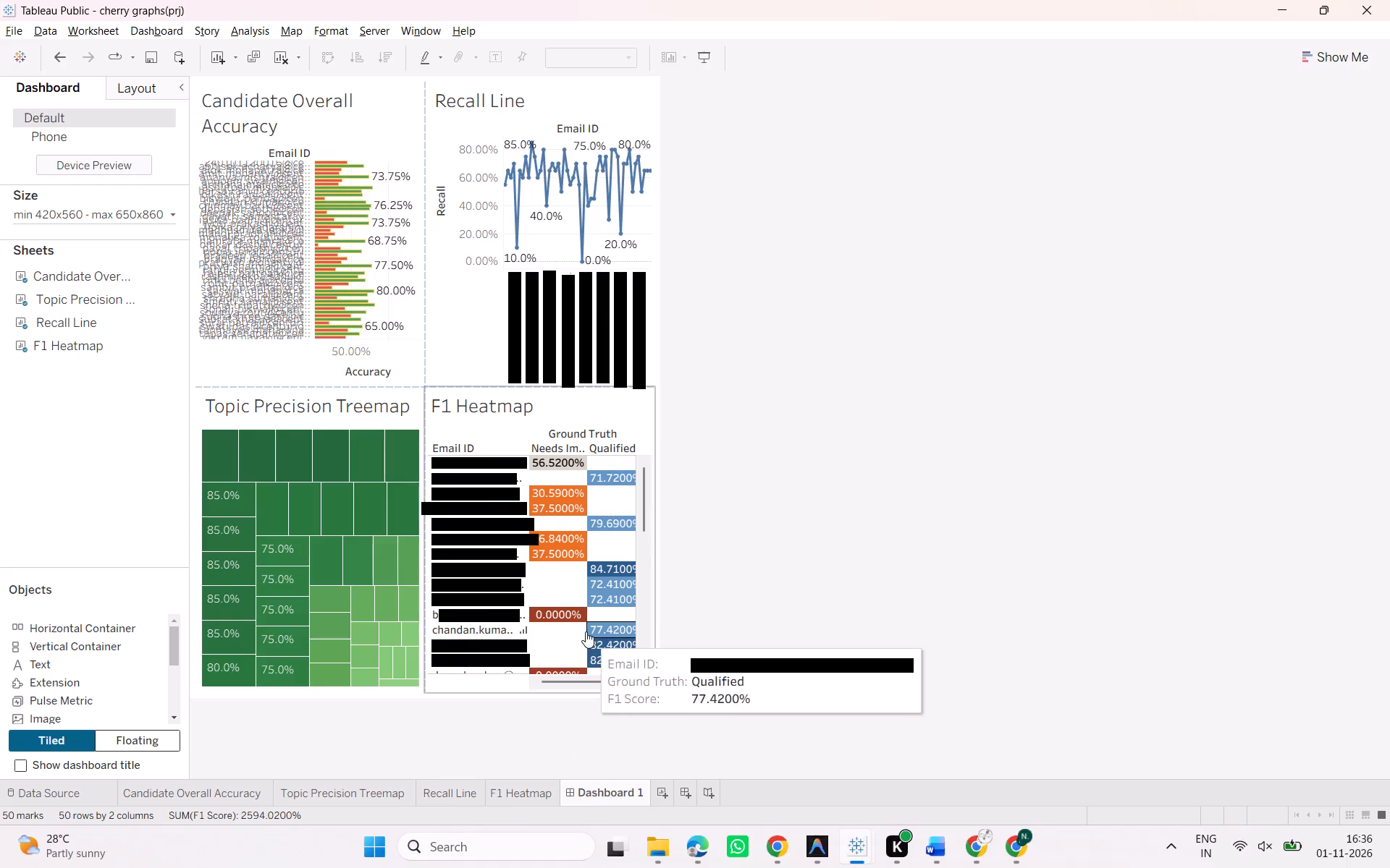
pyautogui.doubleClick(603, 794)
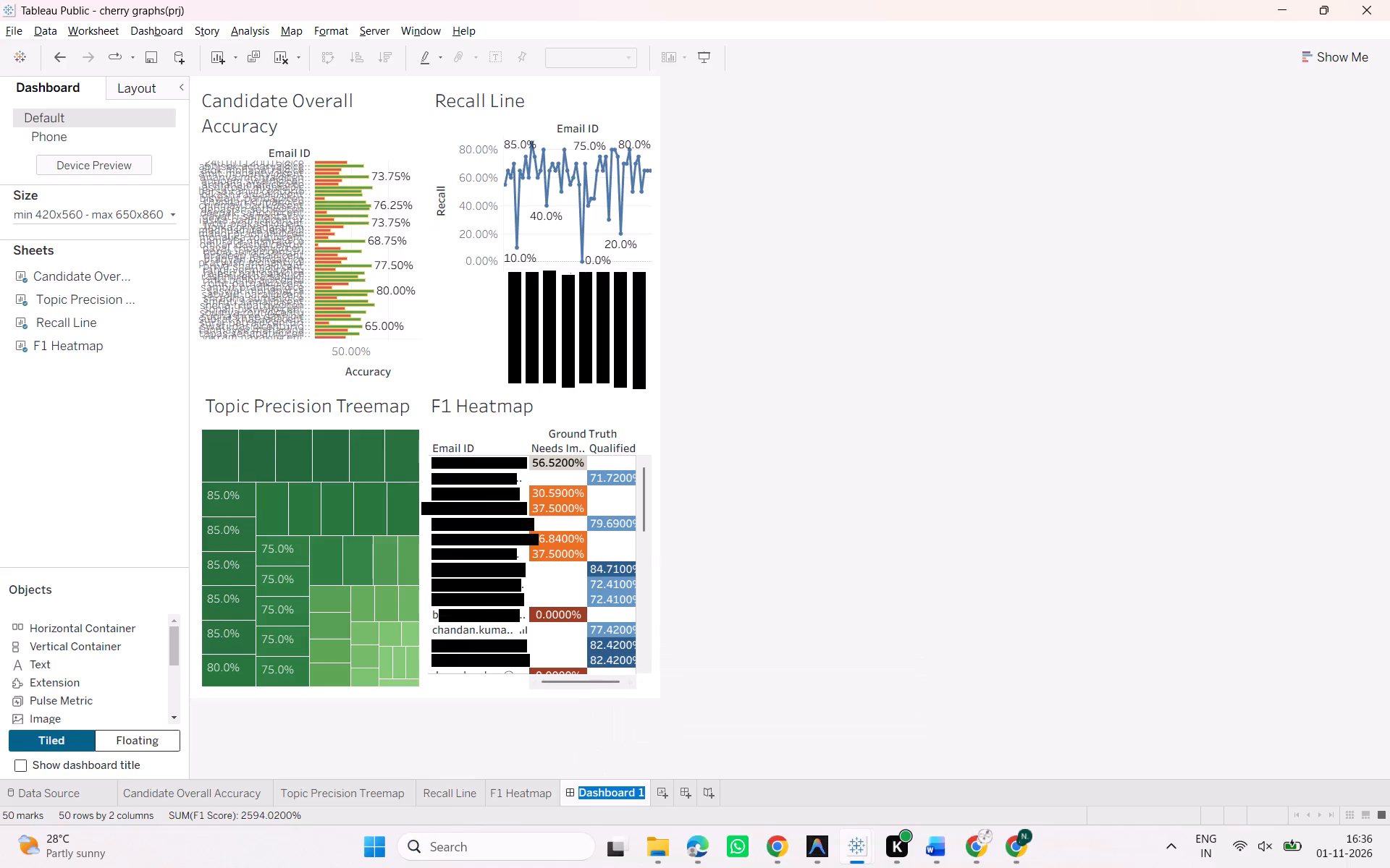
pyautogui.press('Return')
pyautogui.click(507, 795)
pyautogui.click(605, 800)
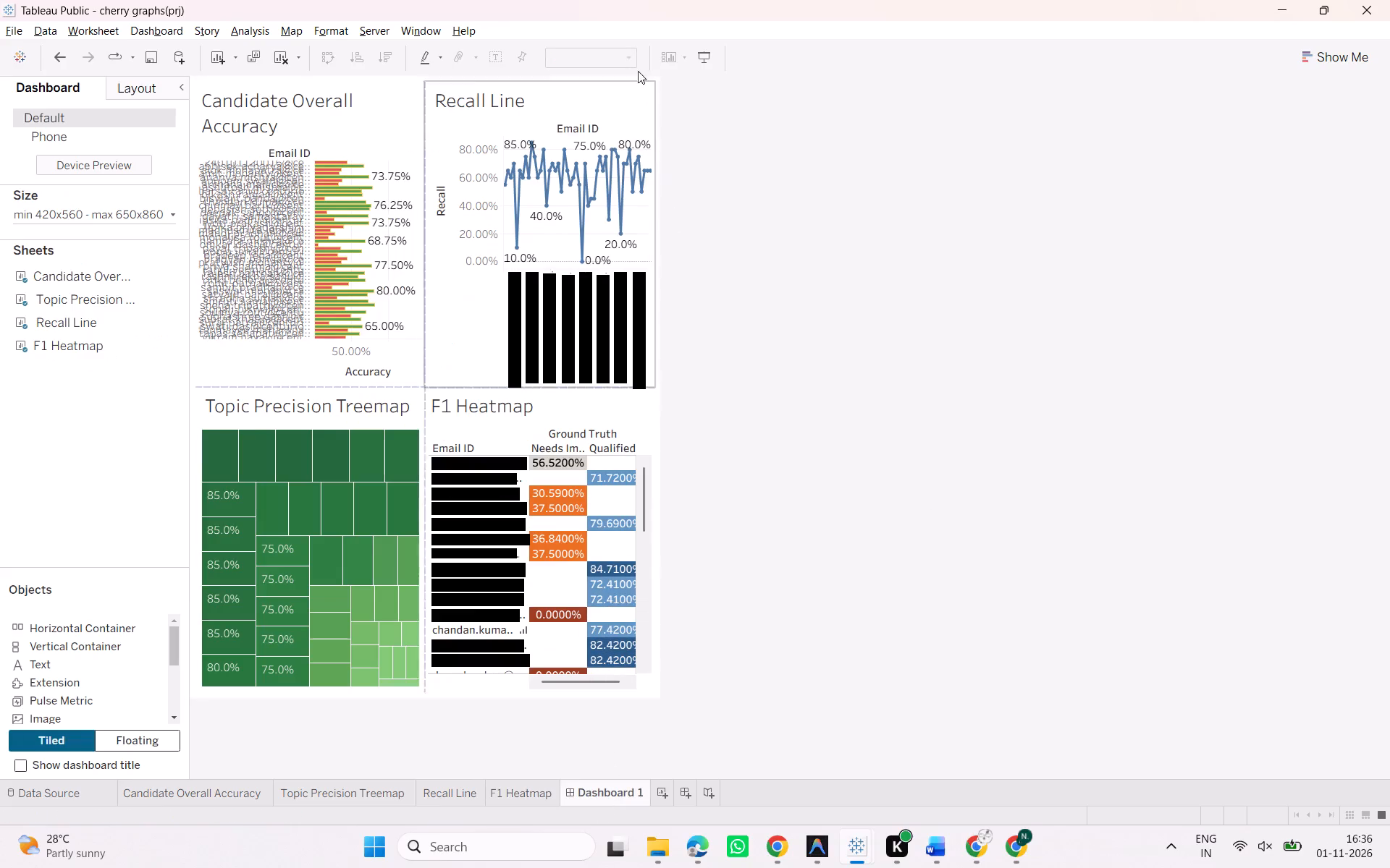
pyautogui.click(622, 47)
# Preview the four-chart dashboard in presentation mode and inspect individual candidates in the Candidate Overall Accuracy chart.
pyautogui.click(712, 56)
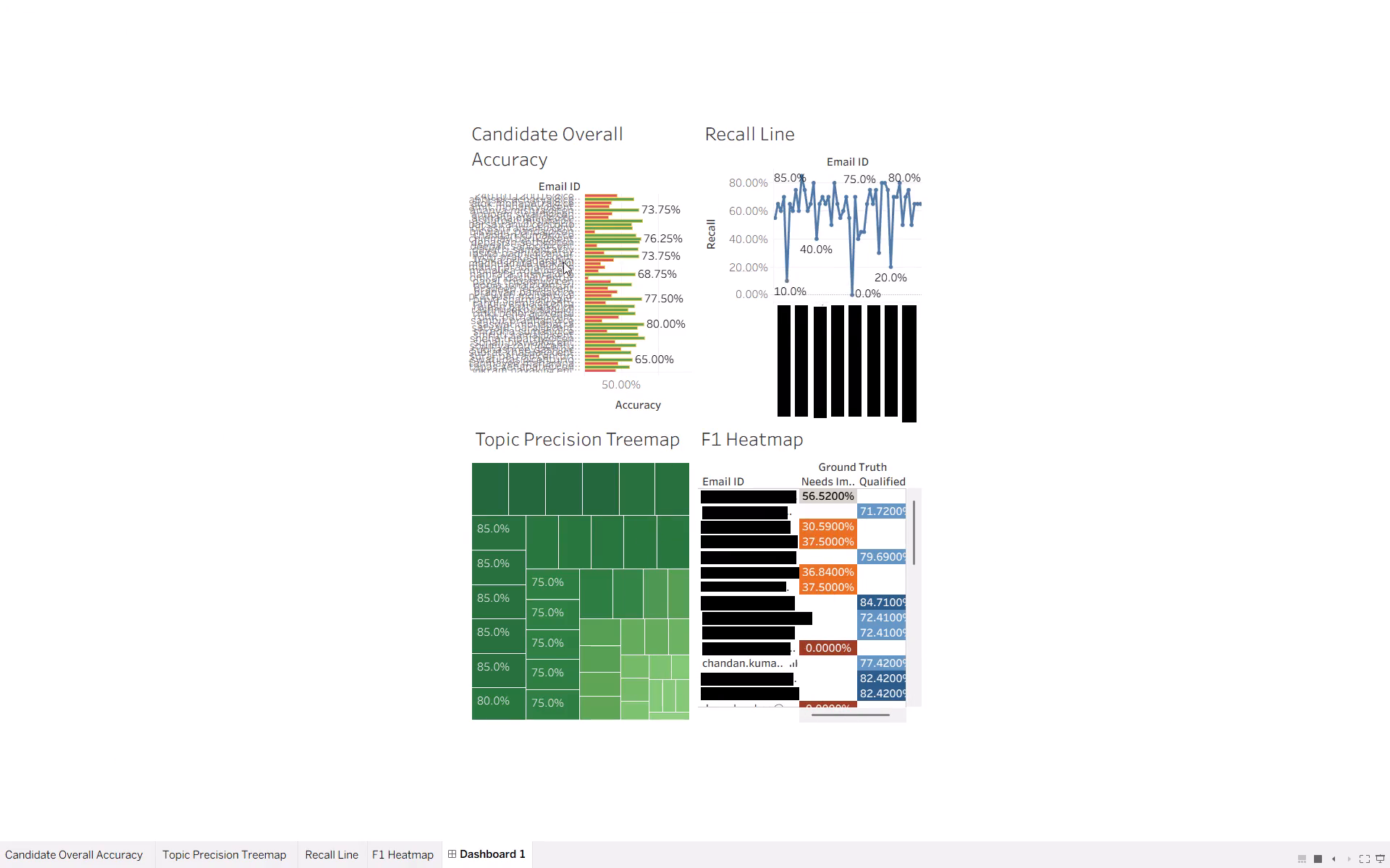
pyautogui.click(534, 262)
pyautogui.click(513, 293)
pyautogui.click(511, 324)
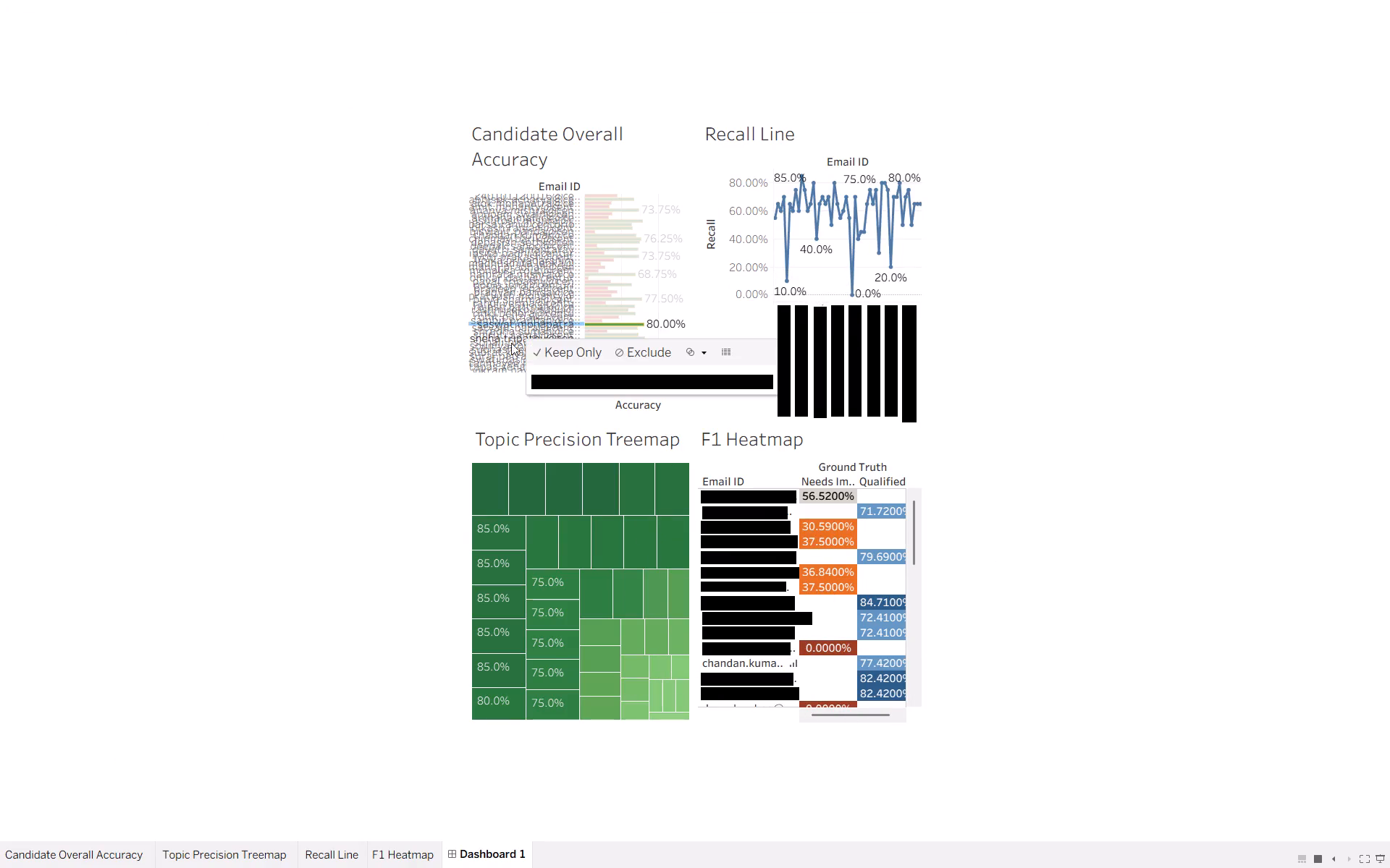
pyautogui.click(1119, 198)
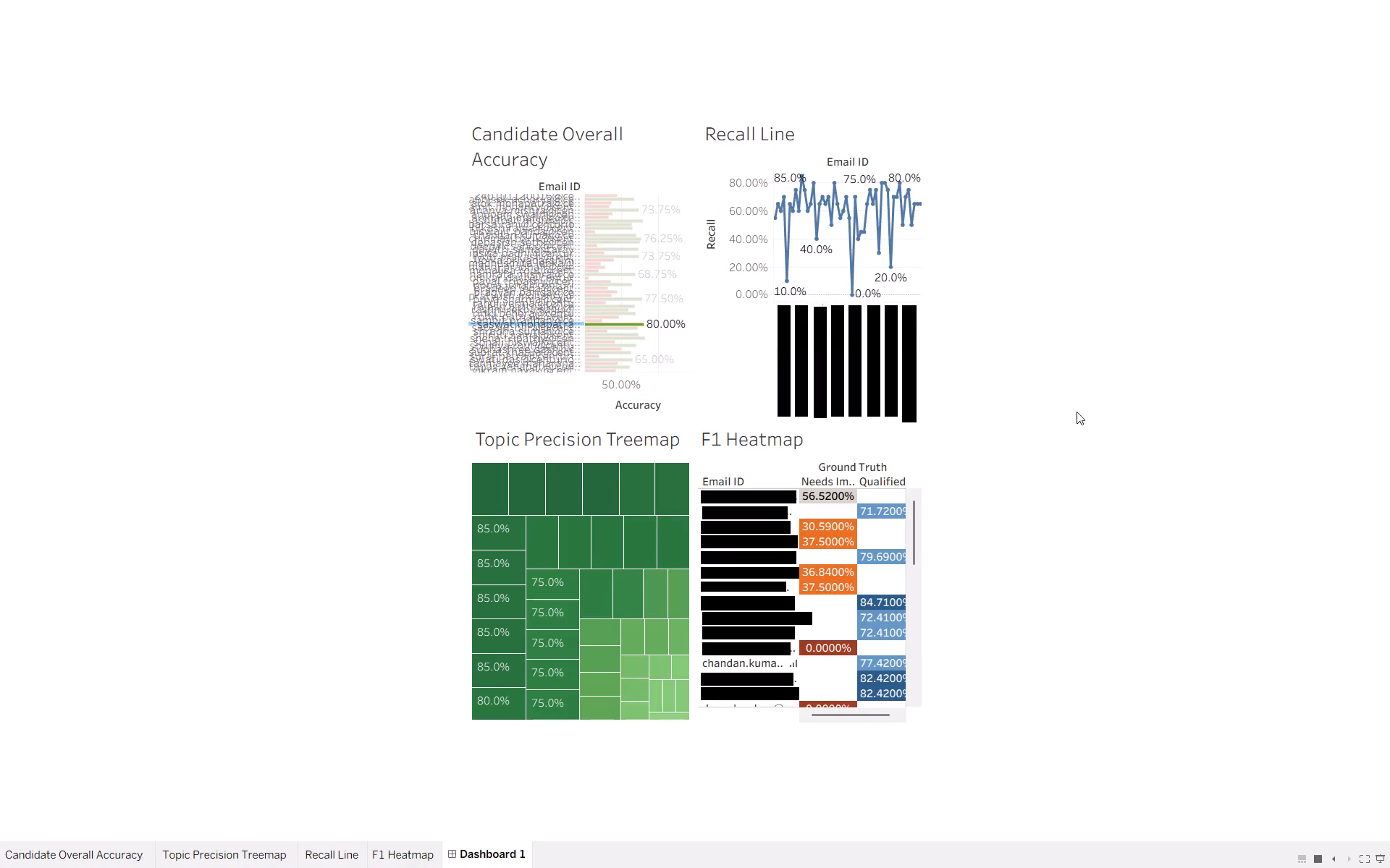
pyautogui.click(415, 801)
pyautogui.press('Escape')
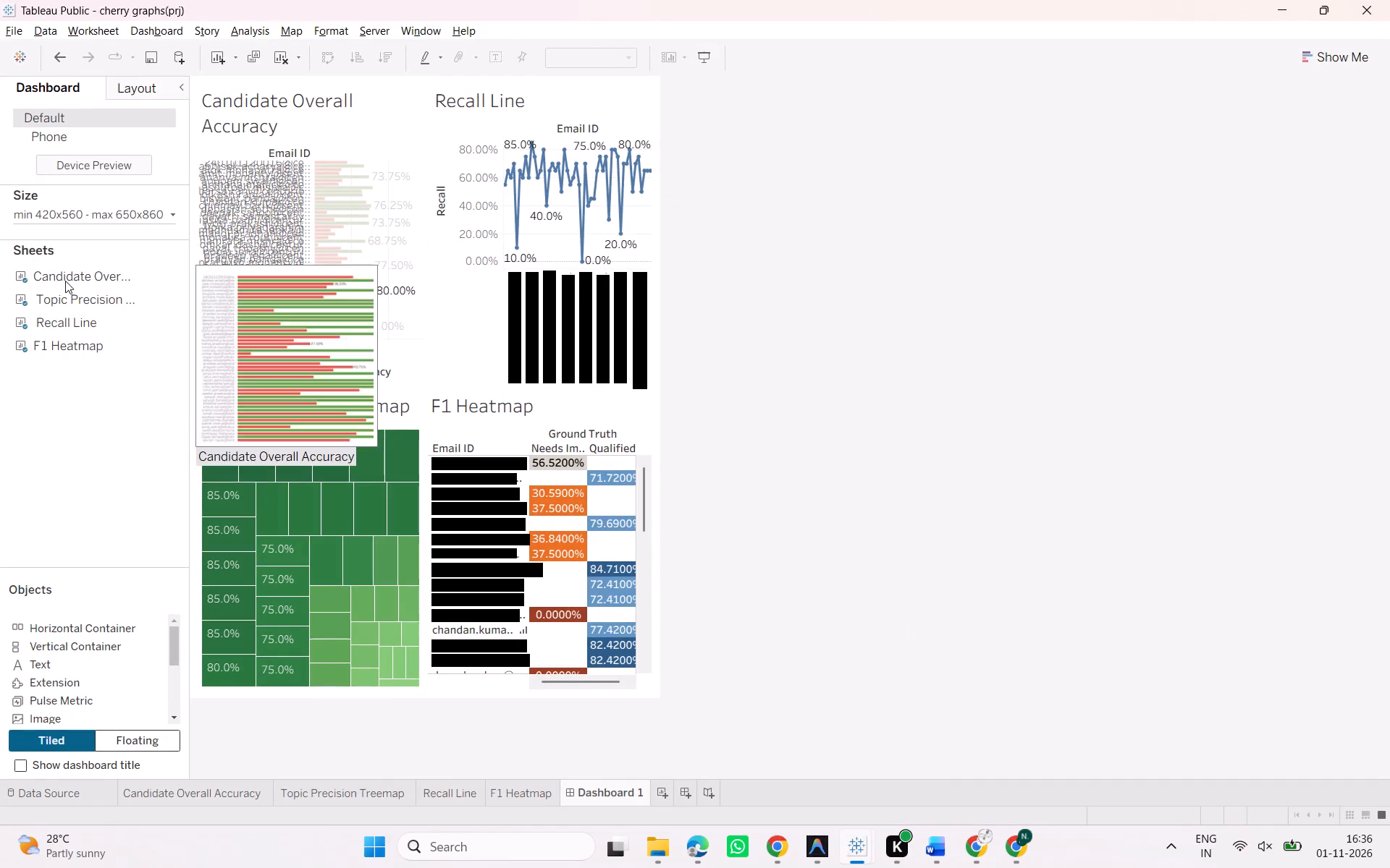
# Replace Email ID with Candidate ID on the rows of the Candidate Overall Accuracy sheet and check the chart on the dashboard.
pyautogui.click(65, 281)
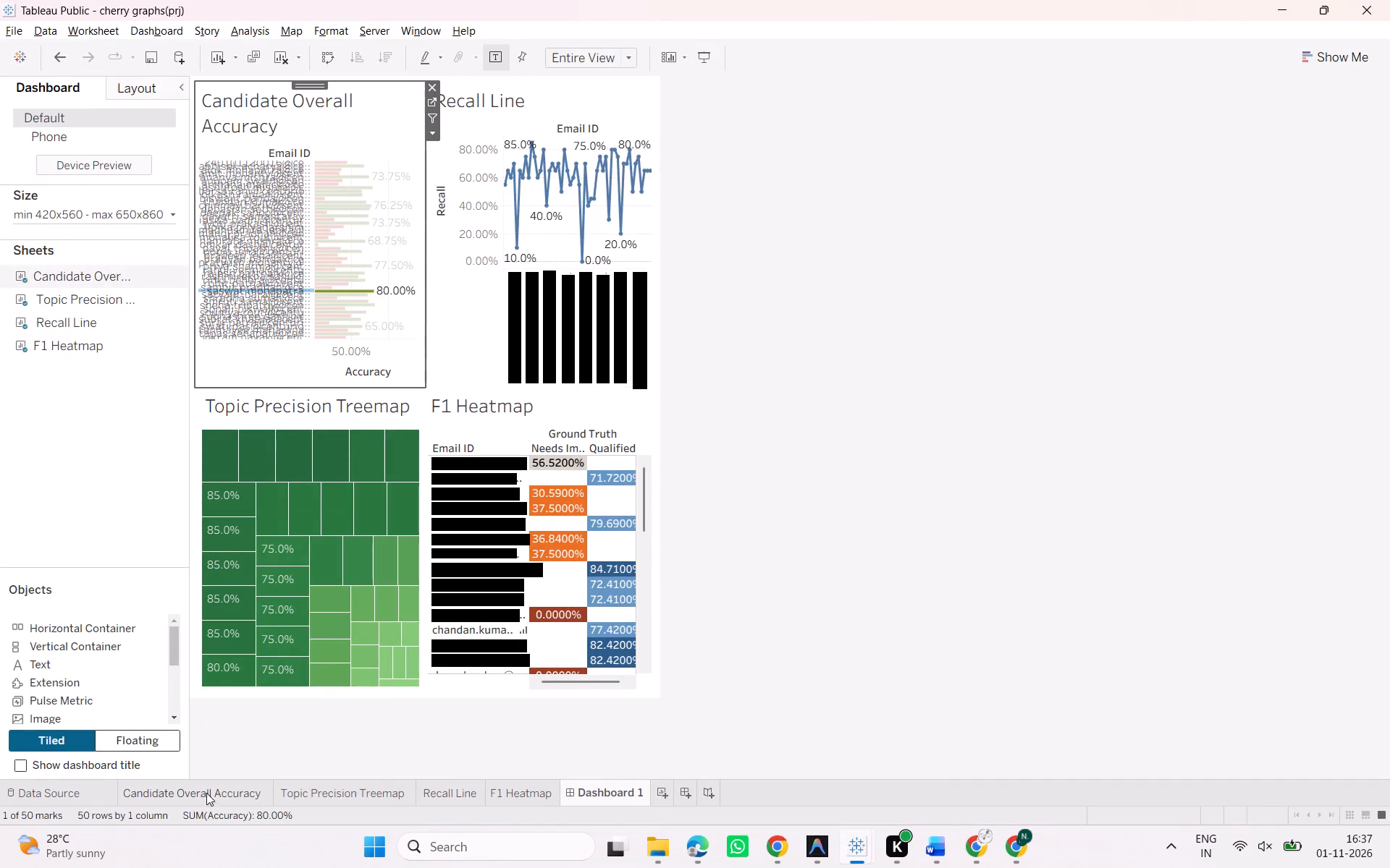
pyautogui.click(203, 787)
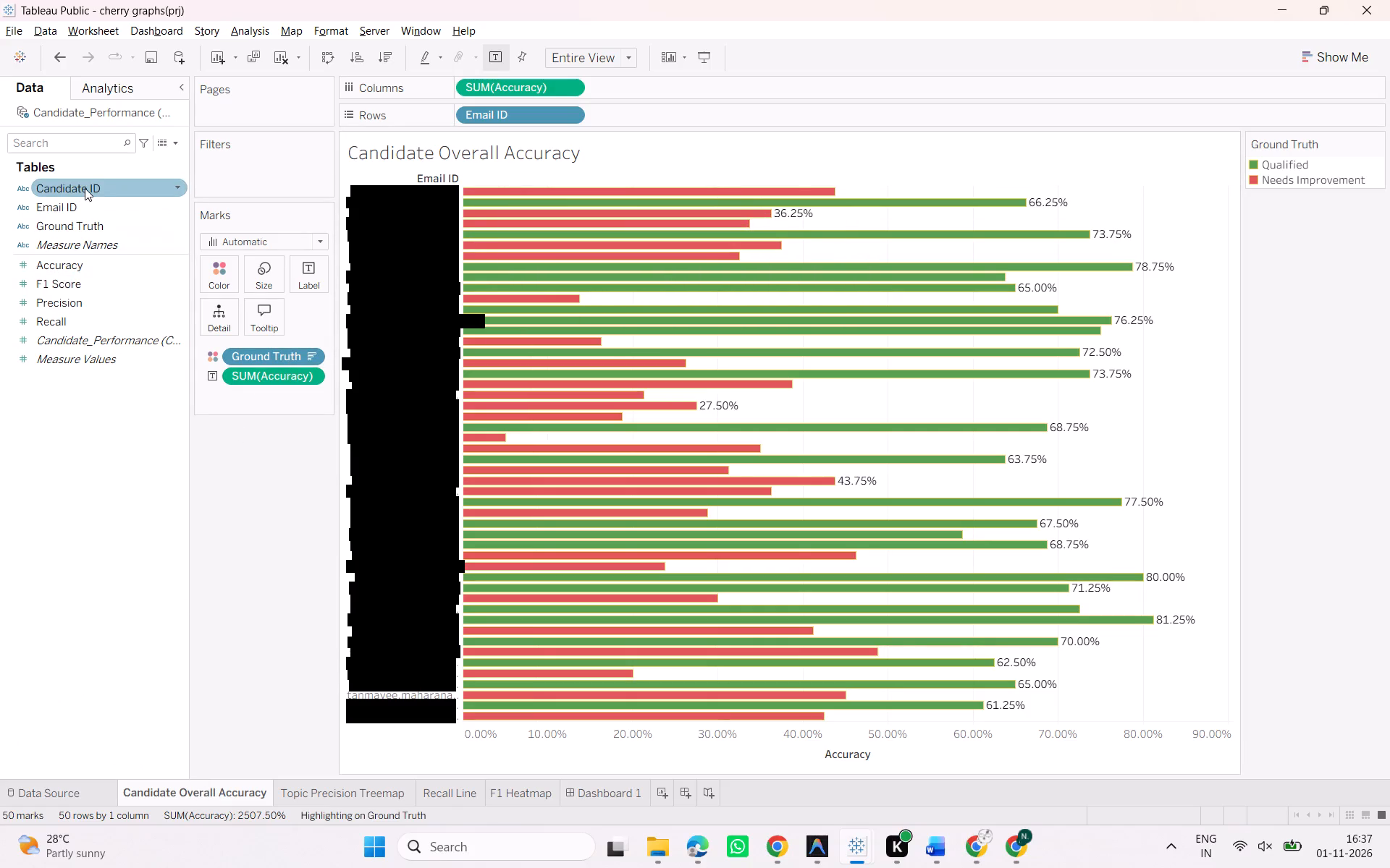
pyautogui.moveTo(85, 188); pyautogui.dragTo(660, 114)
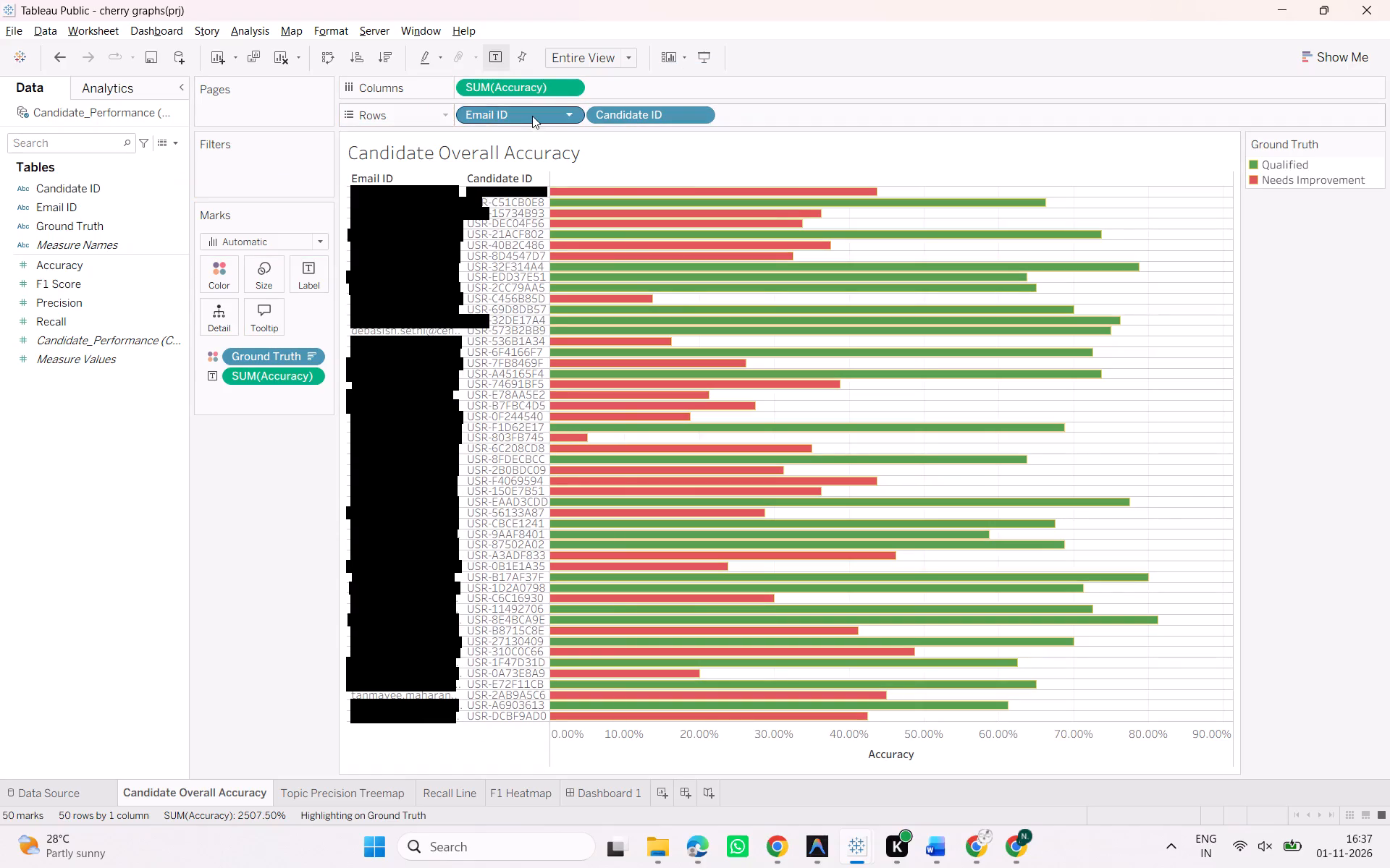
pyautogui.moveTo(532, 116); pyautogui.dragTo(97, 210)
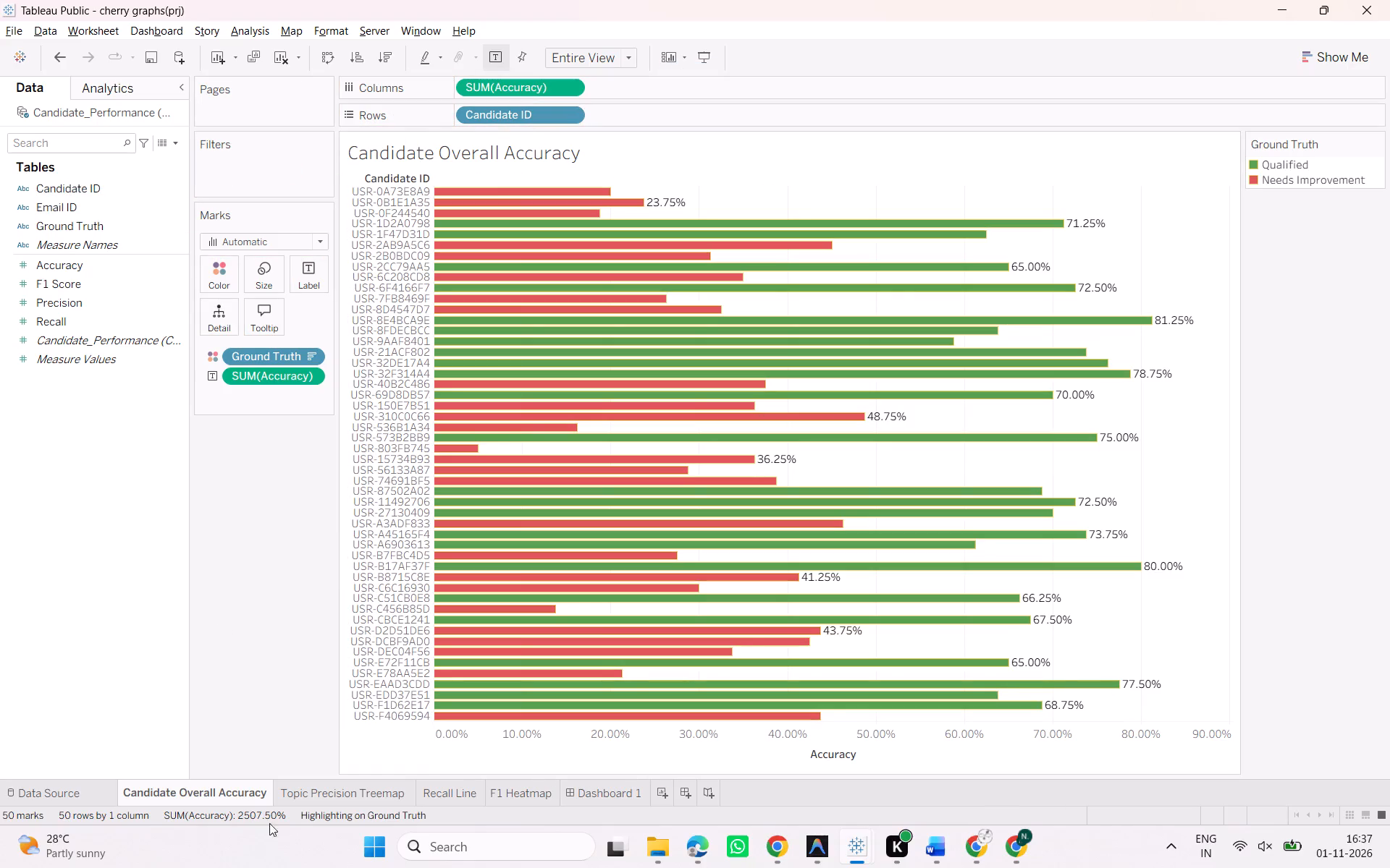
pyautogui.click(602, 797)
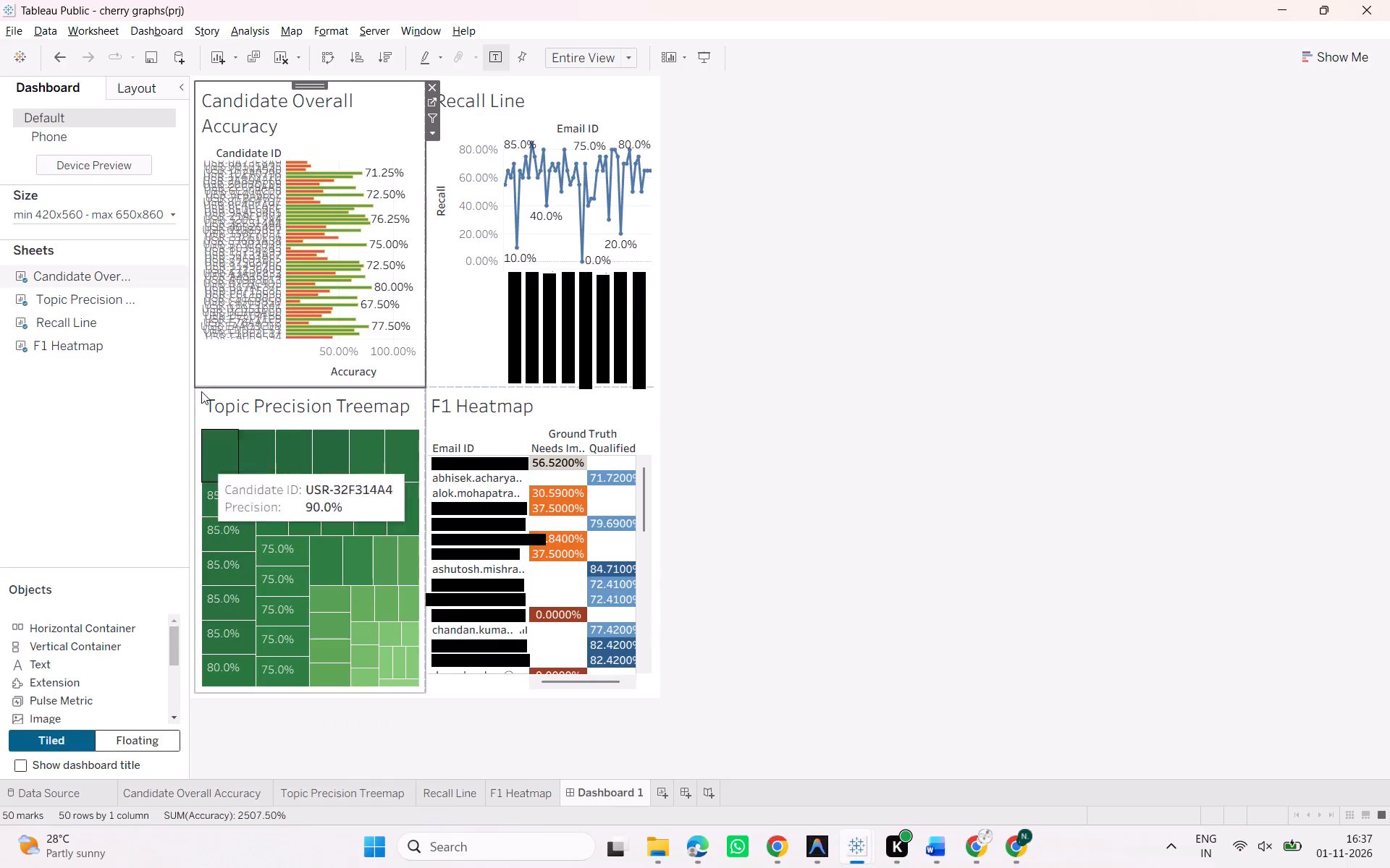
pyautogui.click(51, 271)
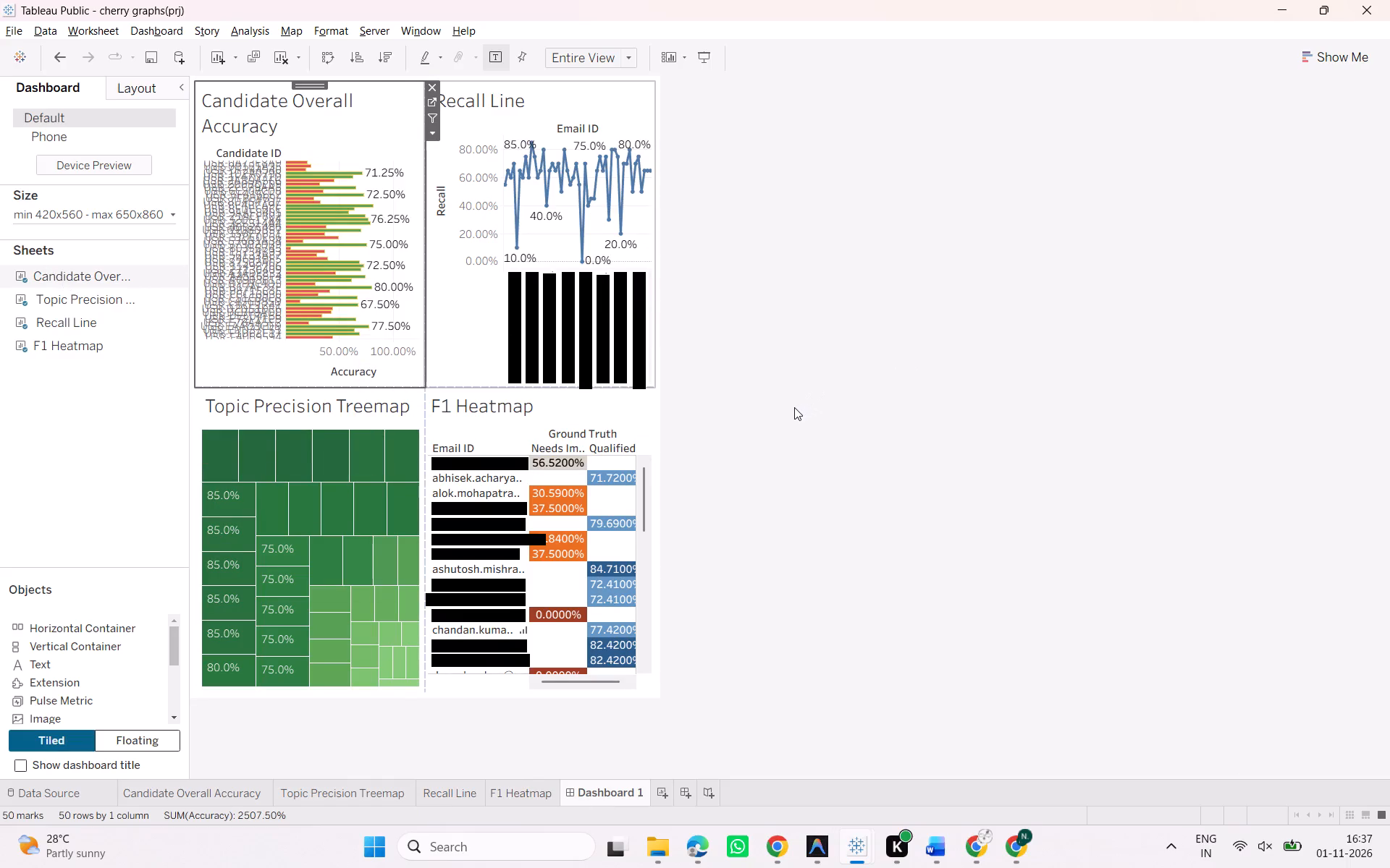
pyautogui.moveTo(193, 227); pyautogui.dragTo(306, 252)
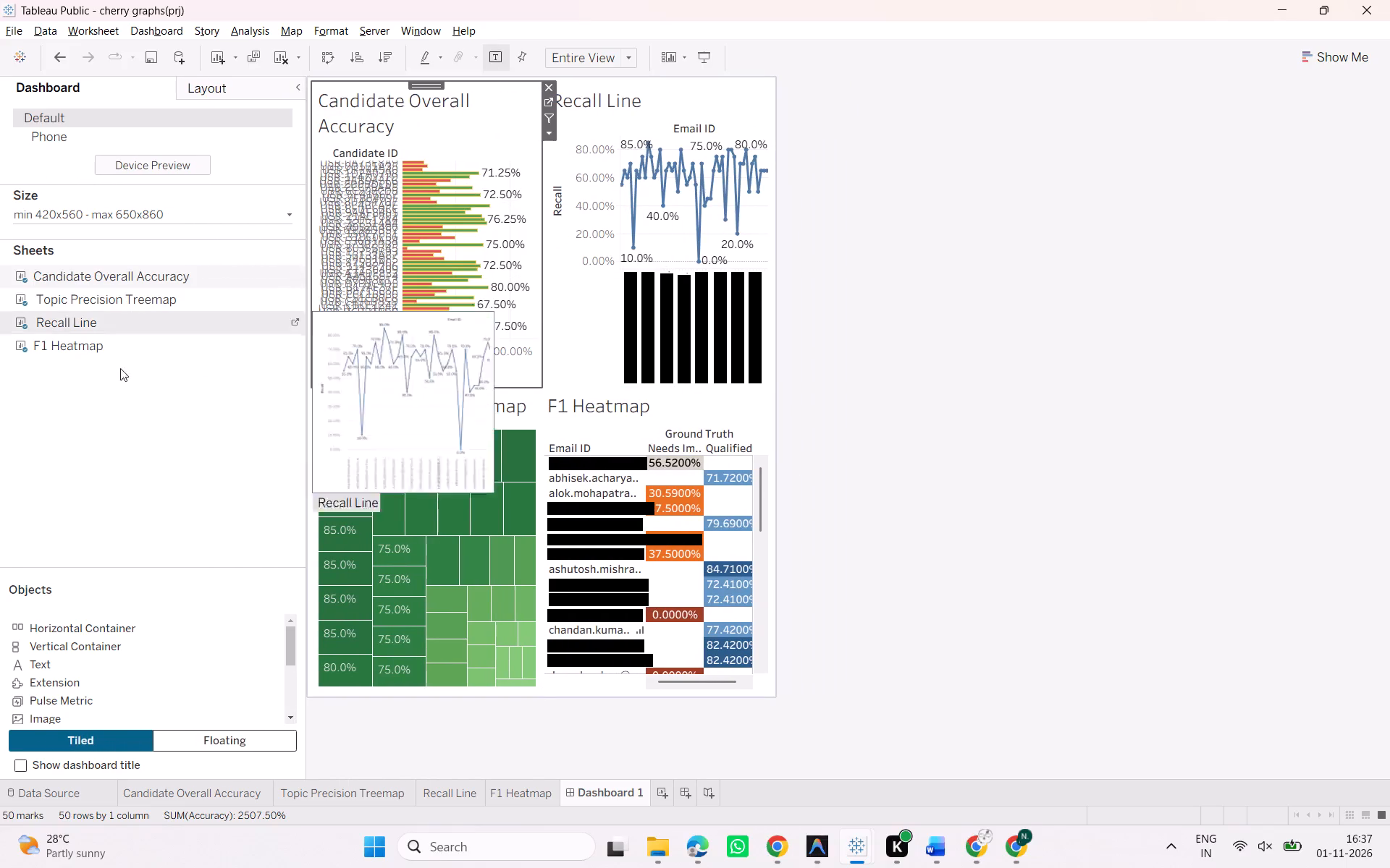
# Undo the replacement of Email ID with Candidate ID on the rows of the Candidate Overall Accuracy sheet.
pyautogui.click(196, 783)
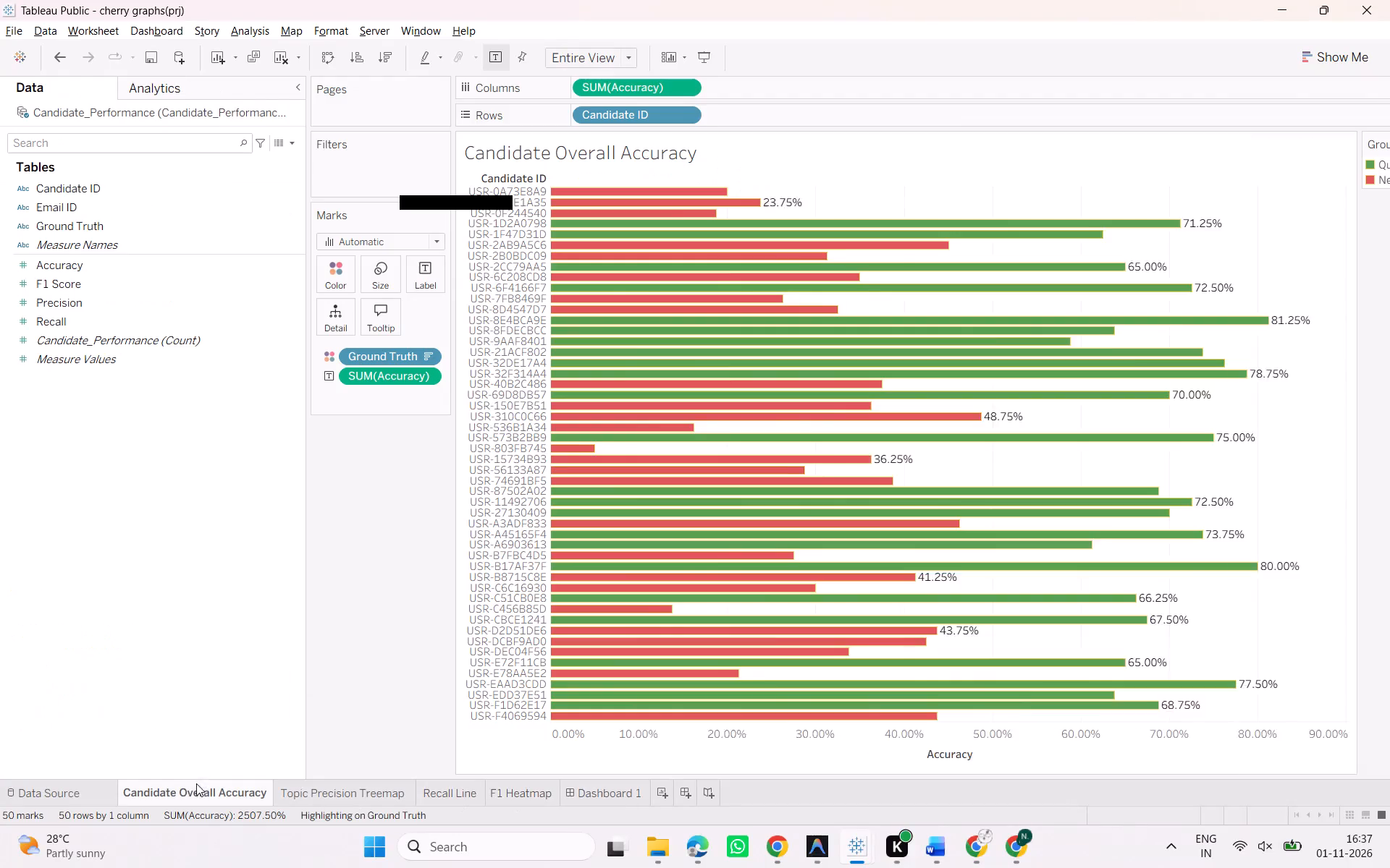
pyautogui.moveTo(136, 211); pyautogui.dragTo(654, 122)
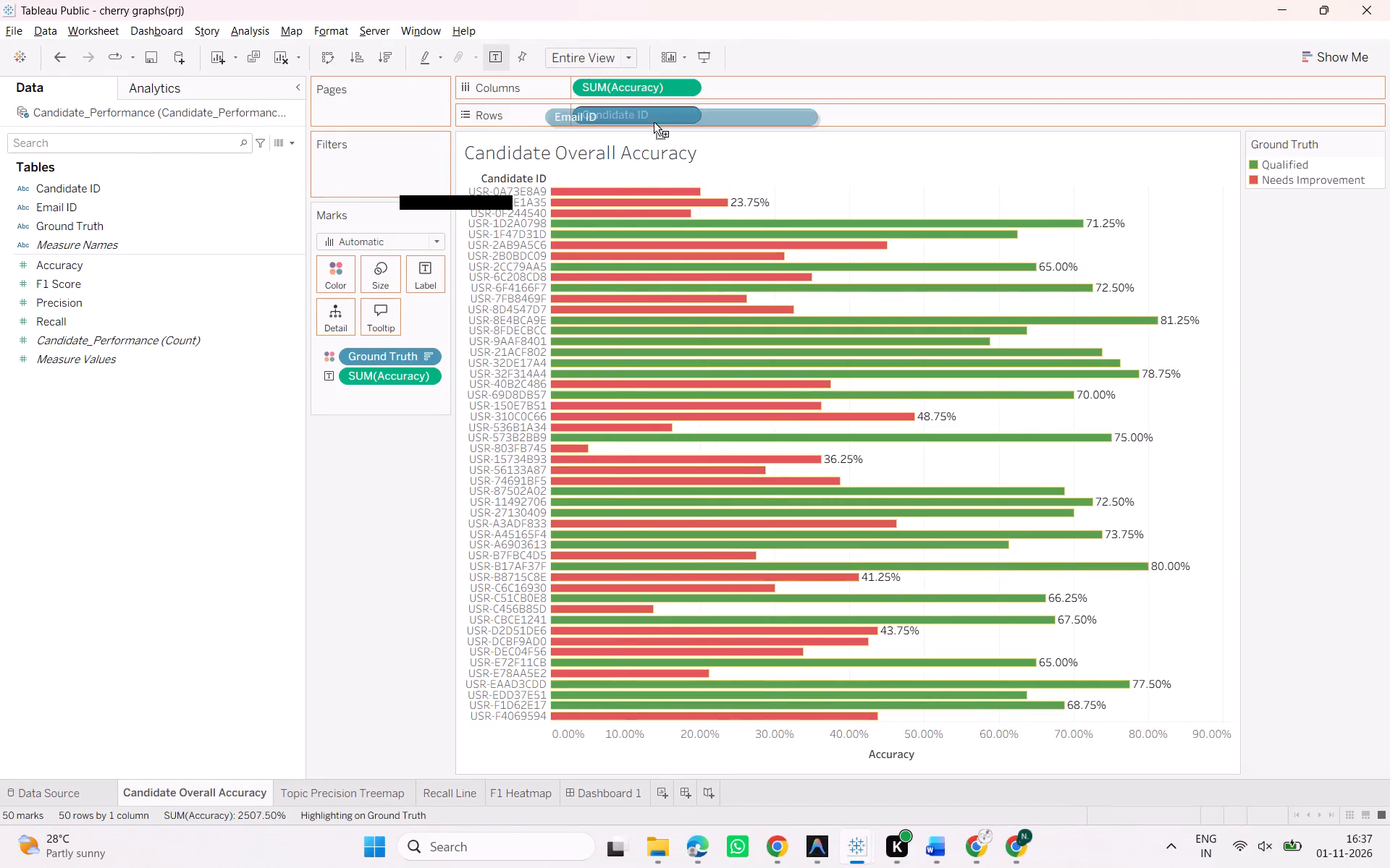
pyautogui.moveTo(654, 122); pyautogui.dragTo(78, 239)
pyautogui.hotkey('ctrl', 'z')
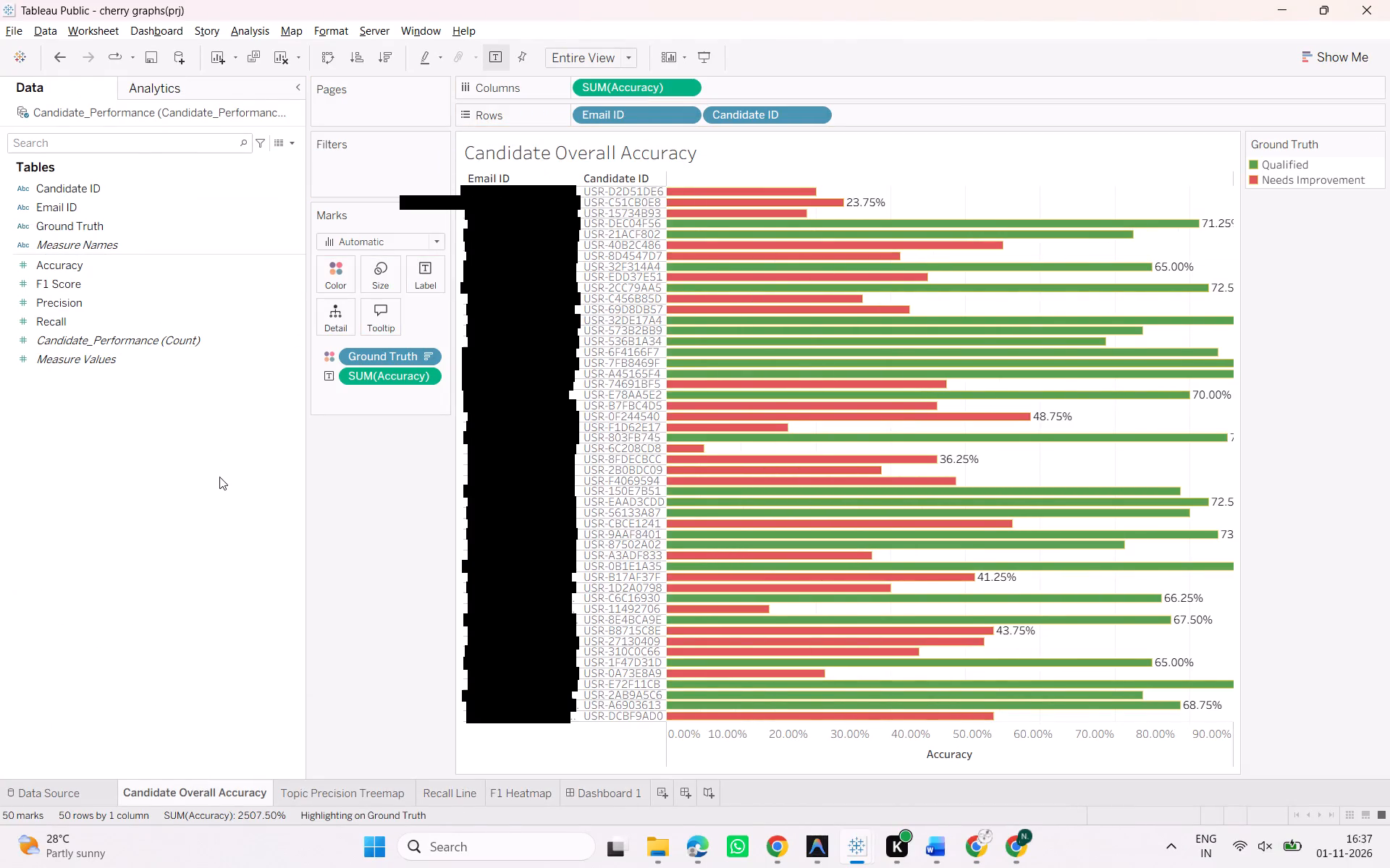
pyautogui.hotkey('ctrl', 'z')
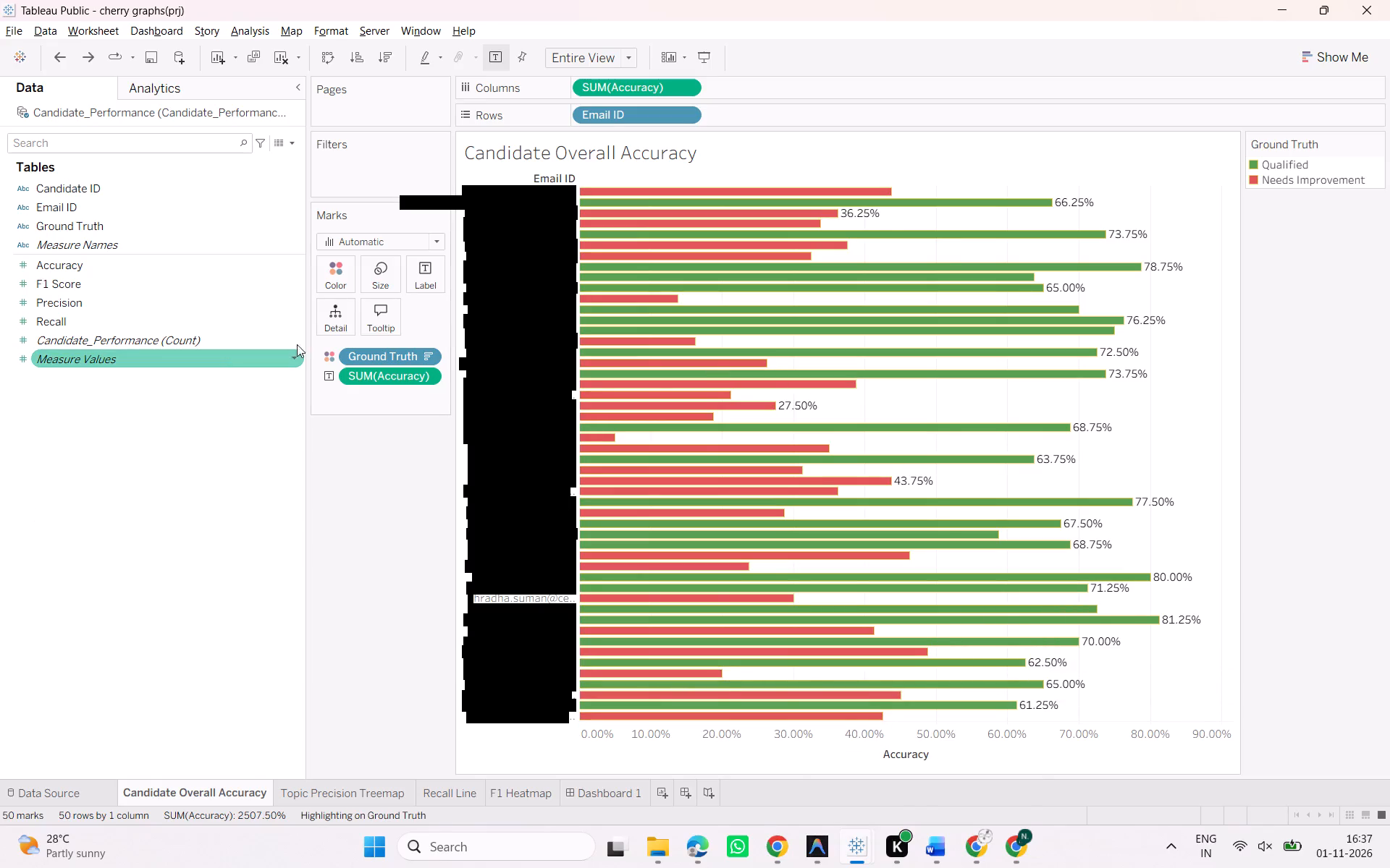
# Set the fit of the Candidate Overall Accuracy chart on Dashboard 1 to Standard.
pyautogui.moveTo(308, 417); pyautogui.dragTo(232, 399)
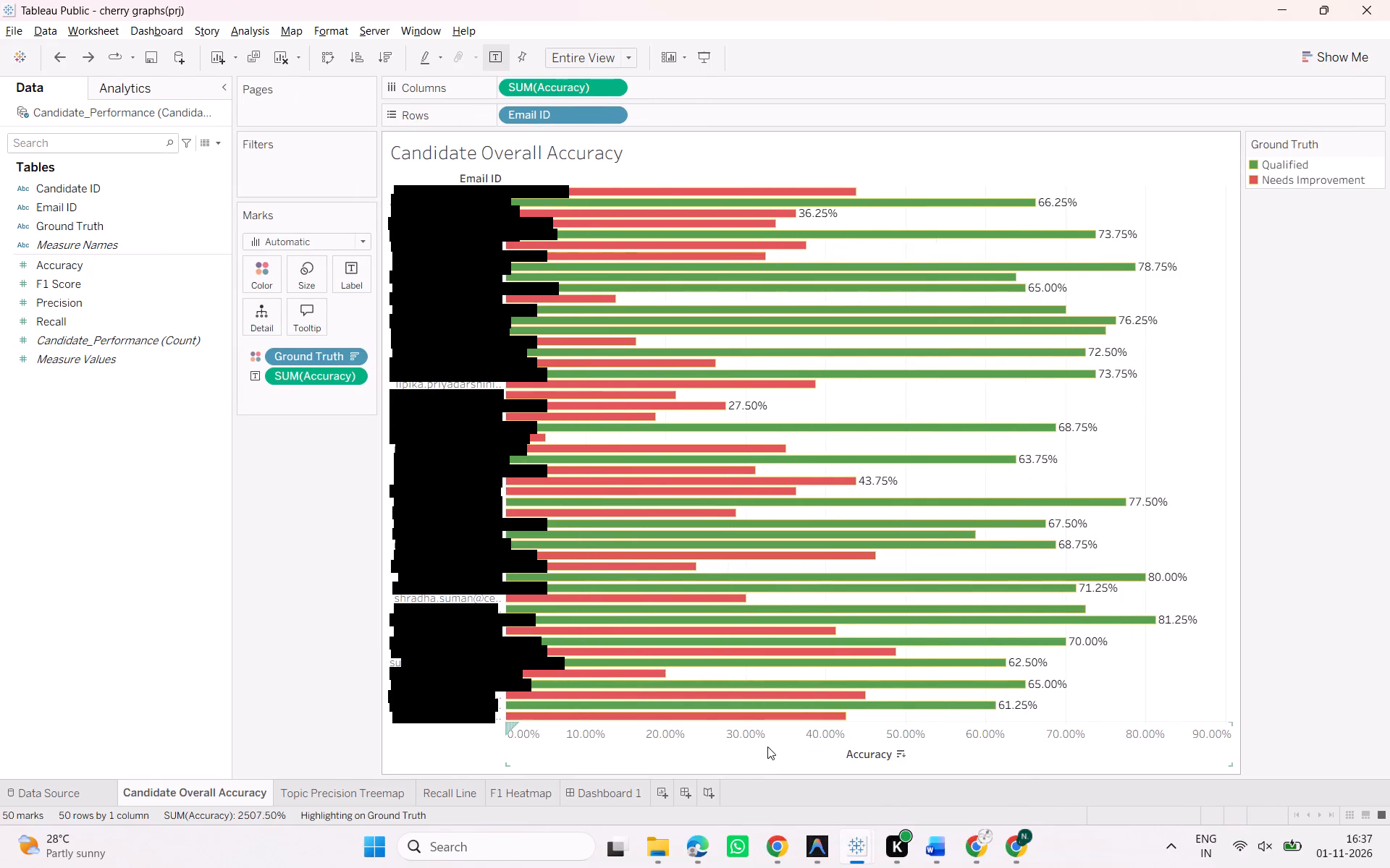
pyautogui.click(630, 787)
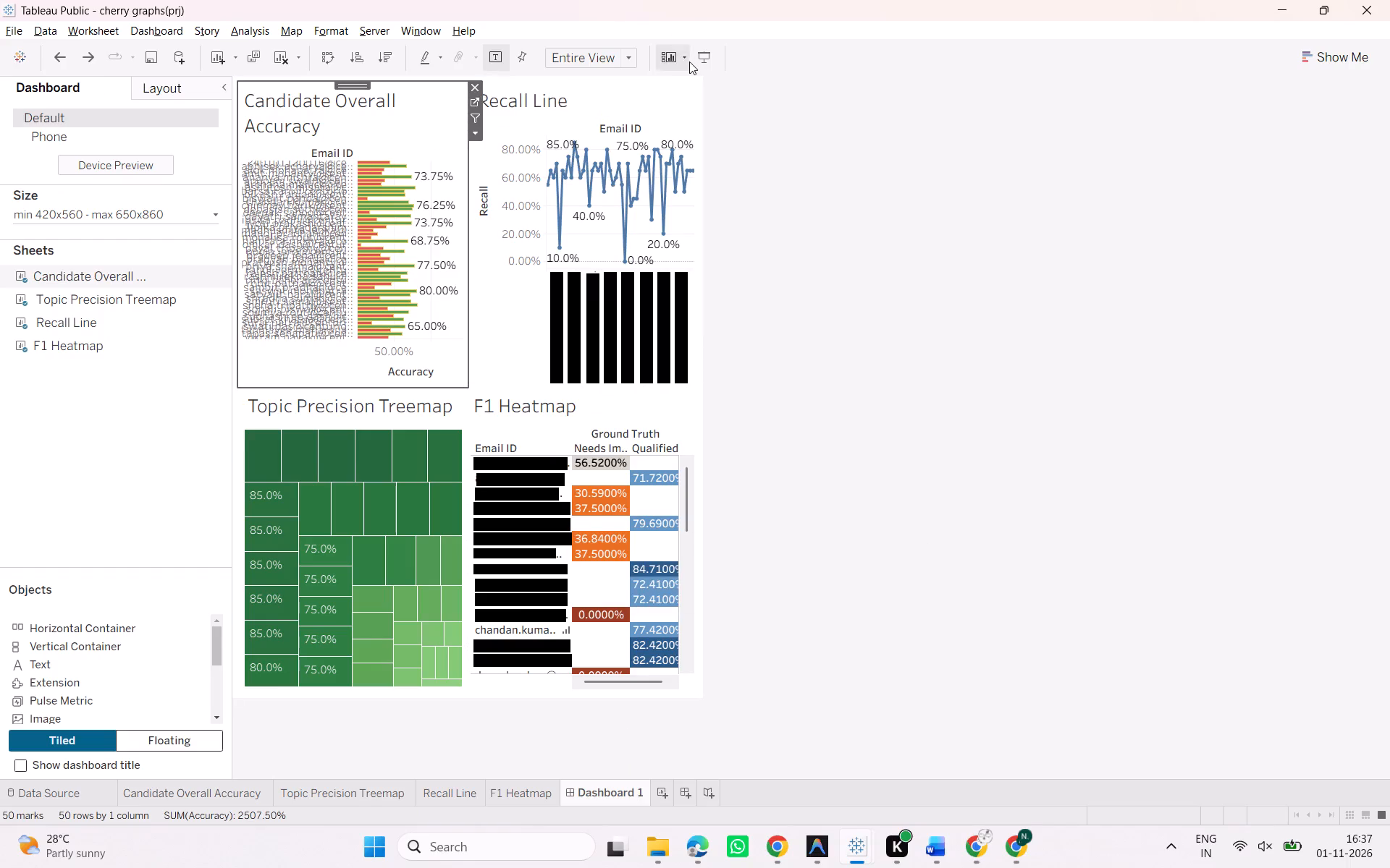
pyautogui.click(625, 62)
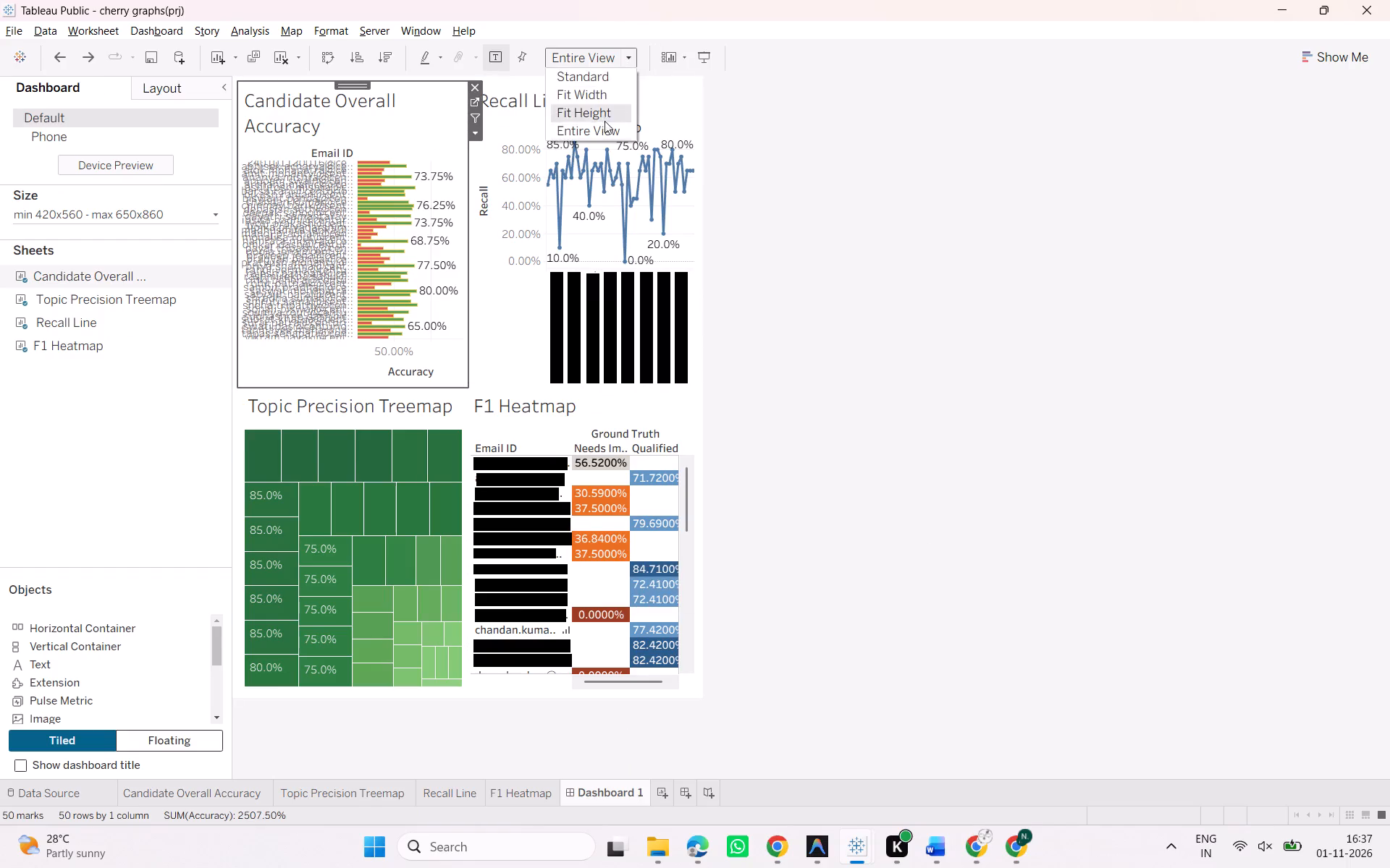
pyautogui.click(602, 130)
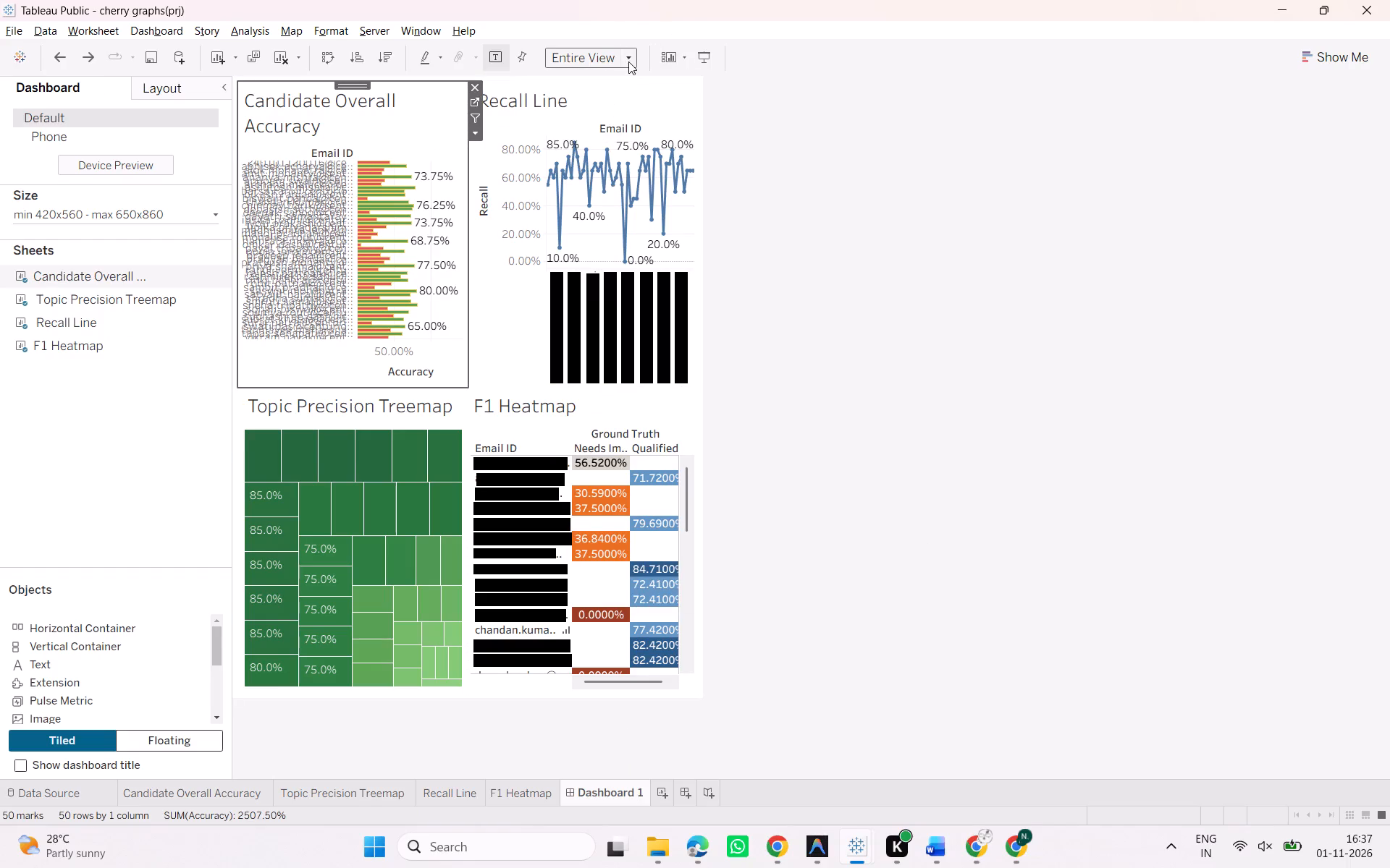
pyautogui.click(628, 61)
pyautogui.click(606, 77)
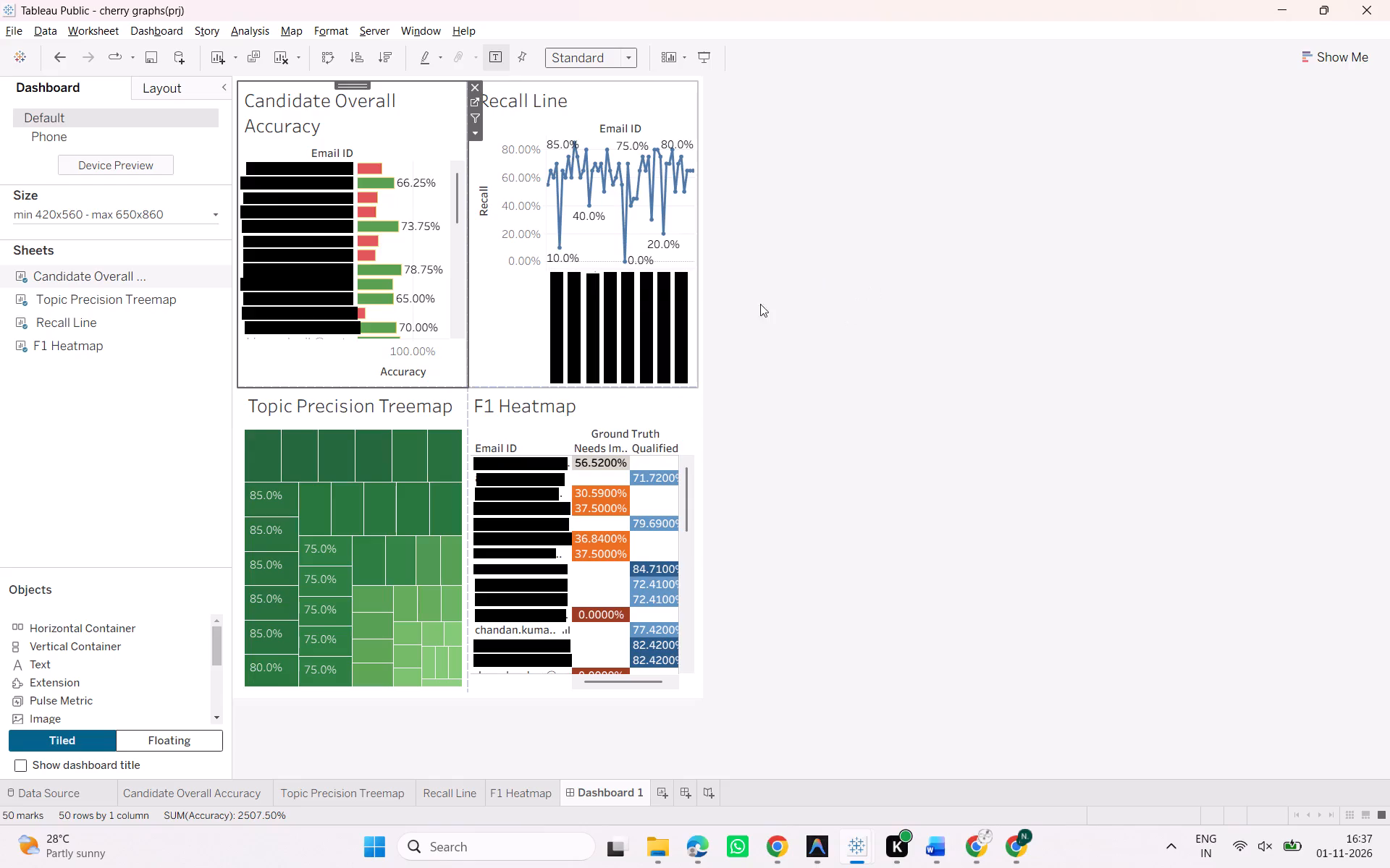
# Preview the dashboard in presentation mode to check the refitted Candidate Overall Accuracy chart.
pyautogui.click(706, 59)
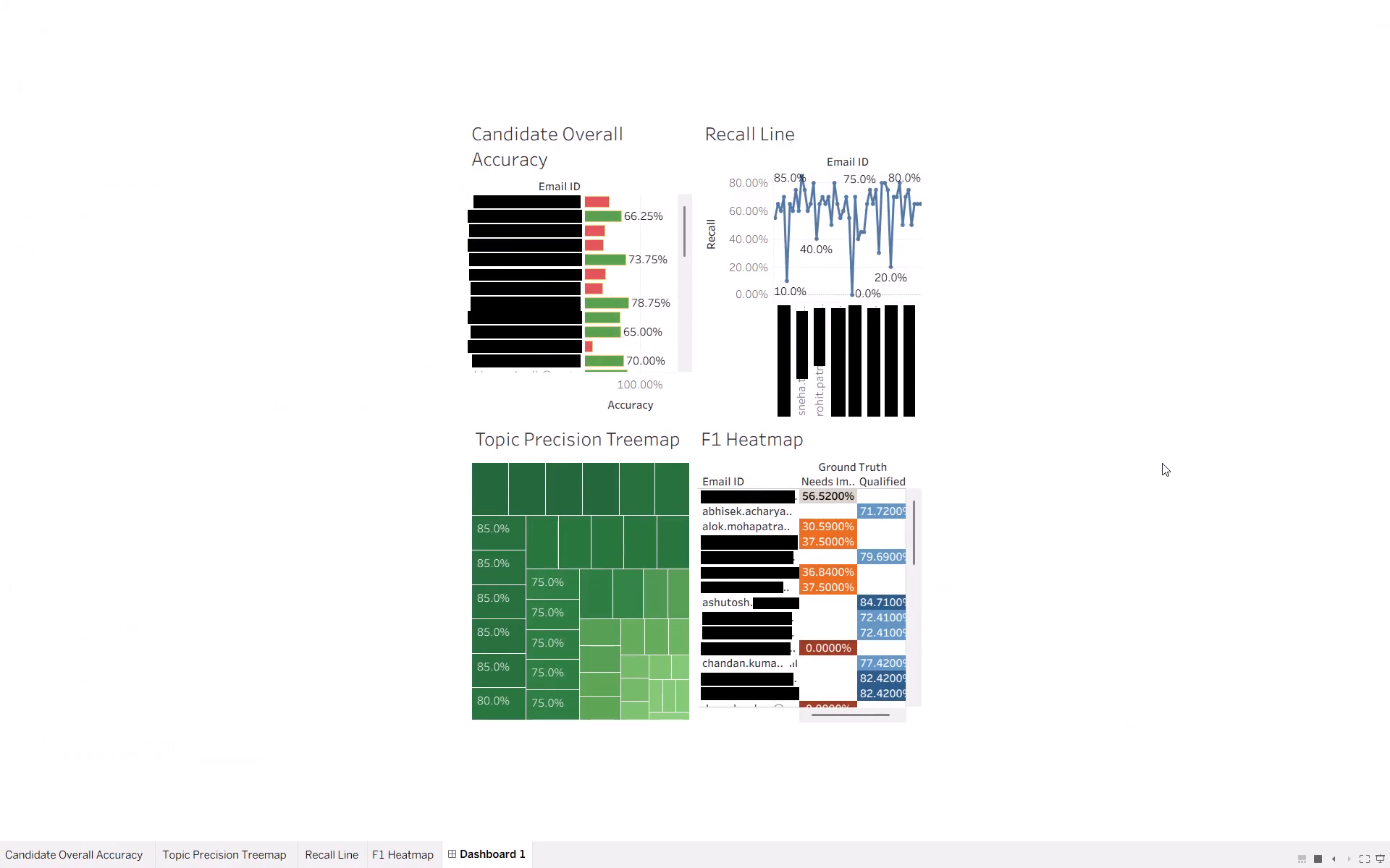
pyautogui.press('Escape')
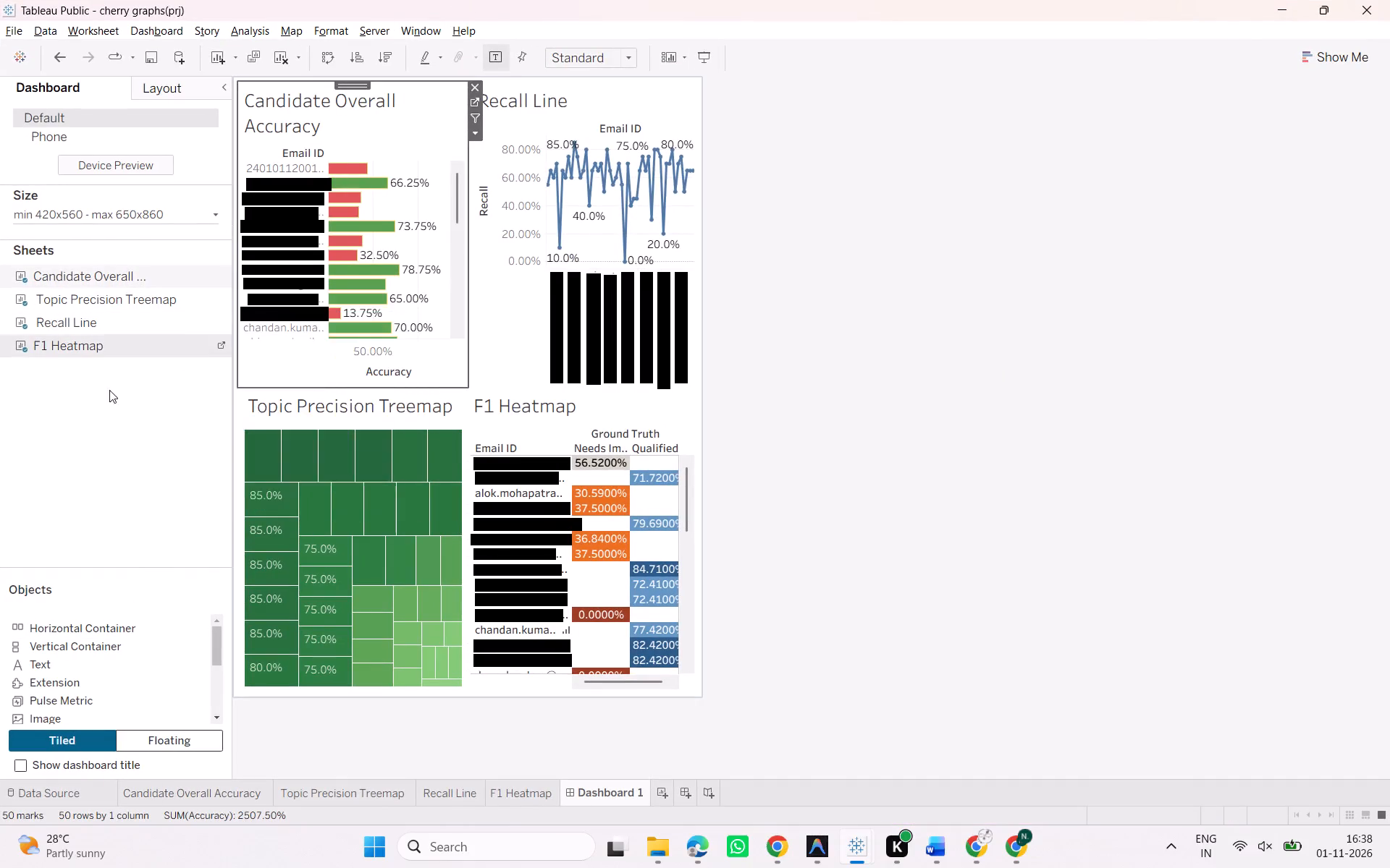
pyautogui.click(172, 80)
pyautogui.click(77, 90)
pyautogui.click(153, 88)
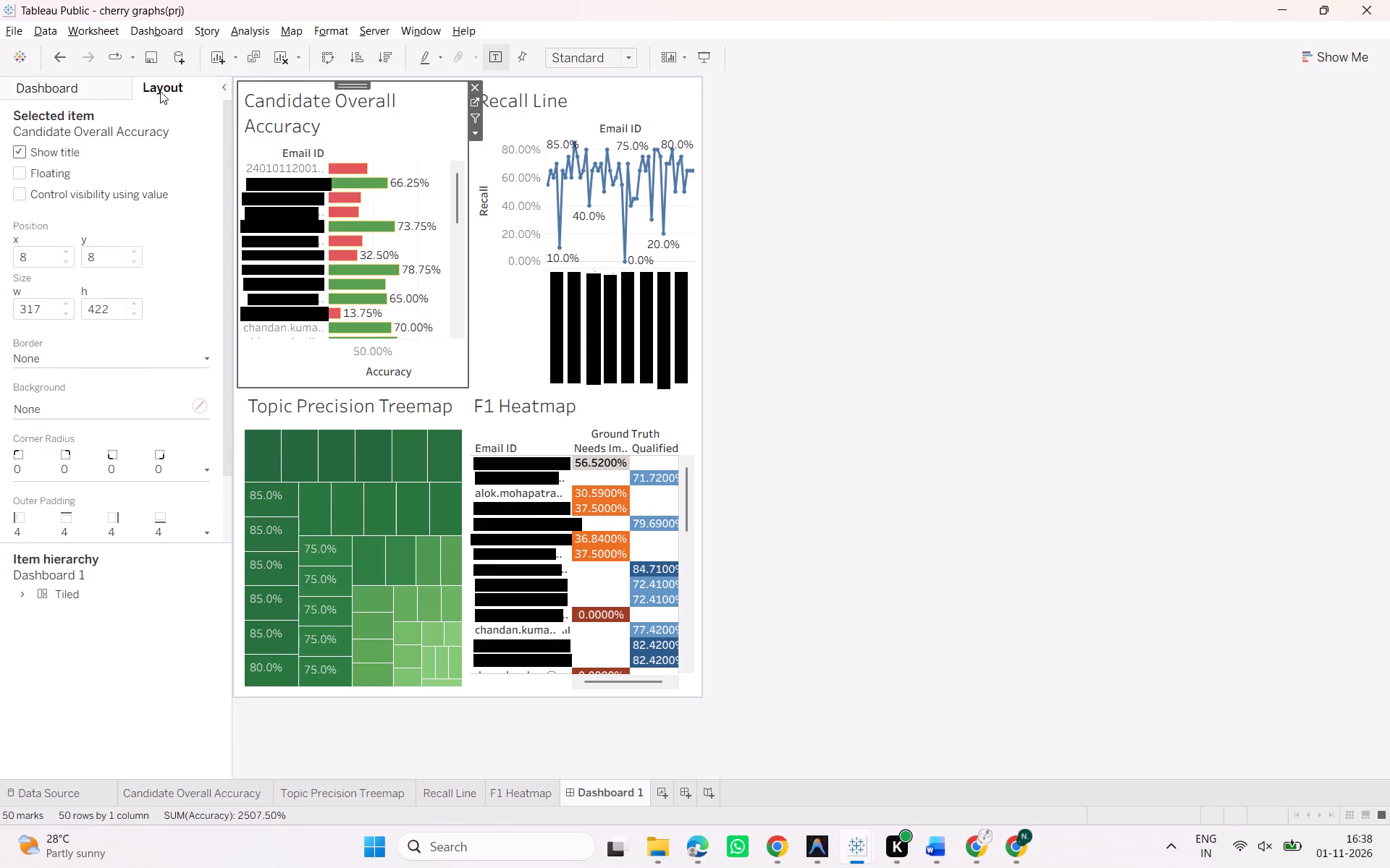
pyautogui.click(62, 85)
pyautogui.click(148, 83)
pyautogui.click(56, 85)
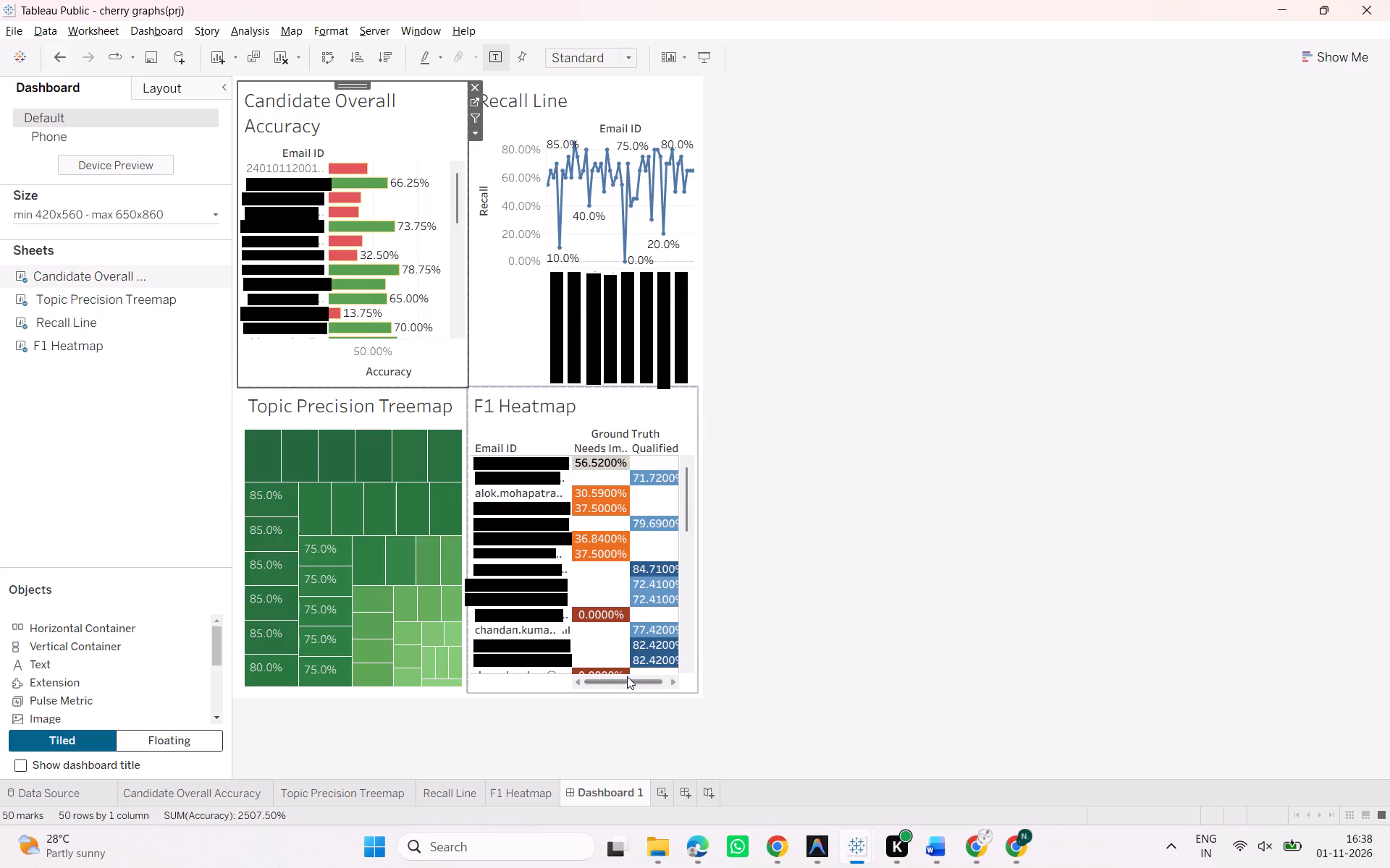
# Capture a screenshot of the full four-chart dashboard in presentation mode, cropped around the charts.
pyautogui.moveTo(624, 680); pyautogui.dragTo(584, 682)
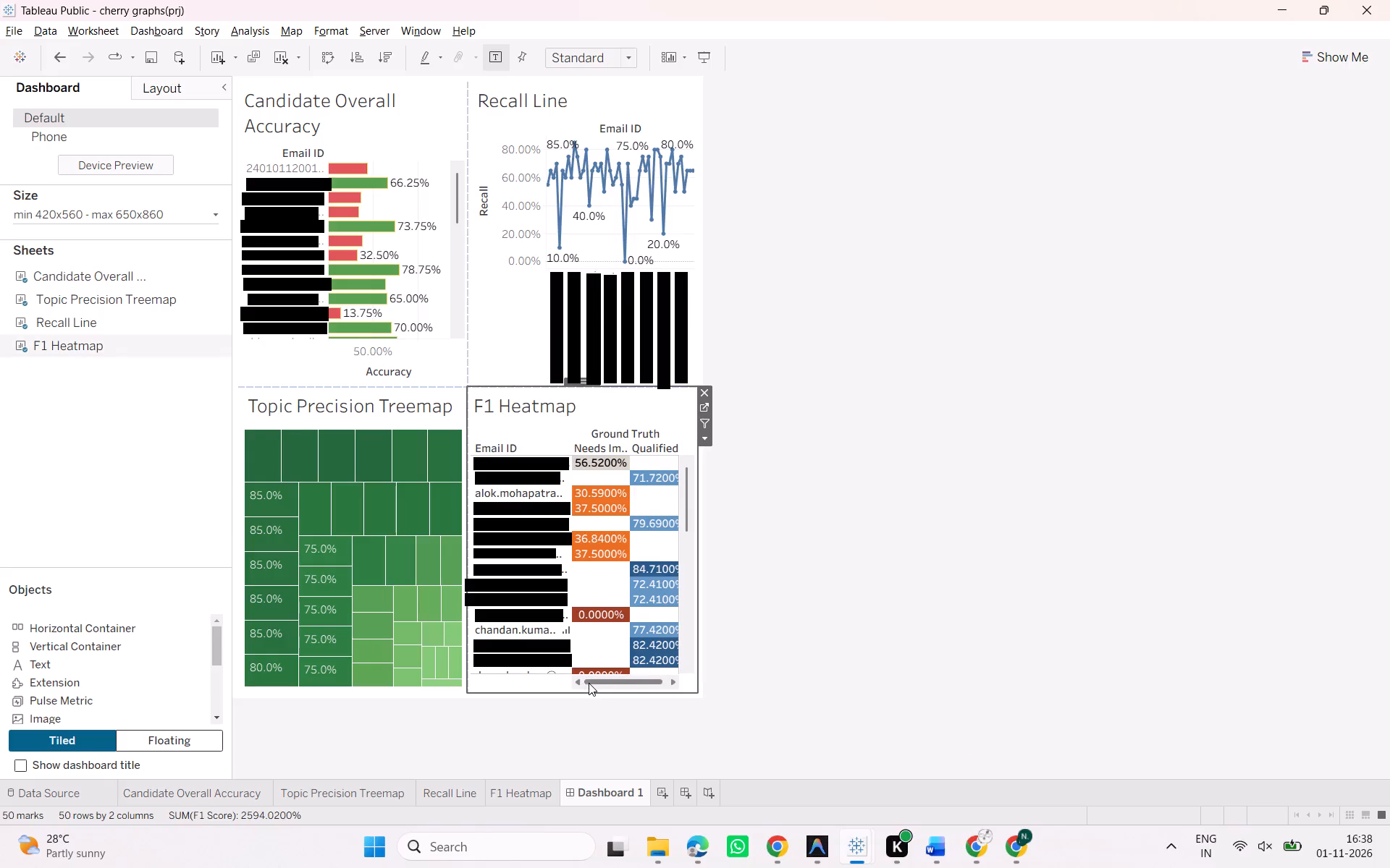
pyautogui.moveTo(597, 681); pyautogui.dragTo(600, 683)
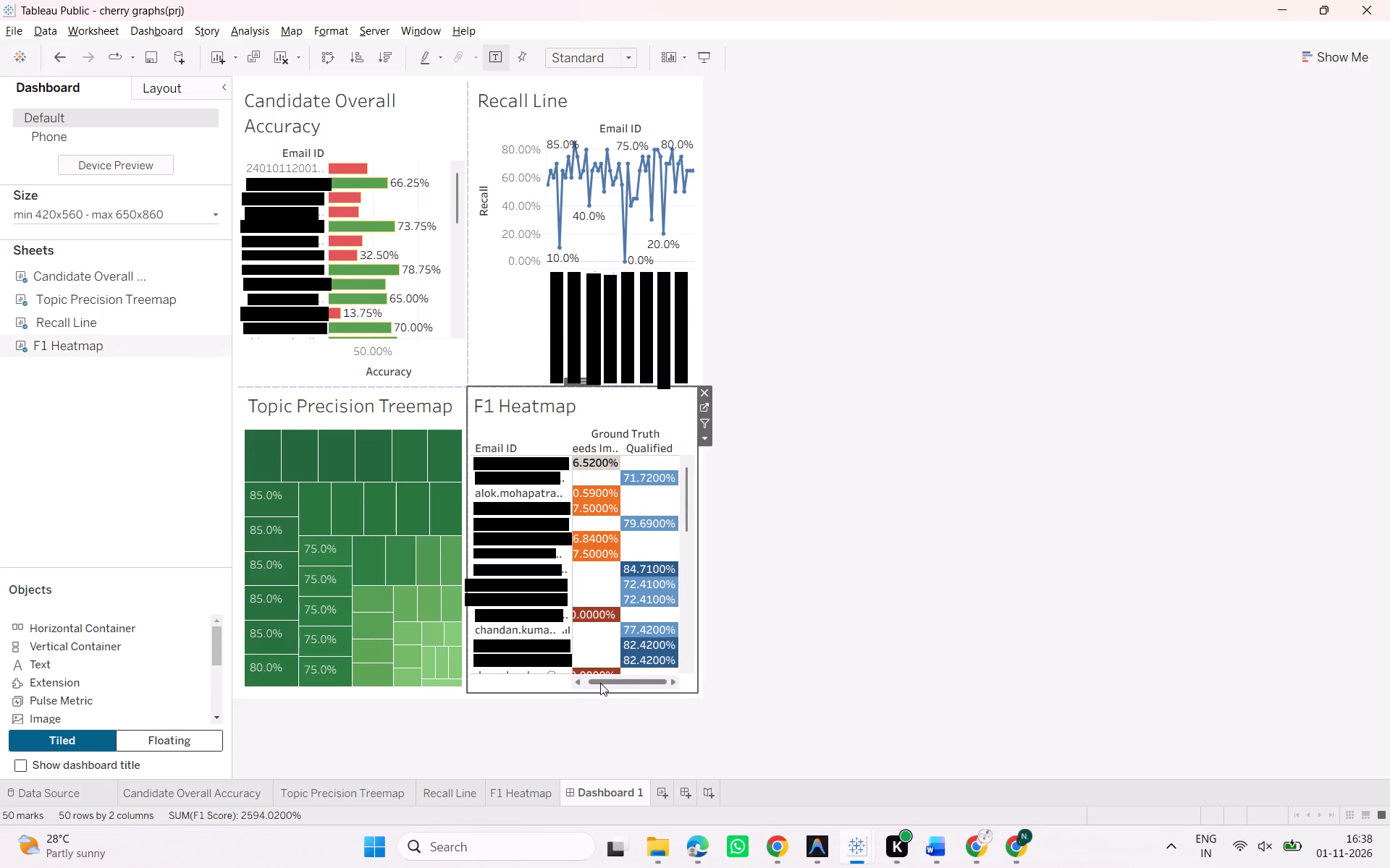
pyautogui.moveTo(600, 683); pyautogui.dragTo(588, 683)
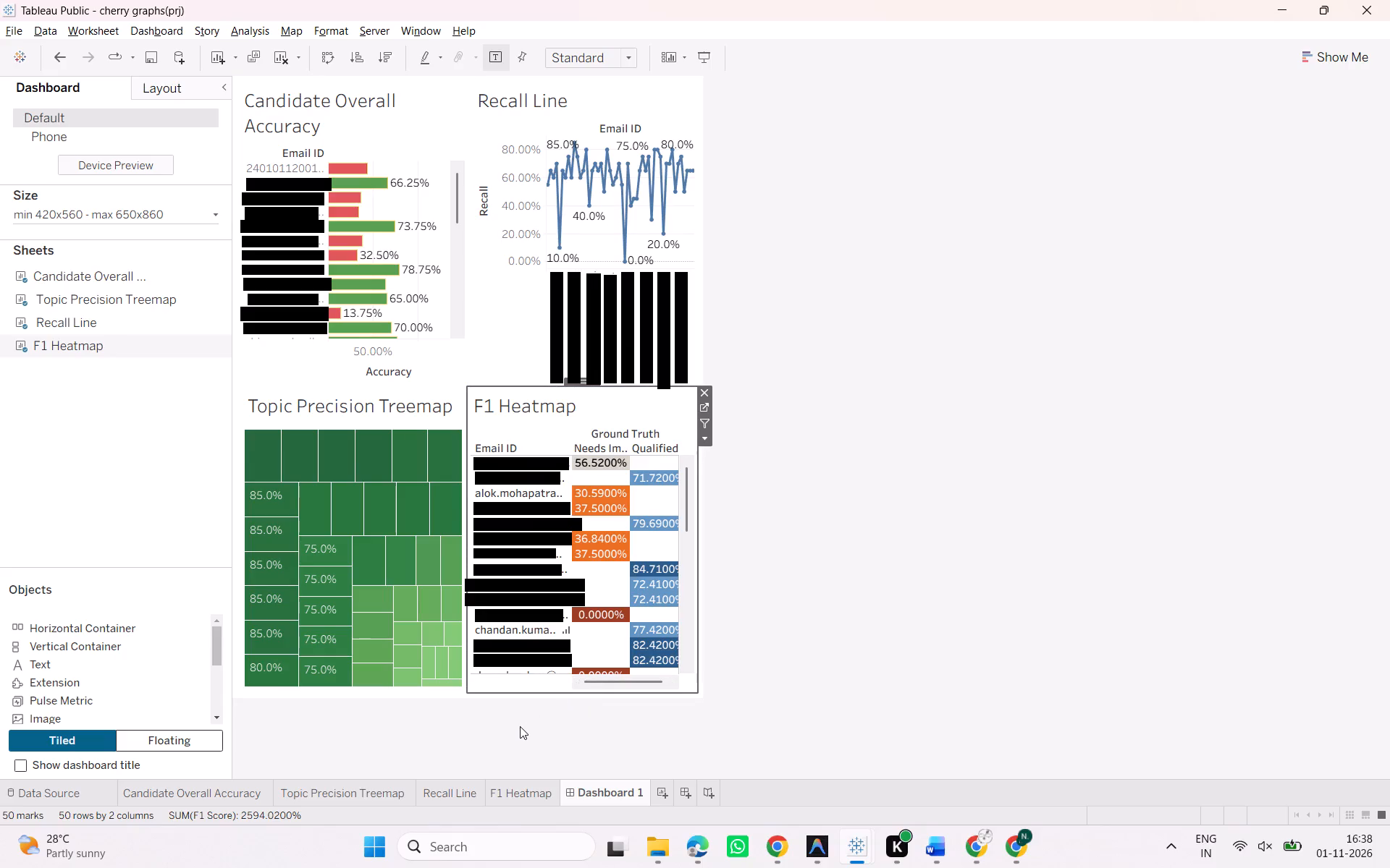
pyautogui.click(702, 57)
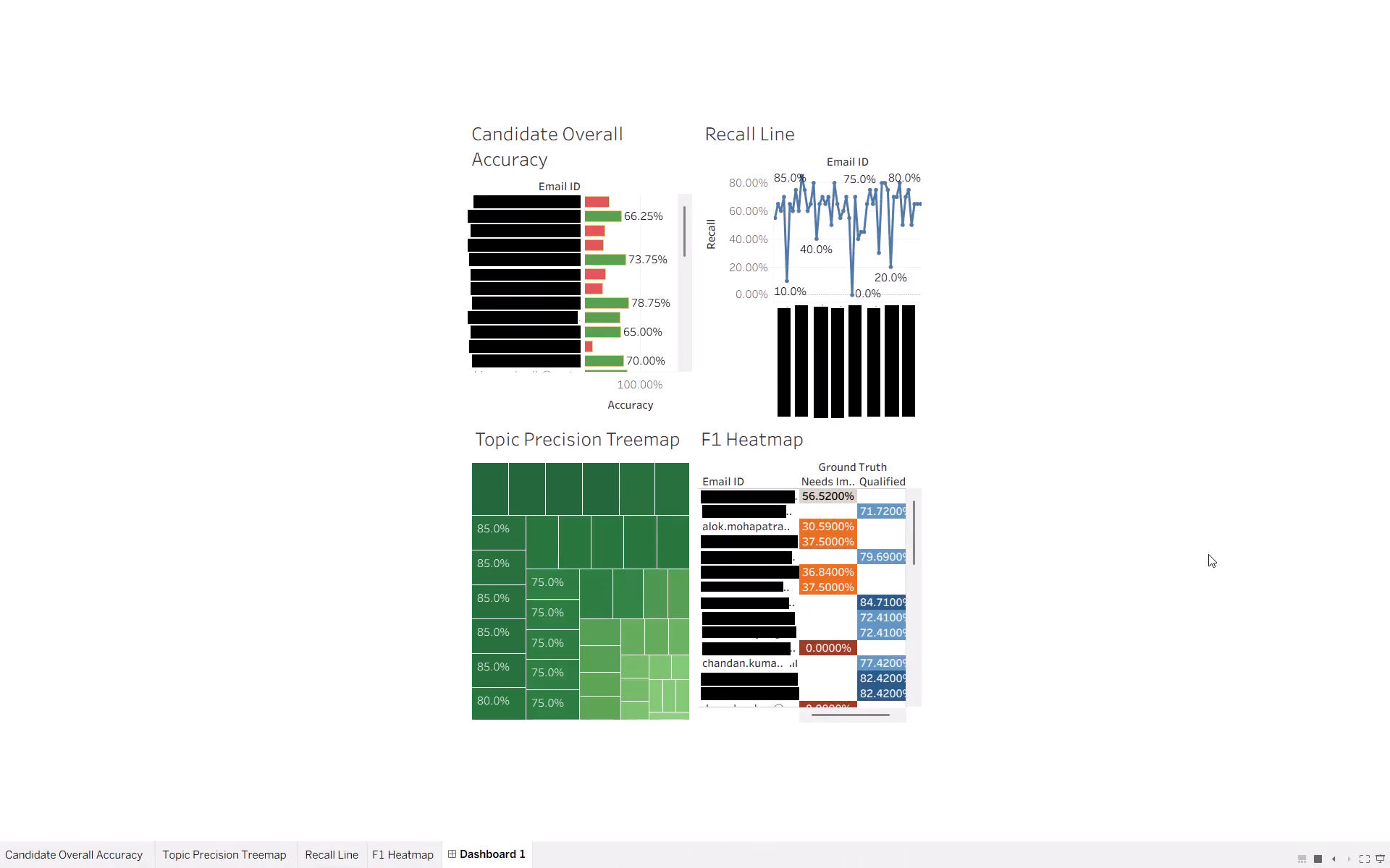
pyautogui.press('Print')
pyautogui.moveTo(439, 96); pyautogui.dragTo(979, 736)
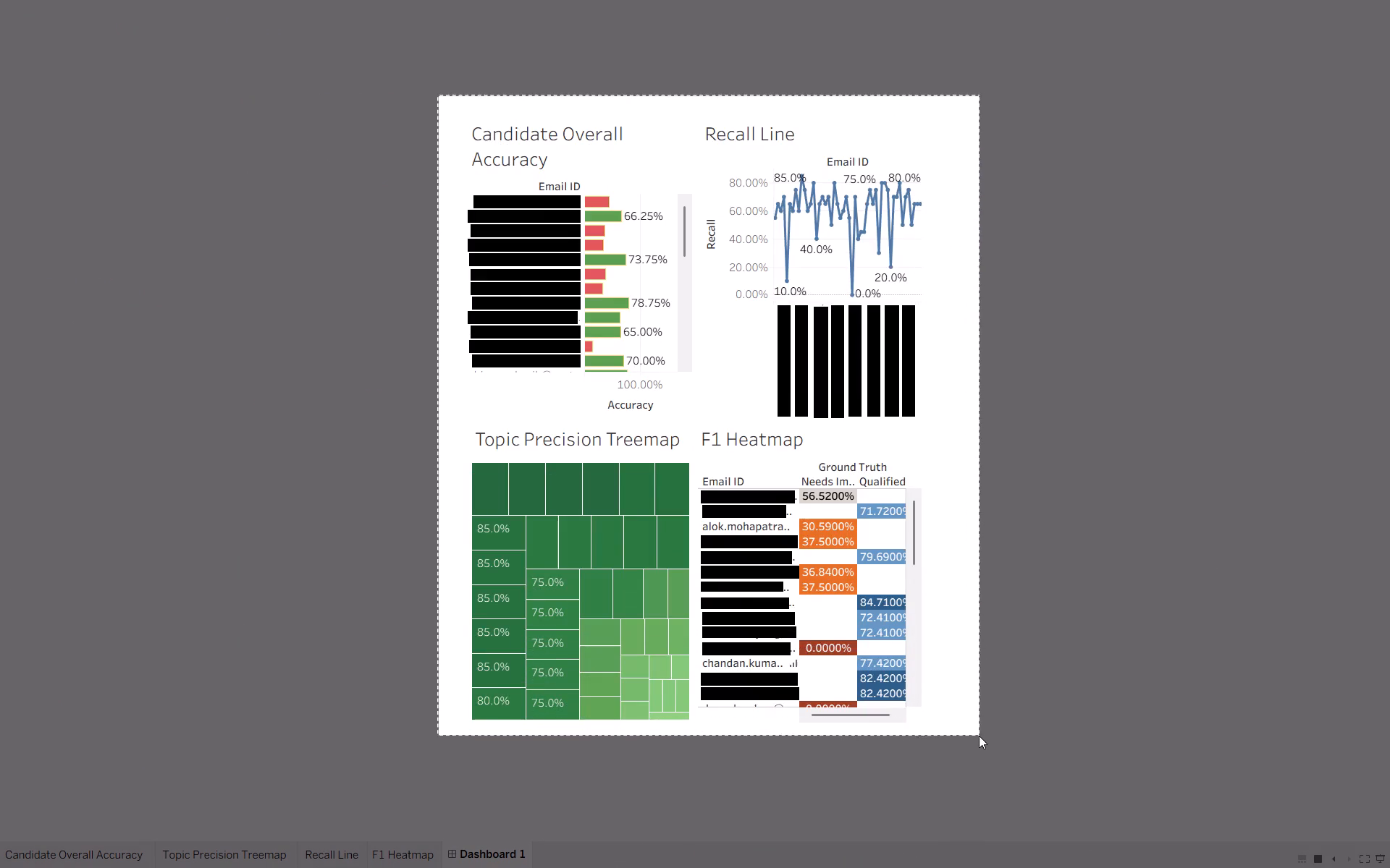
pyautogui.moveTo(979, 736); pyautogui.dragTo(979, 743)
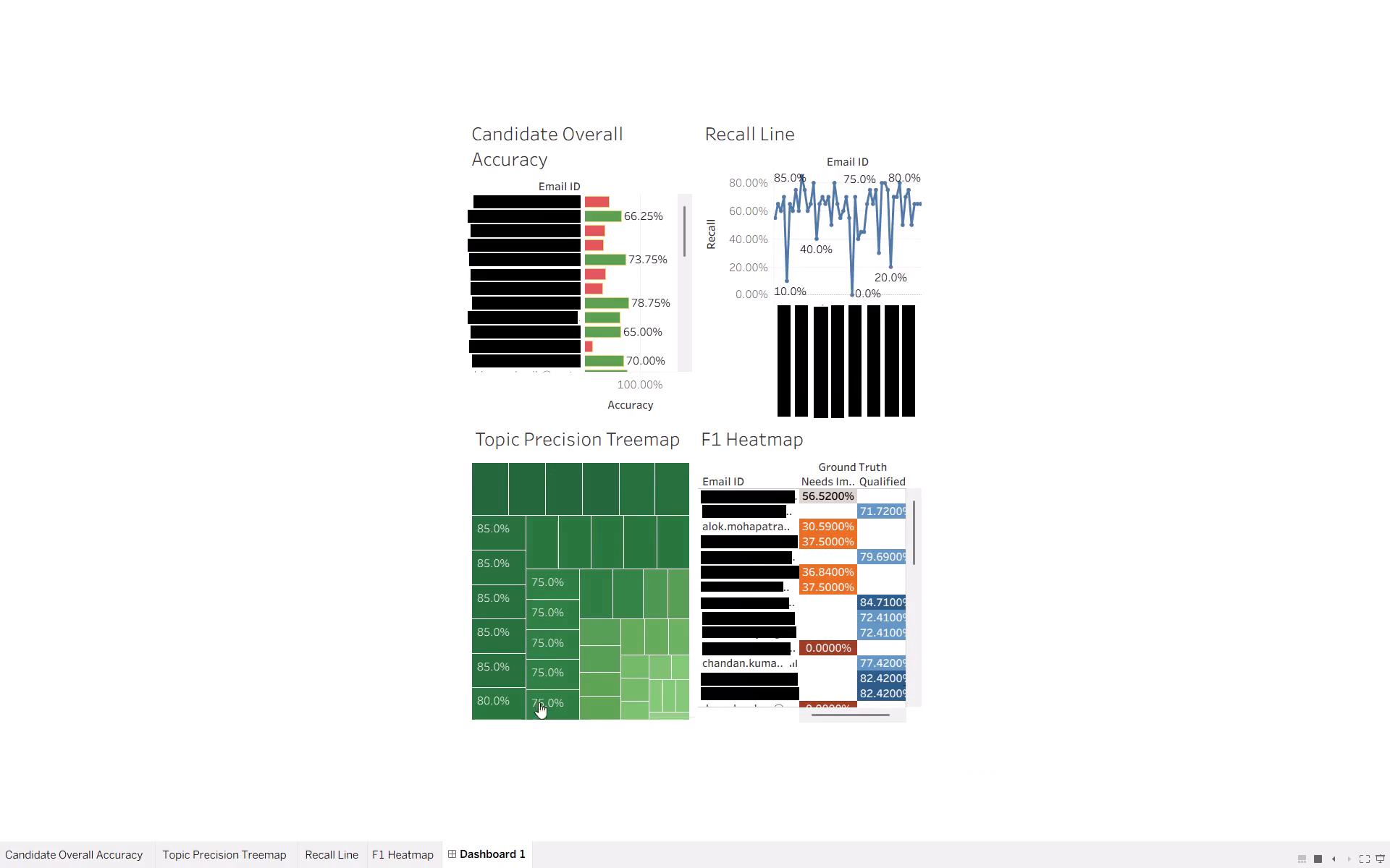
pyautogui.press('Escape')
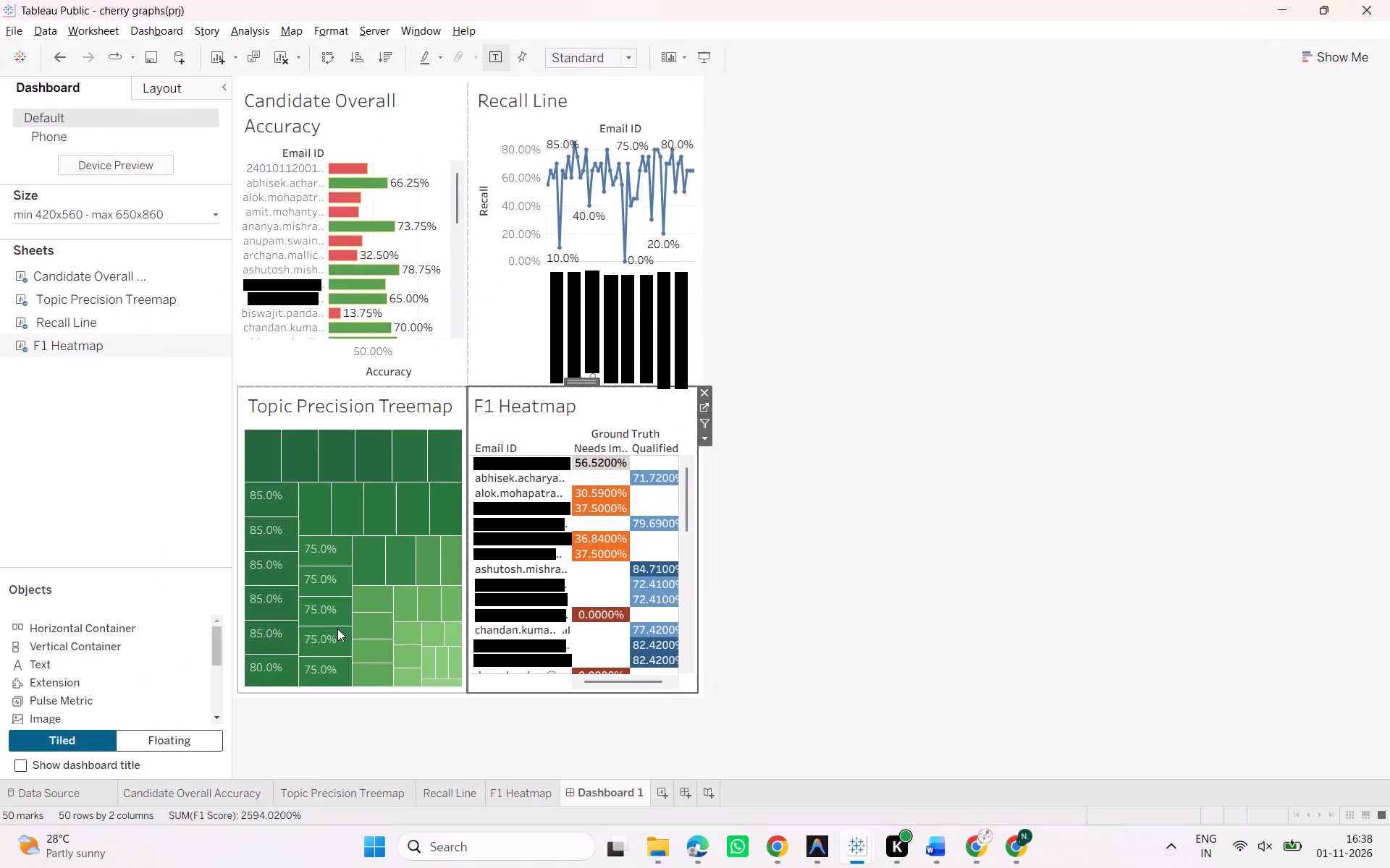
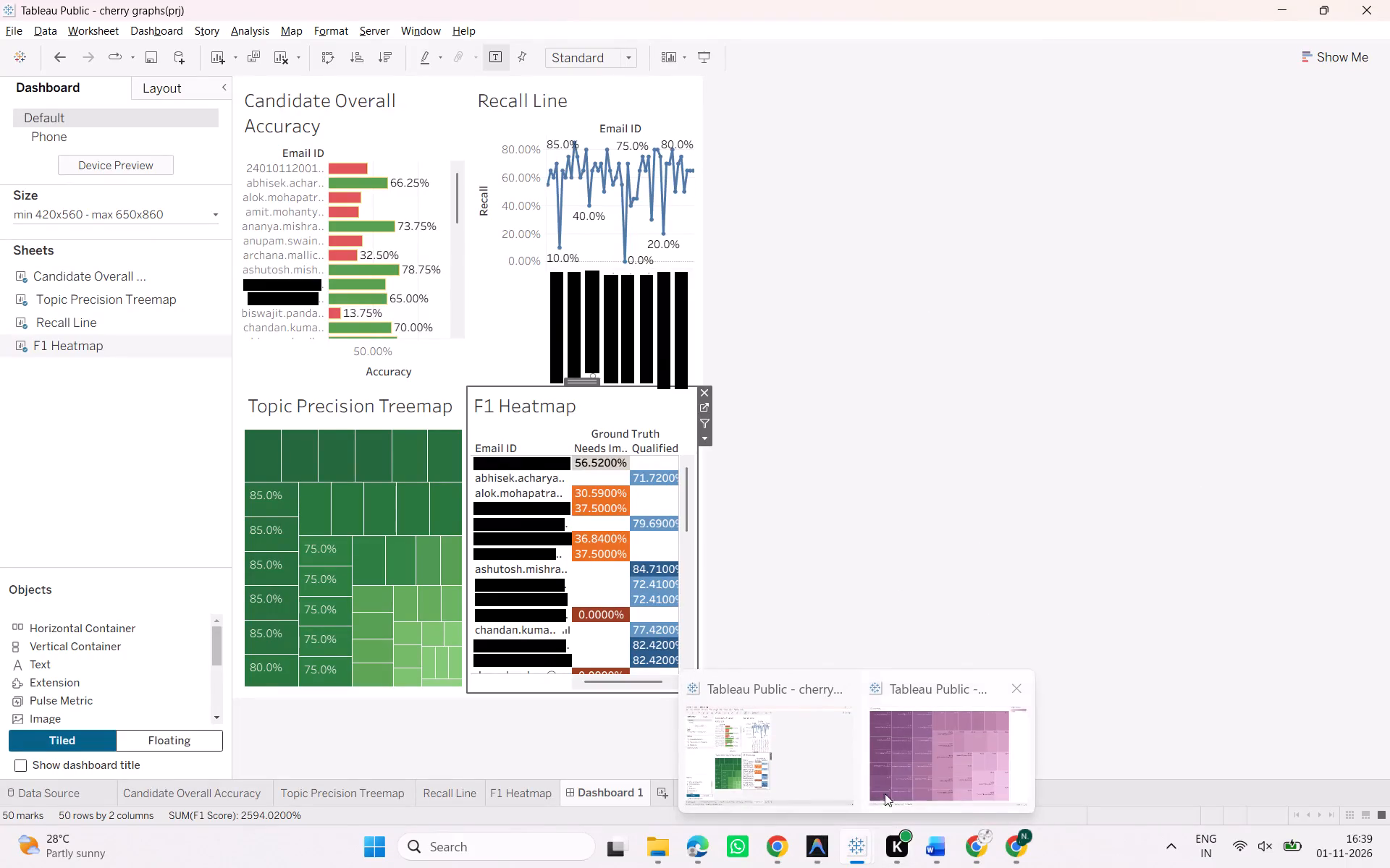
# Switch to the Book4 workbook and exit presentation mode on its F1 Treemap sheet.
pyautogui.click(908, 780)
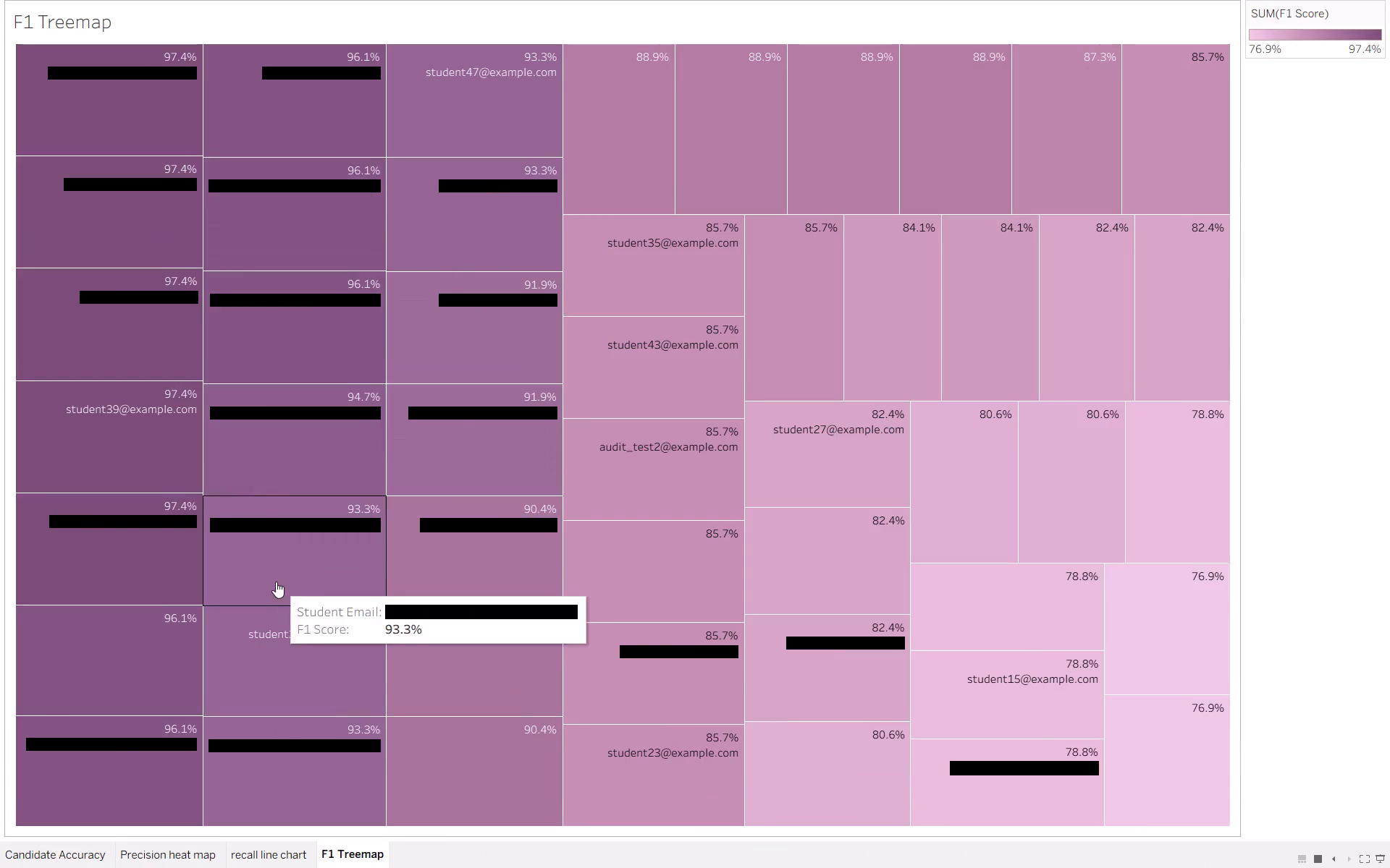
pyautogui.press('Escape')
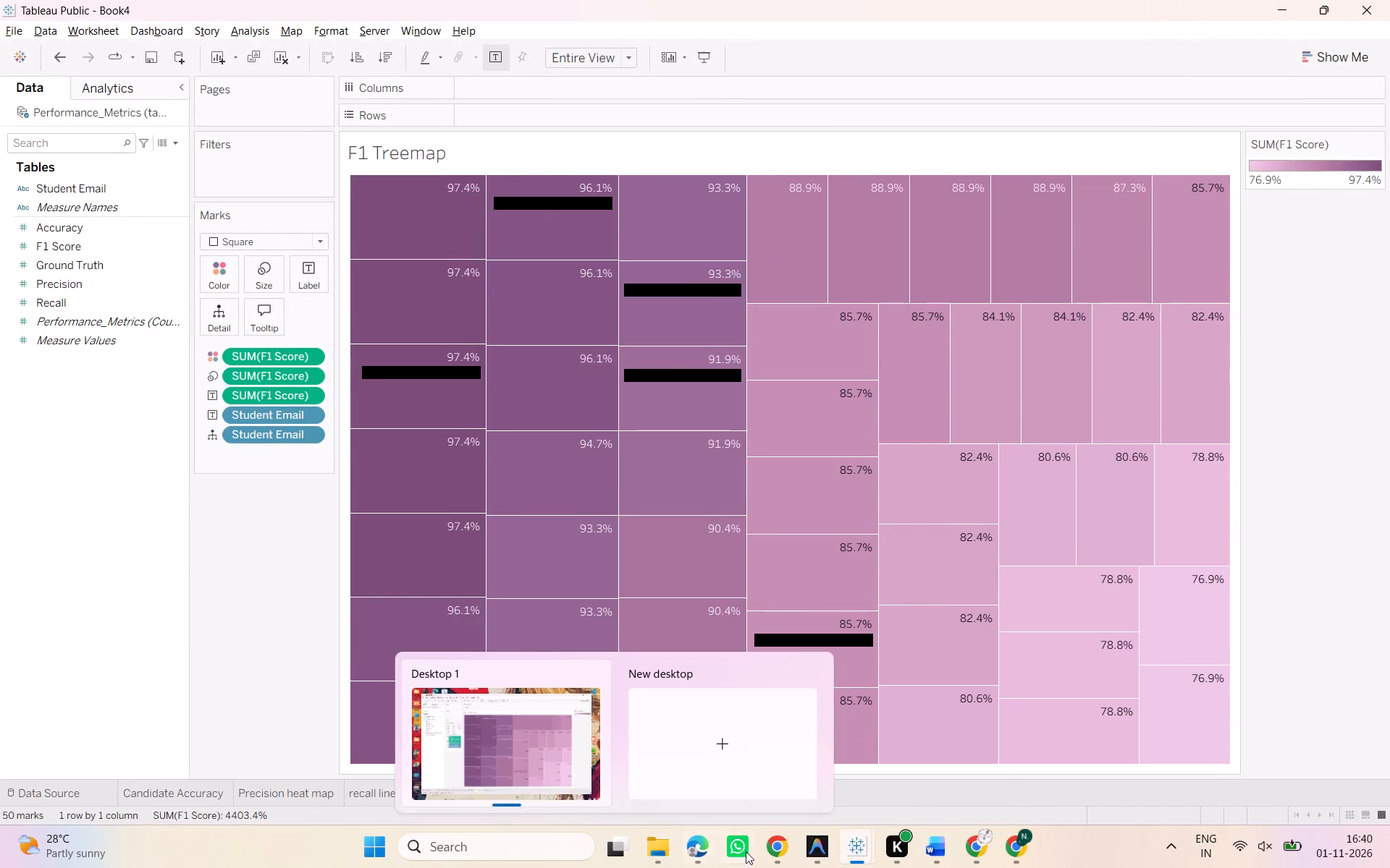
# Switch to File Explorer and review the captured four-chart dashboard screenshot and its containing folder from the Gallery.
pyautogui.click(656, 852)
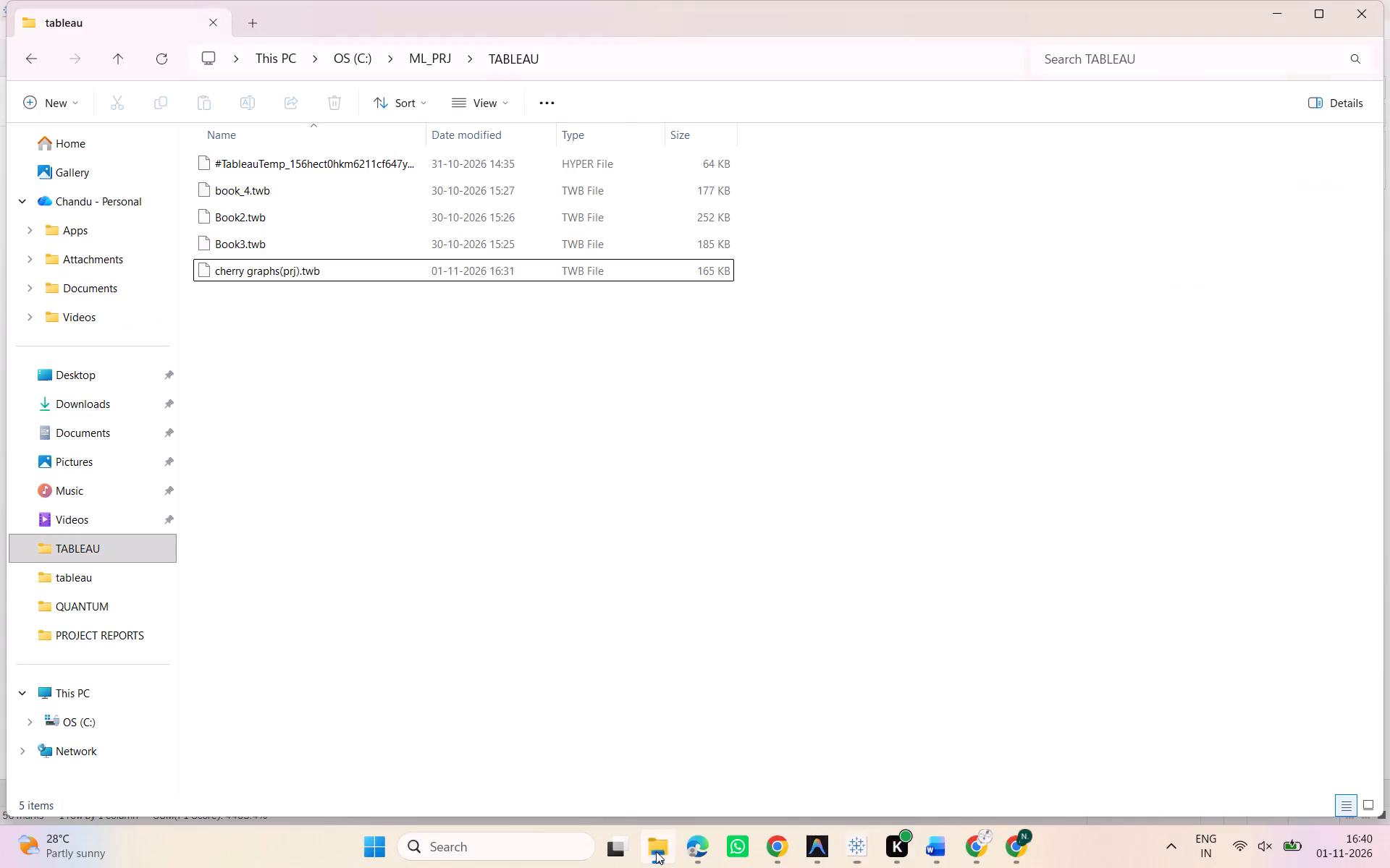
pyautogui.doubleClick(118, 178)
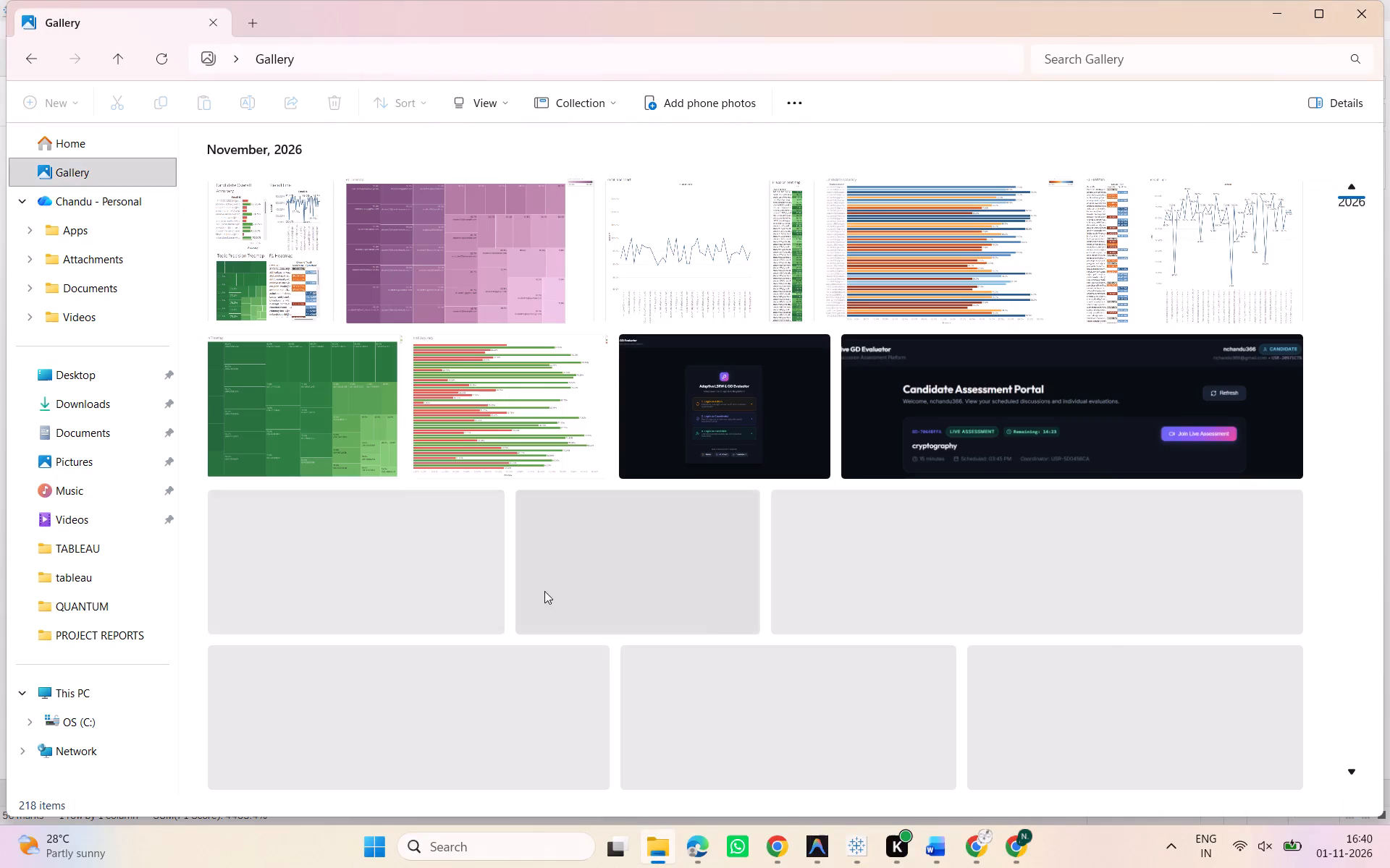
pyautogui.click(232, 258)
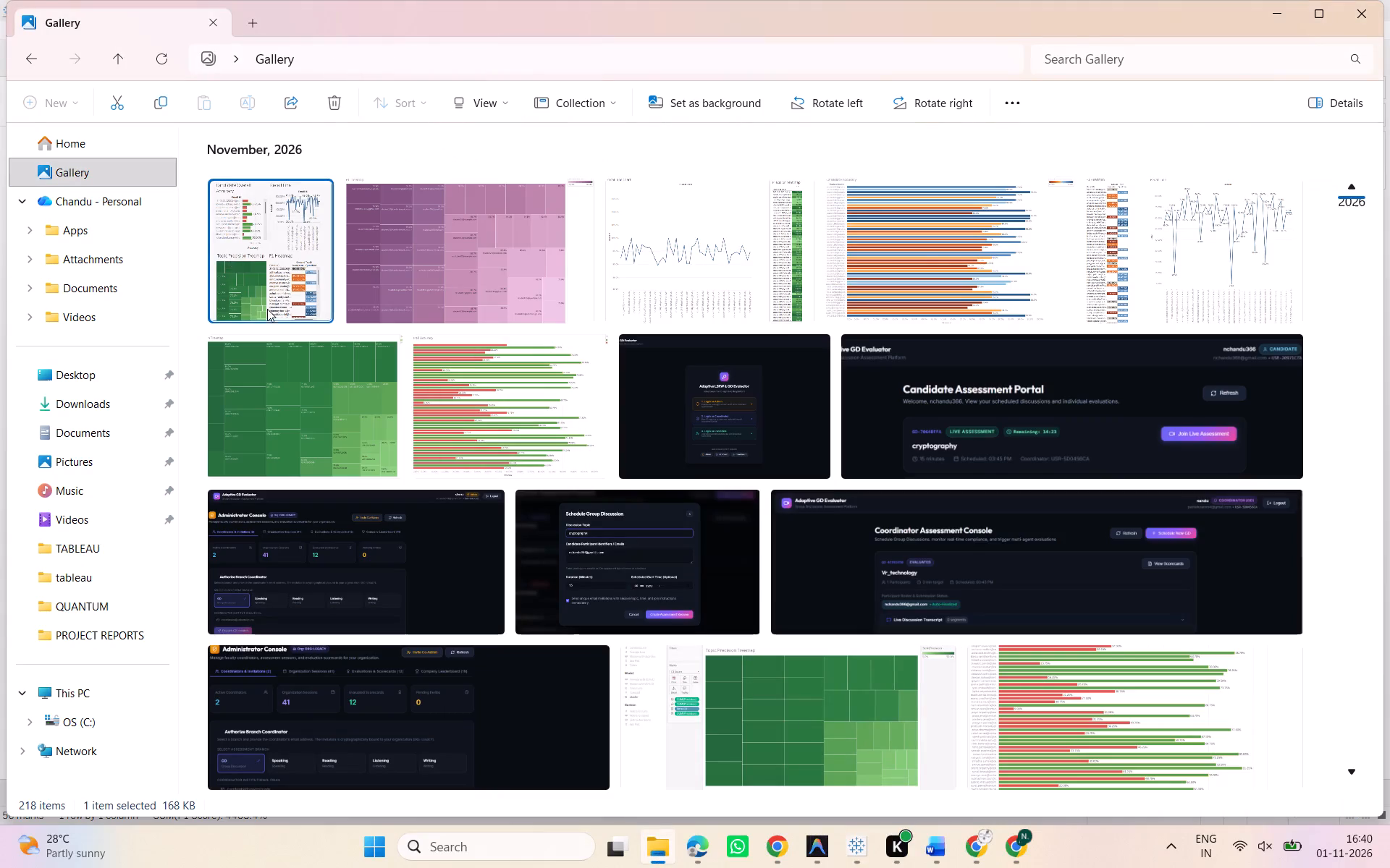
pyautogui.doubleClick(261, 255)
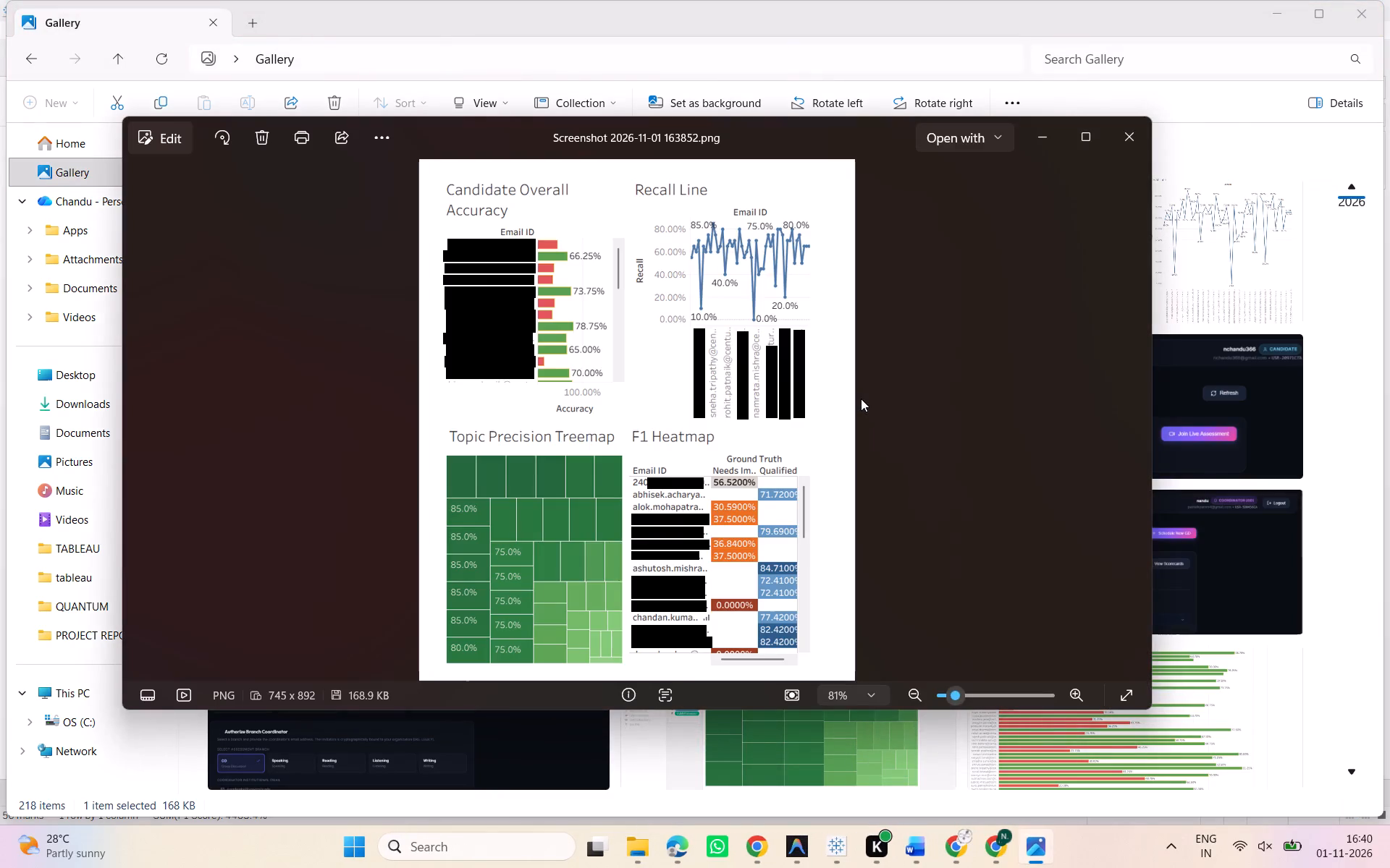
pyautogui.press('Right')
pyautogui.press('Right')
pyautogui.press('Right')
pyautogui.click(988, 144)
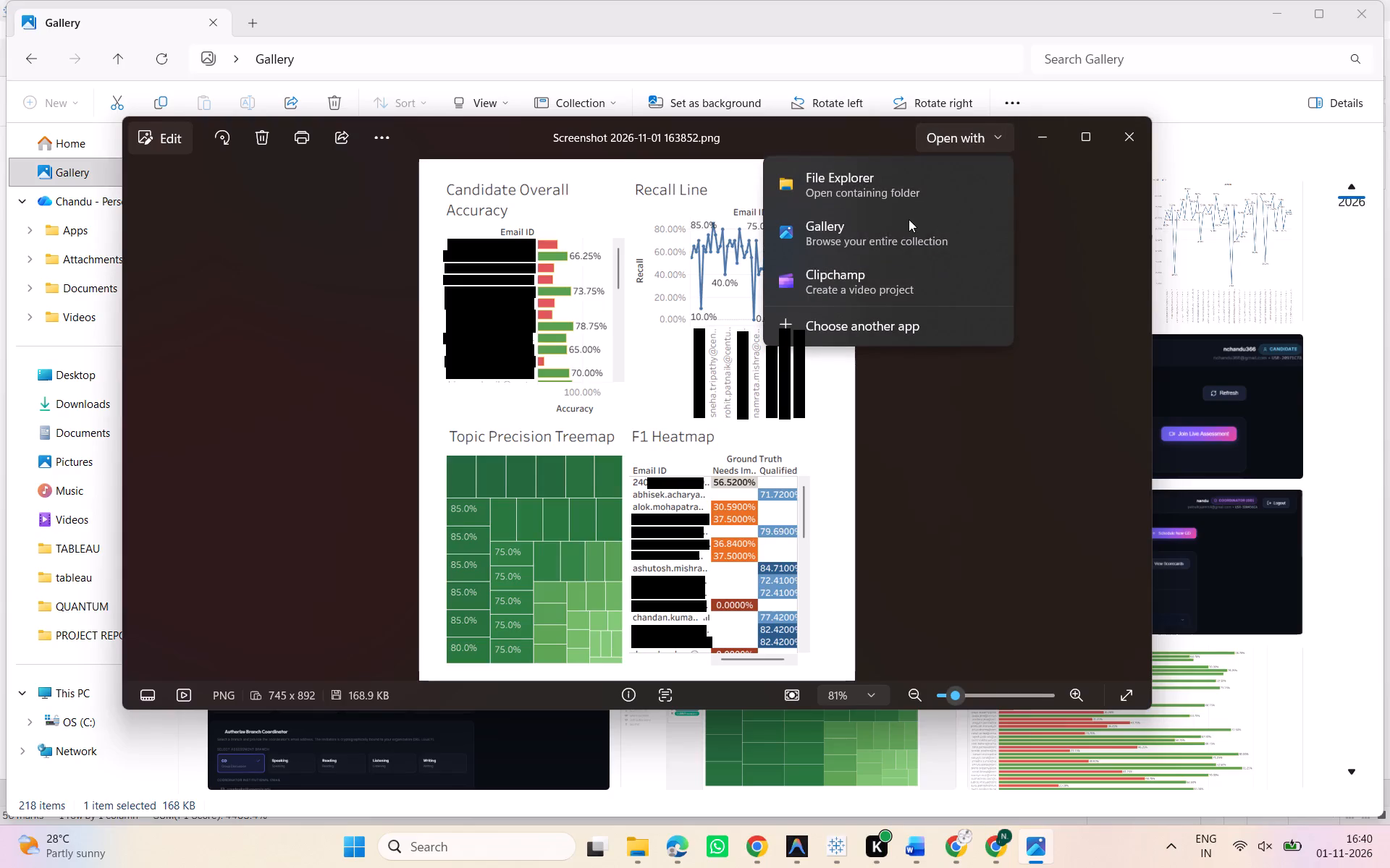
pyautogui.click(906, 187)
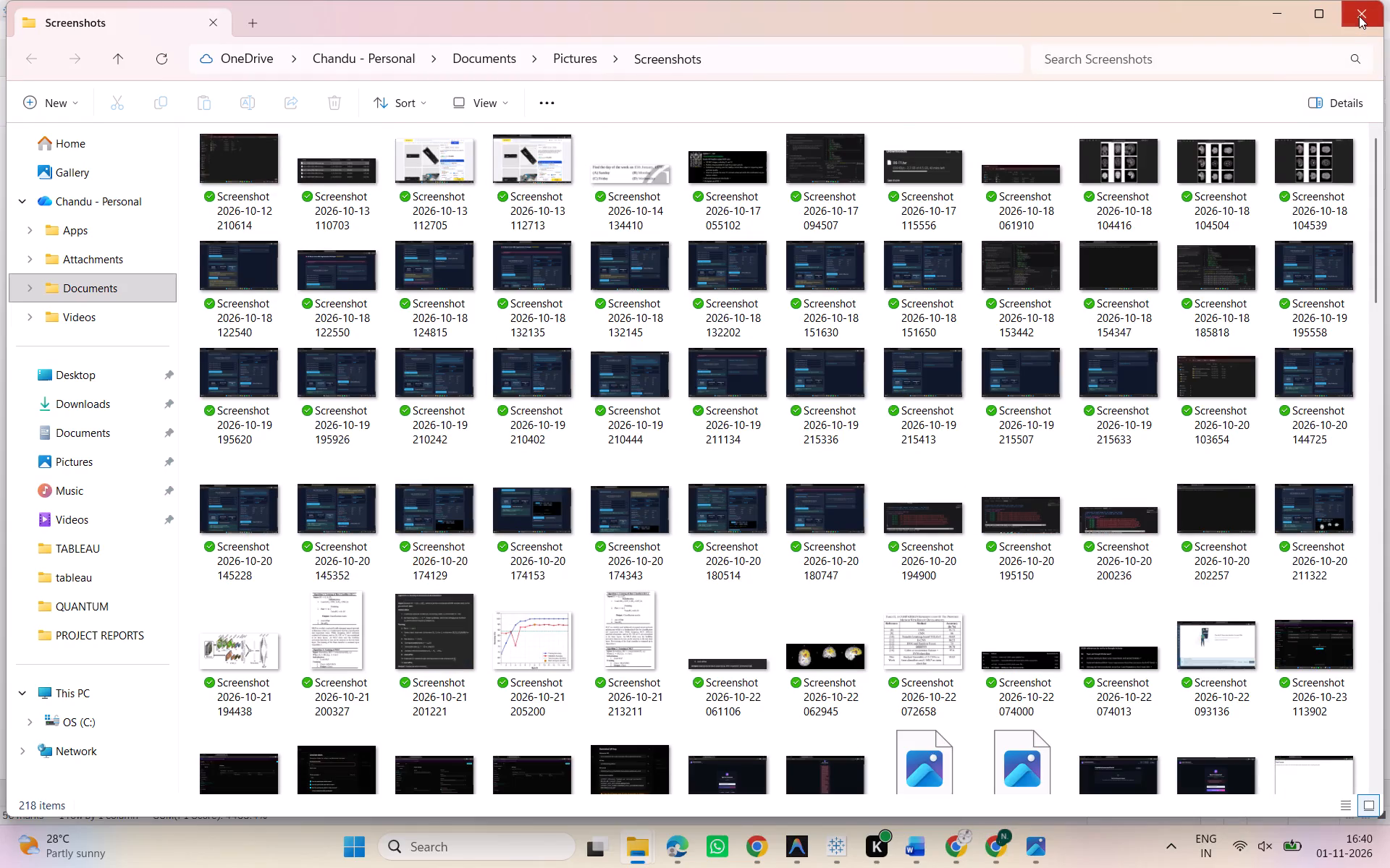
pyautogui.click(1359, 16)
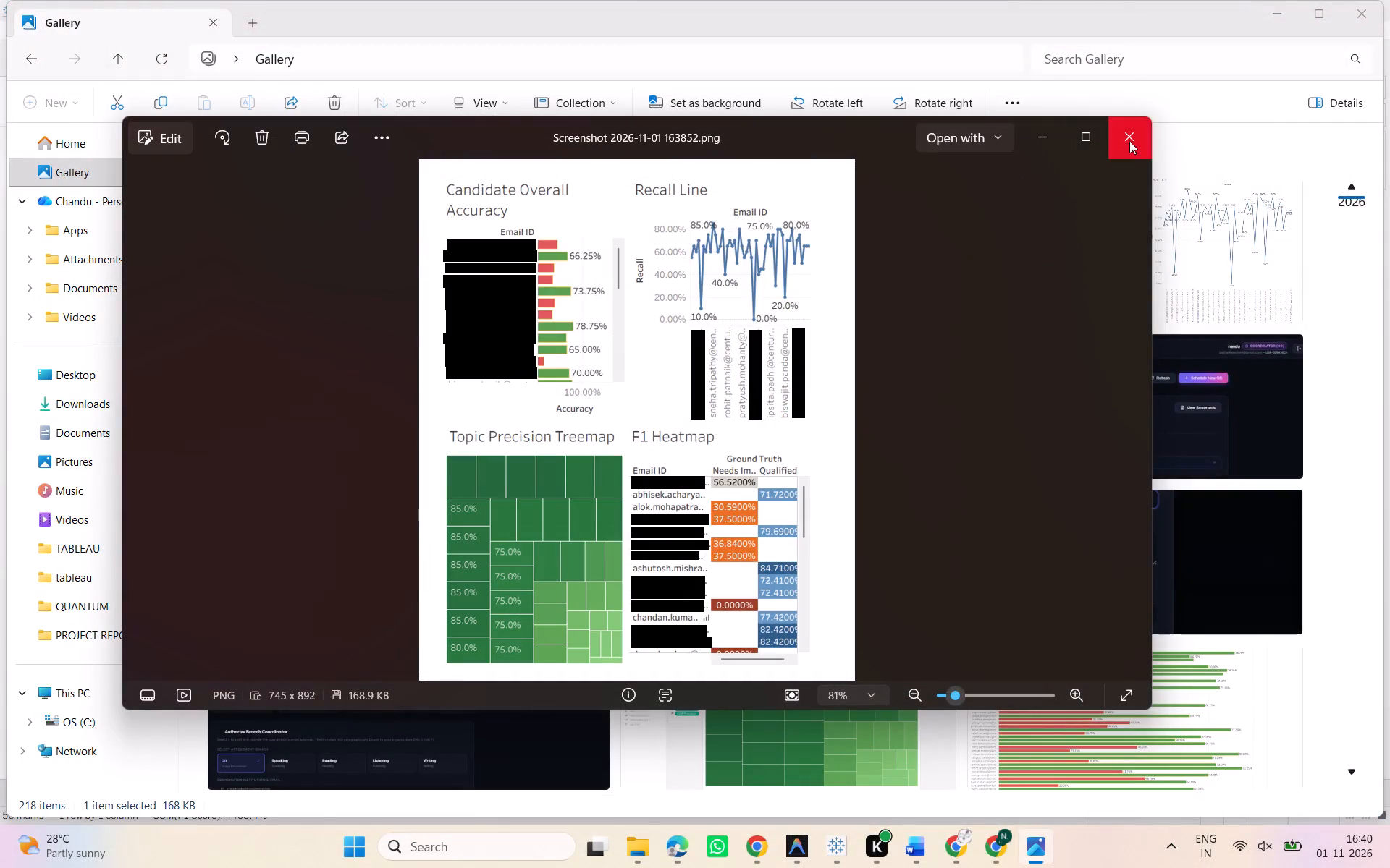
pyautogui.click(1129, 141)
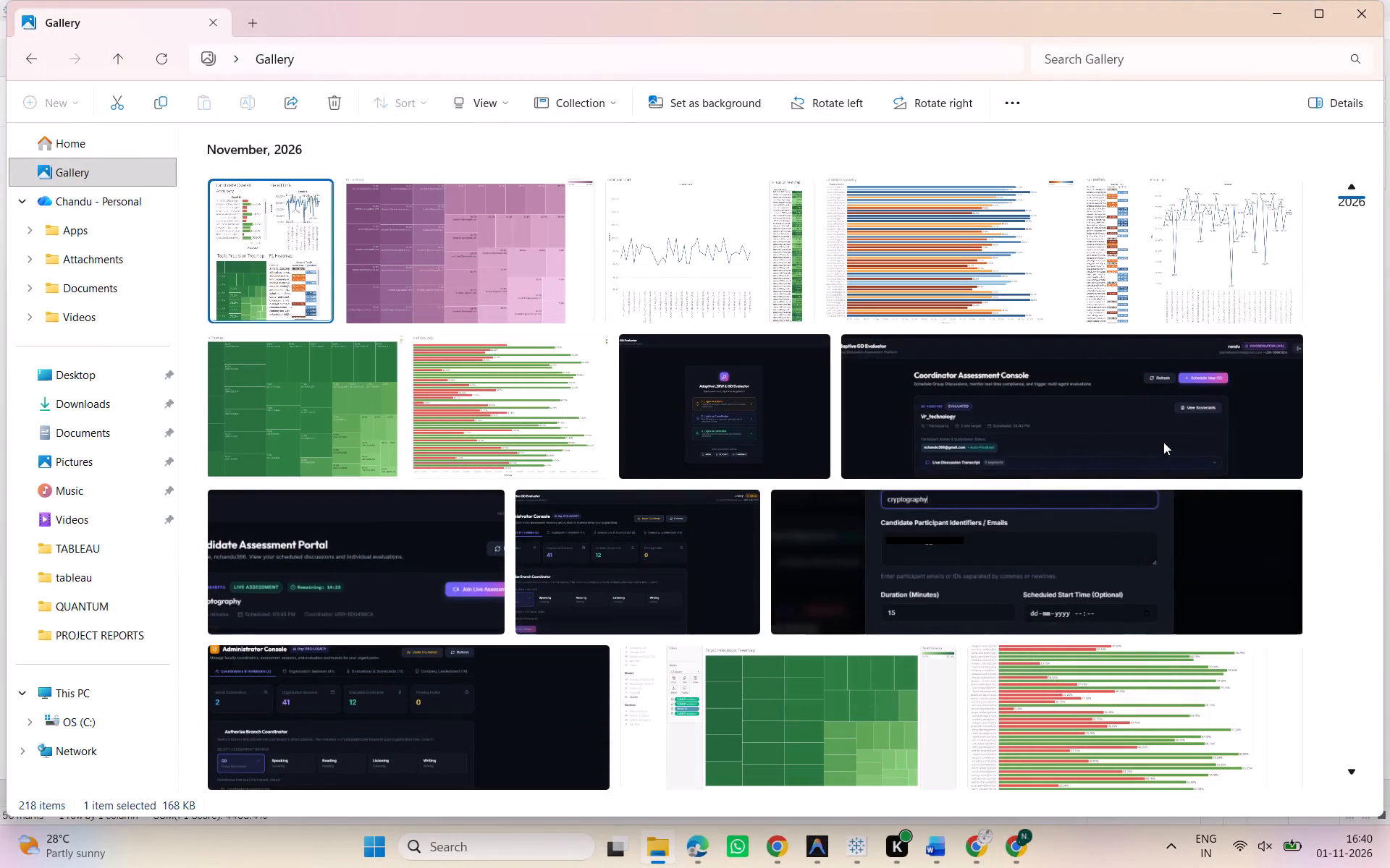
# Look over the other captured chart screenshots in the Gallery and view the Candidate Accuracy bar chart image full size.
pyautogui.click(1008, 255)
pyautogui.click(1091, 245)
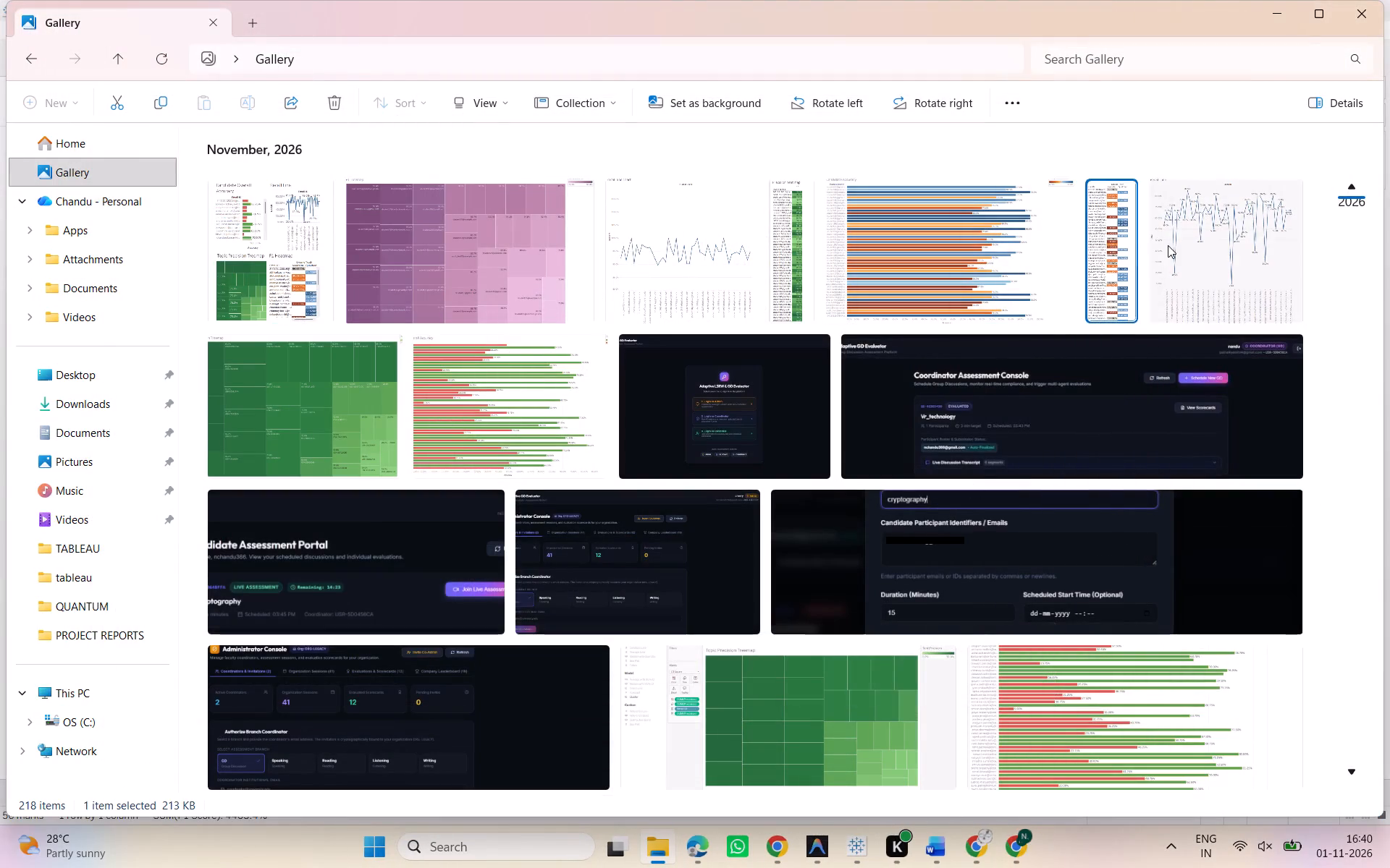
pyautogui.click(1168, 245)
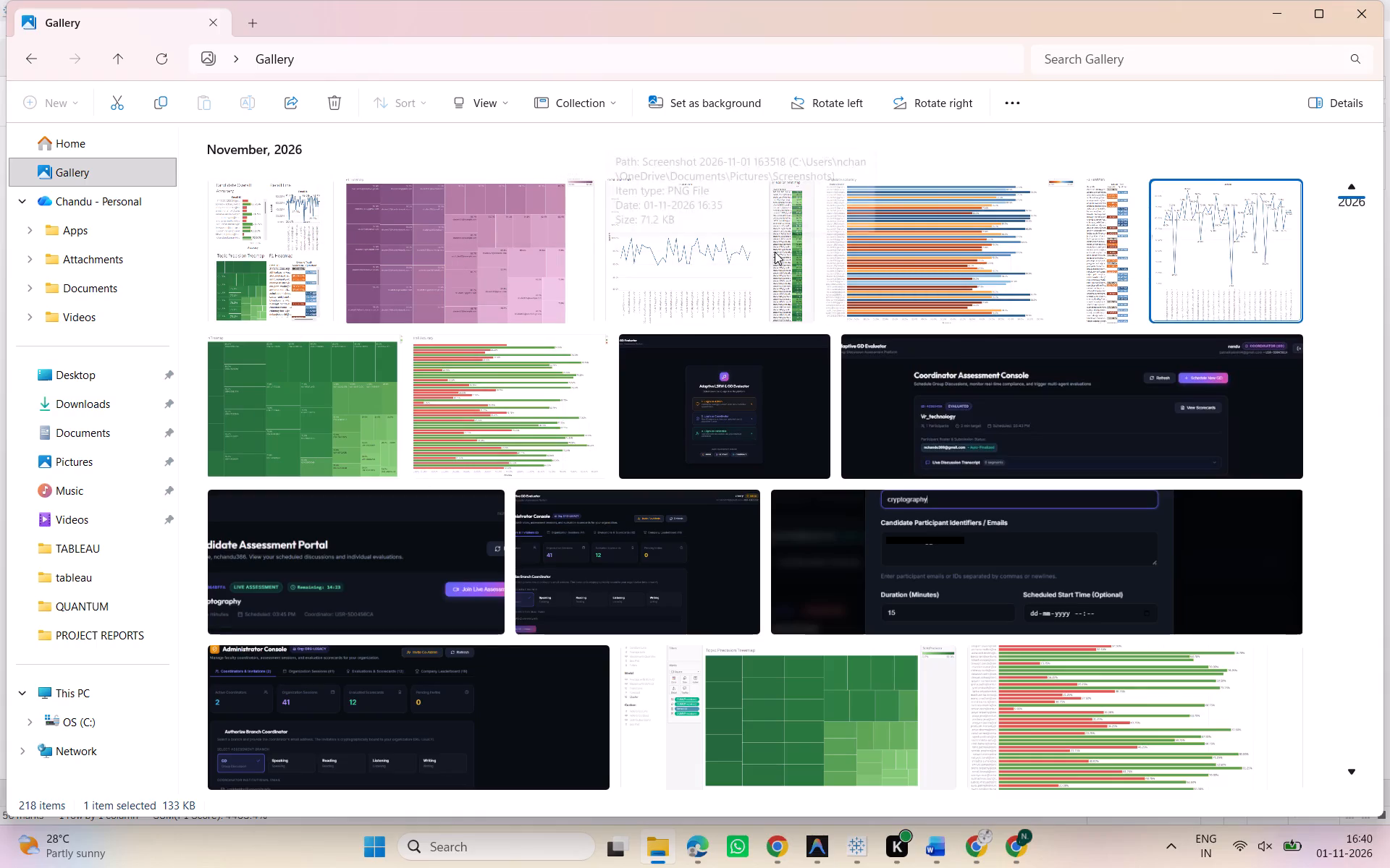
pyautogui.click(698, 270)
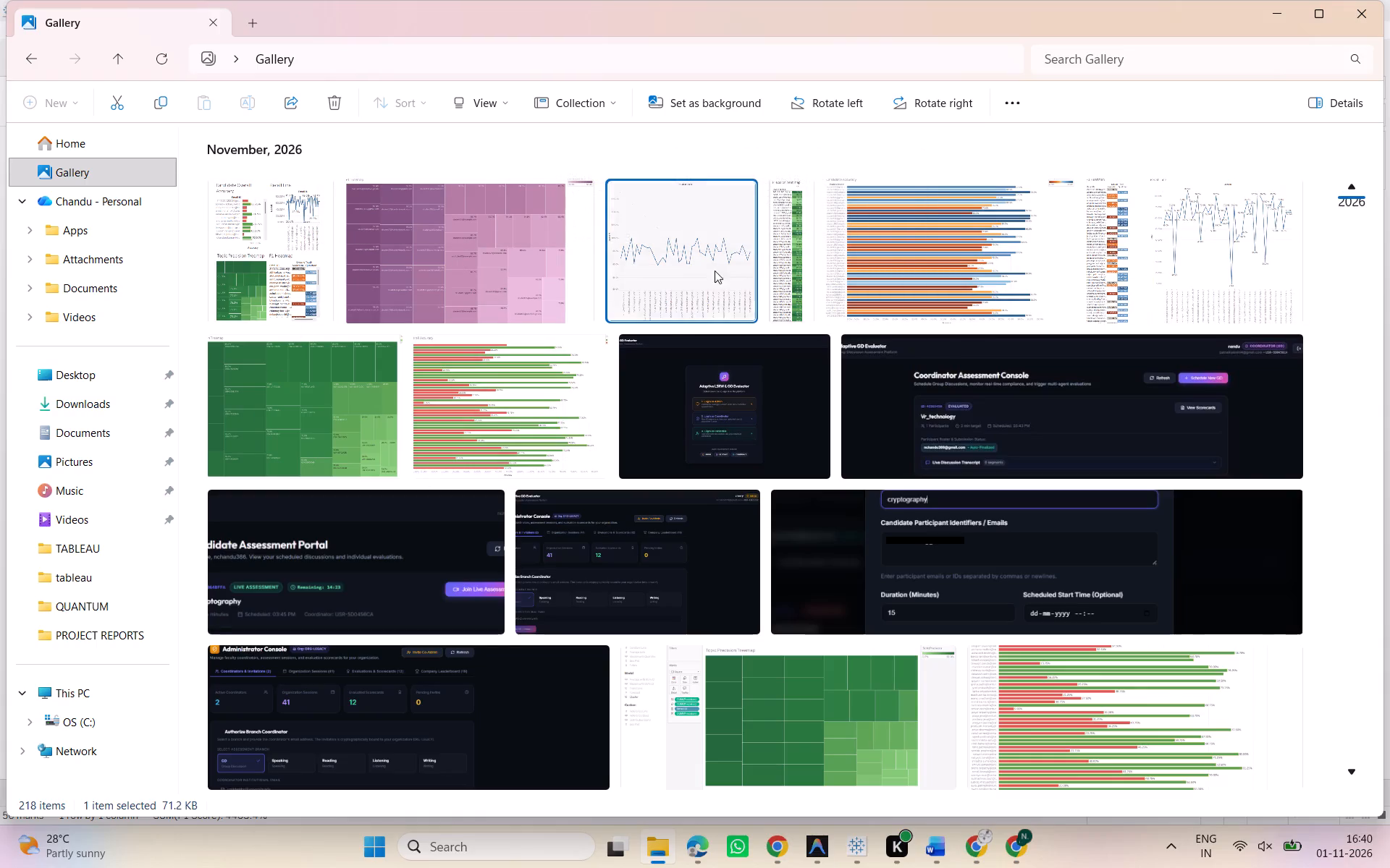
pyautogui.click(933, 260)
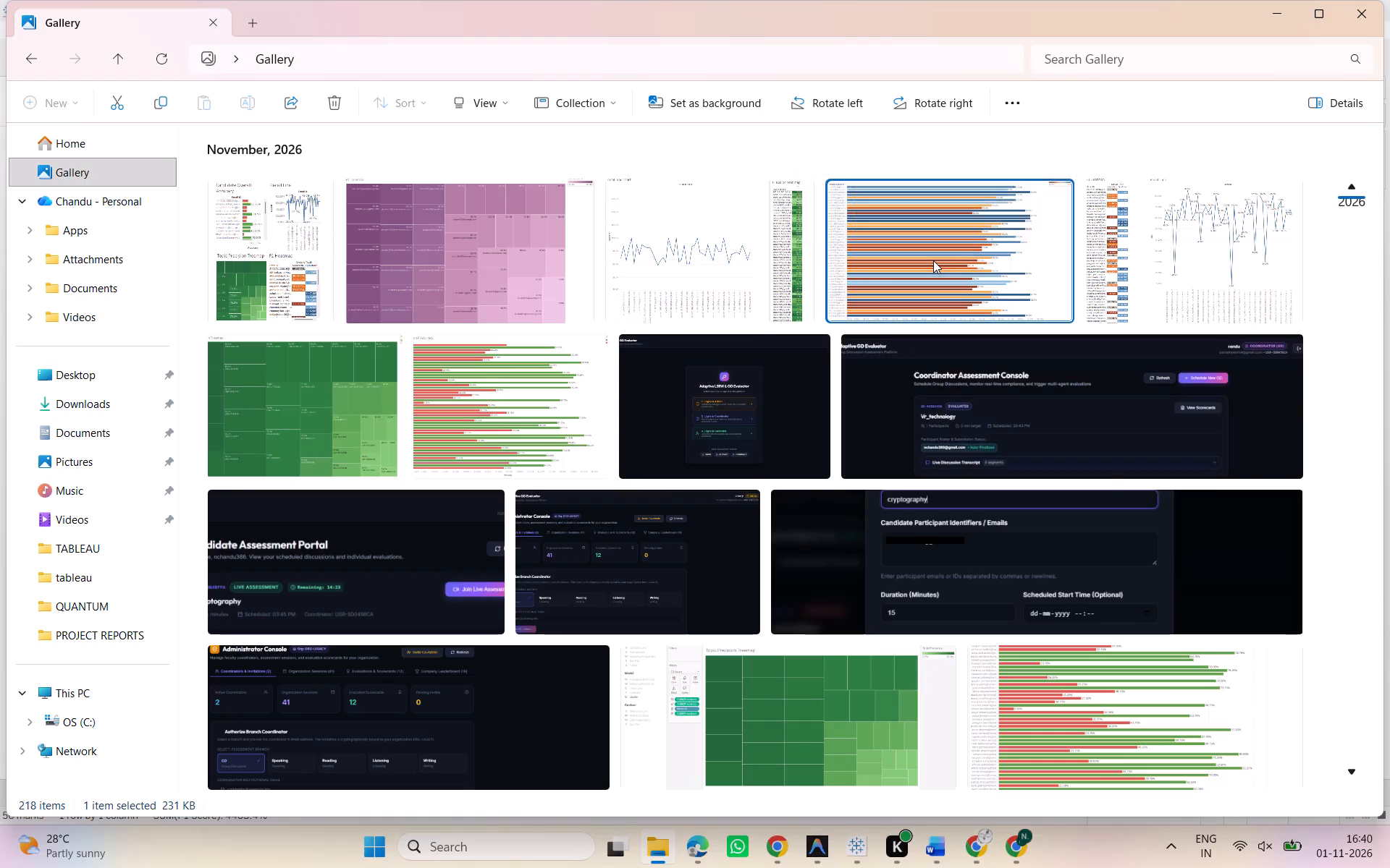
pyautogui.doubleClick(933, 260)
pyautogui.click(897, 289)
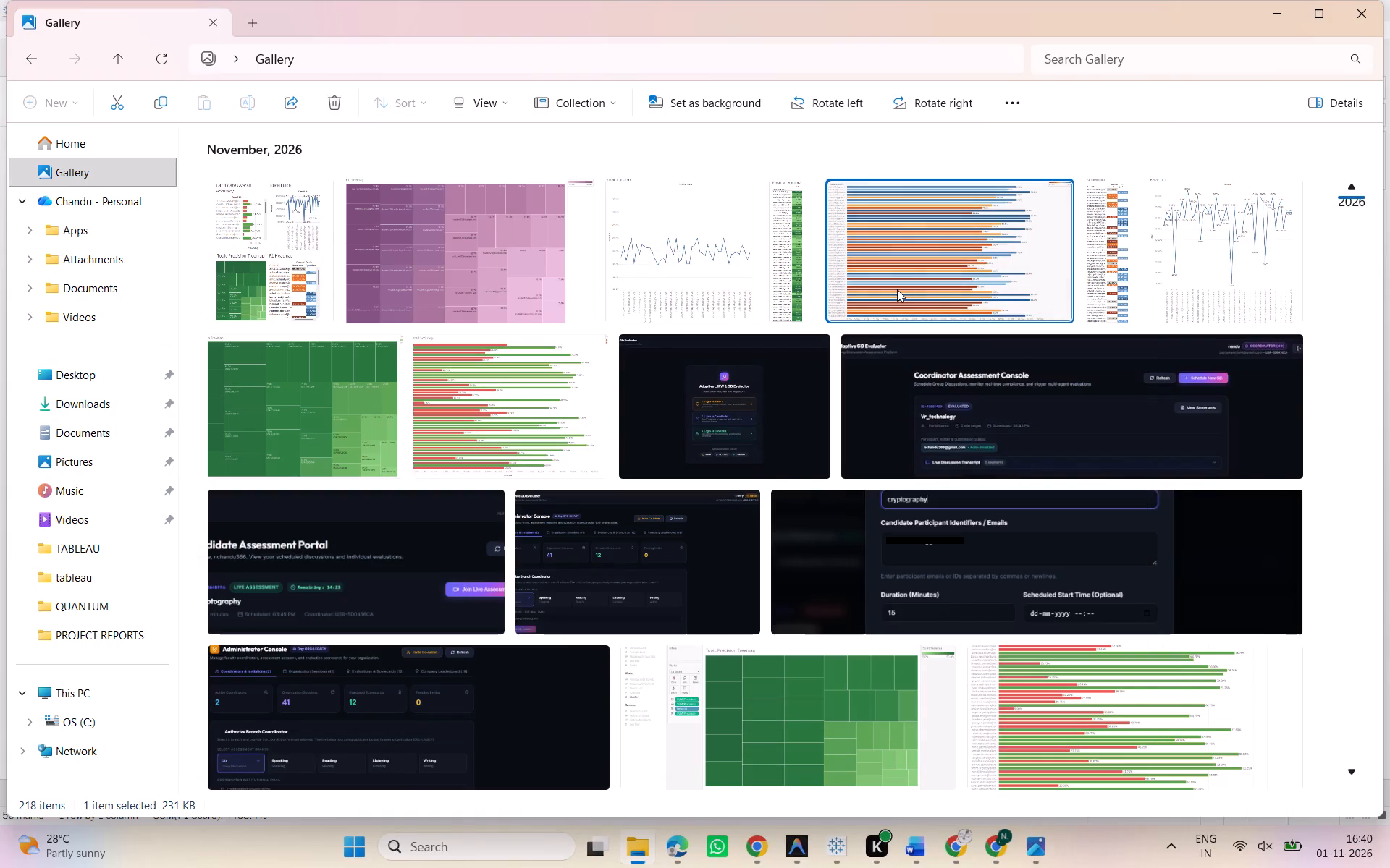
pyautogui.doubleClick(897, 289)
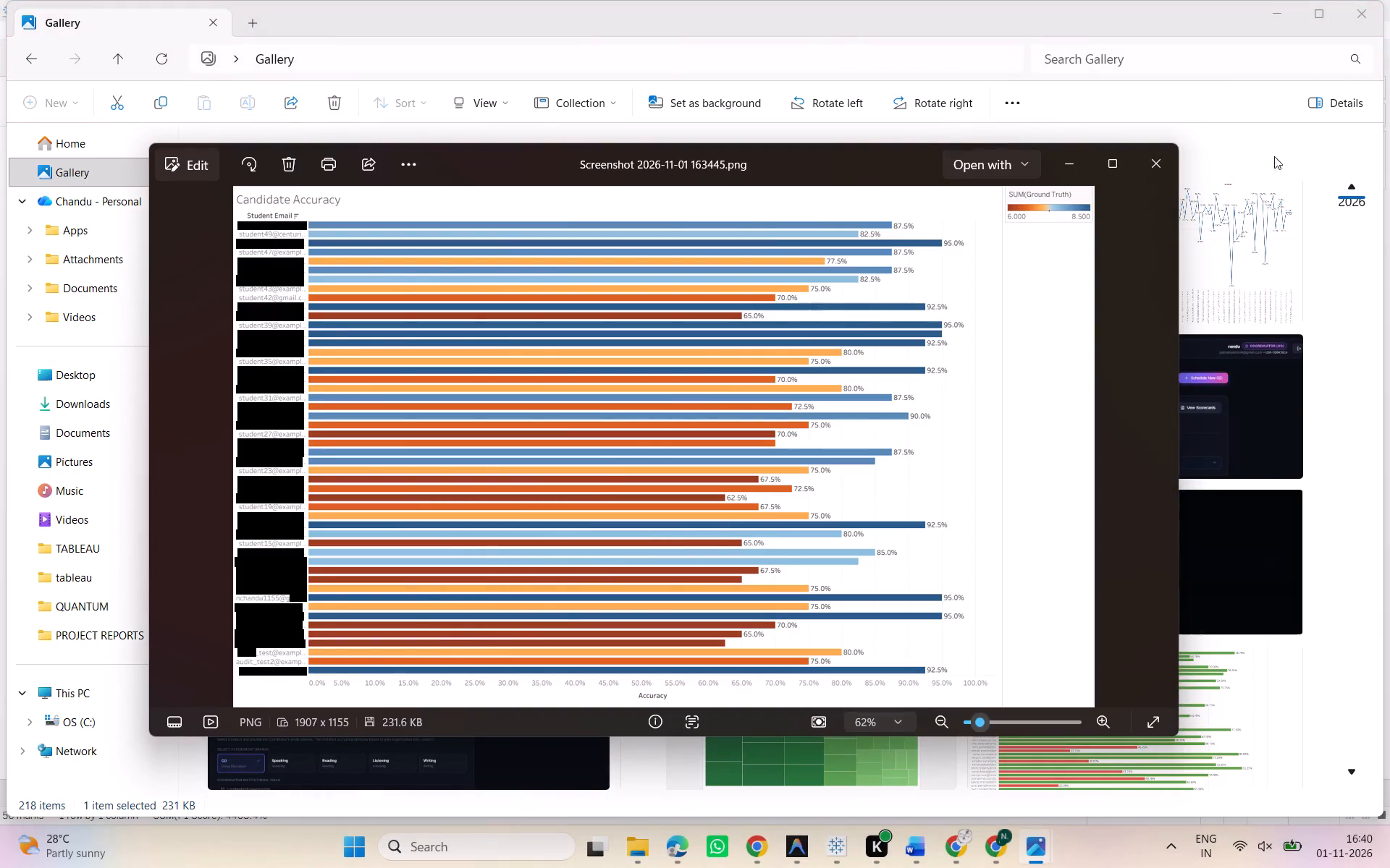
pyautogui.click(1163, 165)
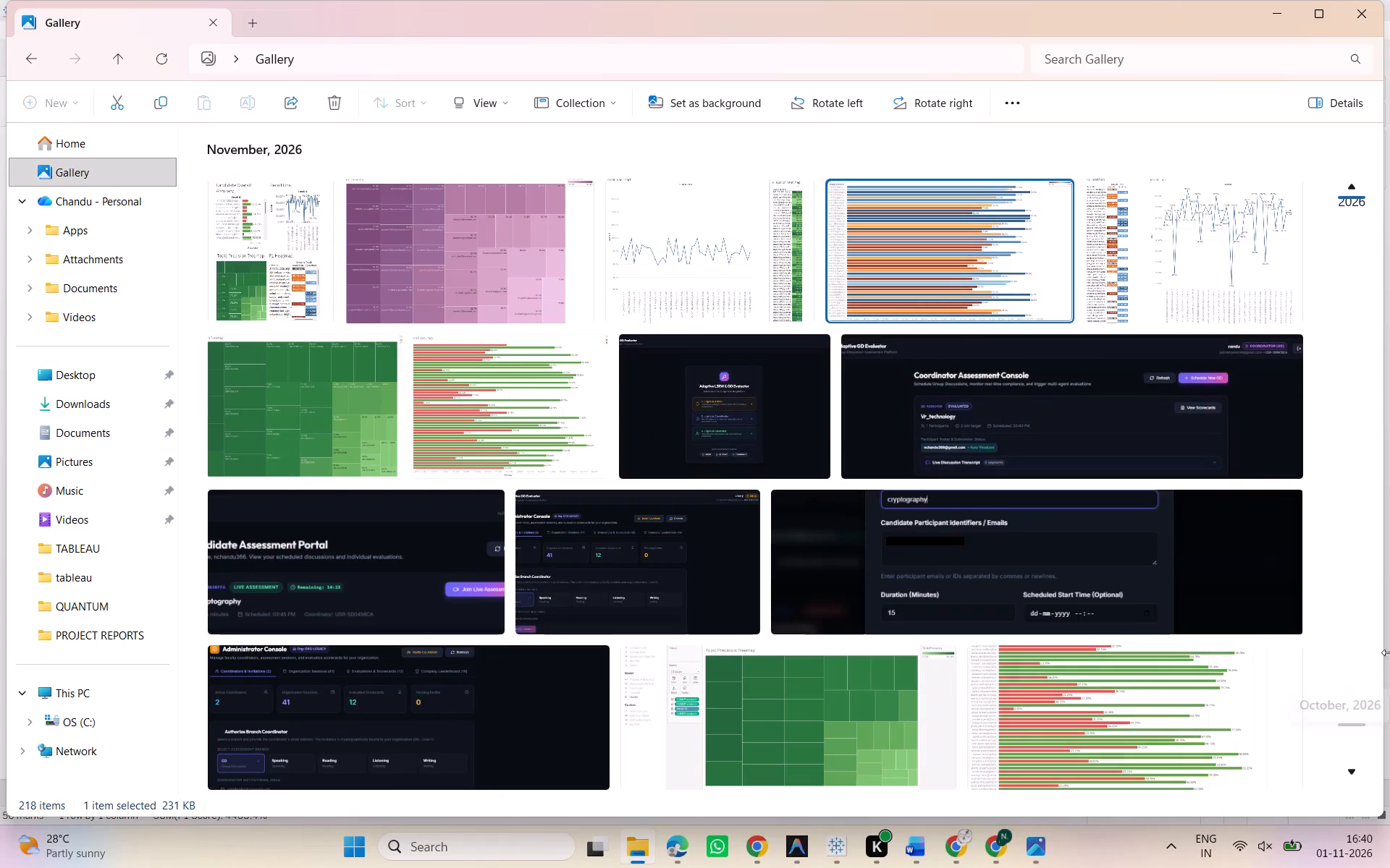
# Switch back to Book4 in Tableau Public and create a new dashboard.
pyautogui.click(835, 847)
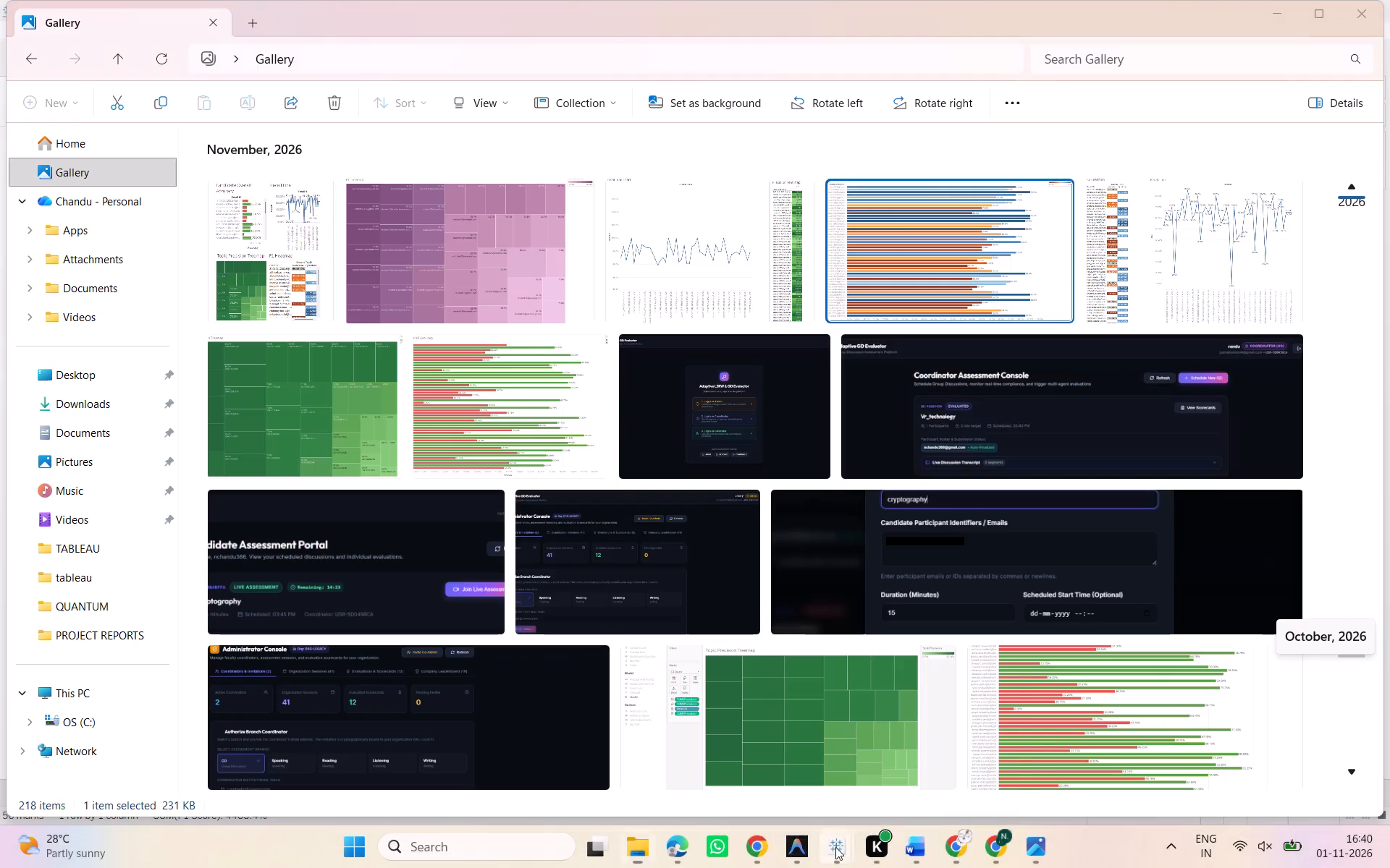
pyautogui.click(953, 734)
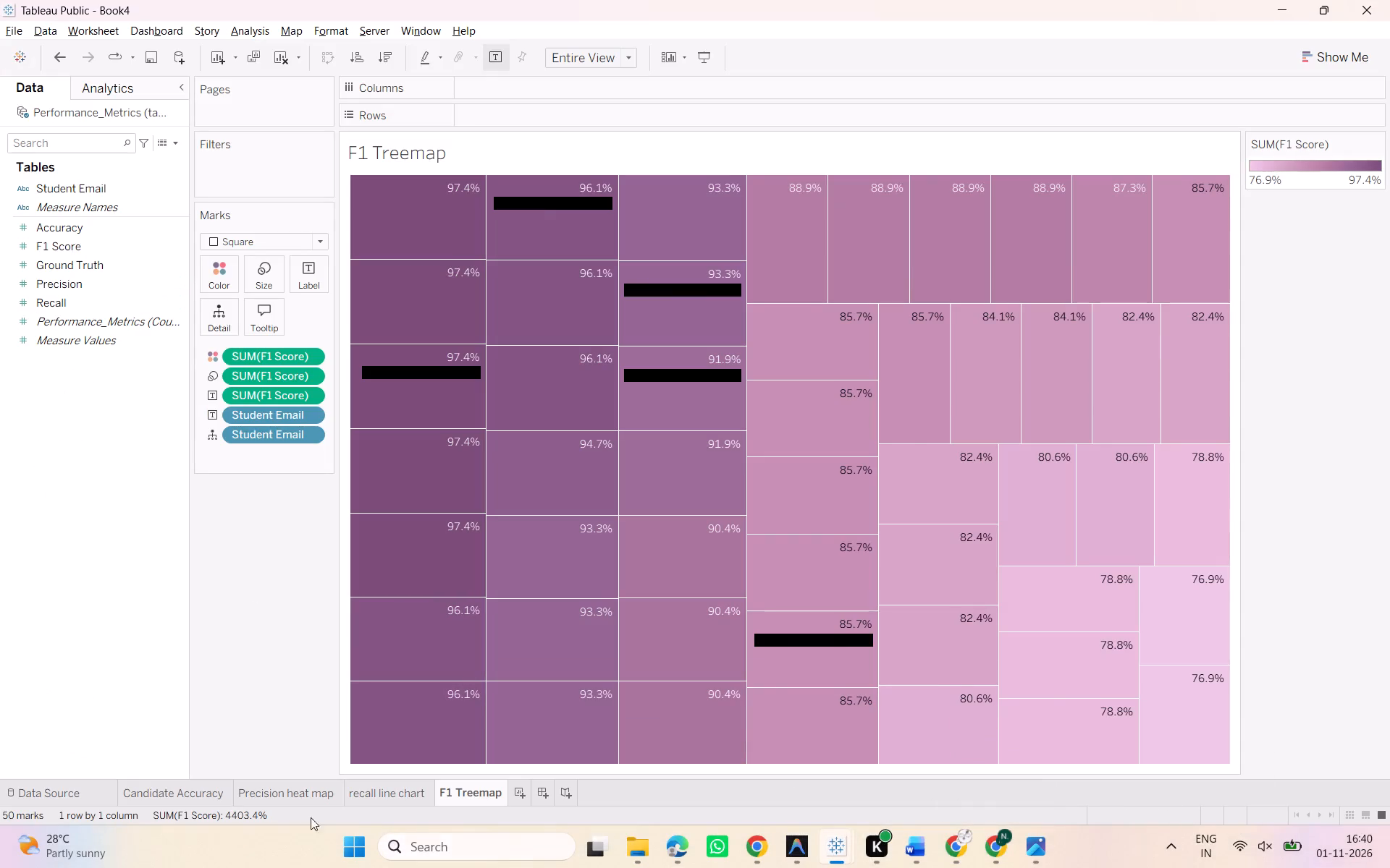
pyautogui.click(549, 797)
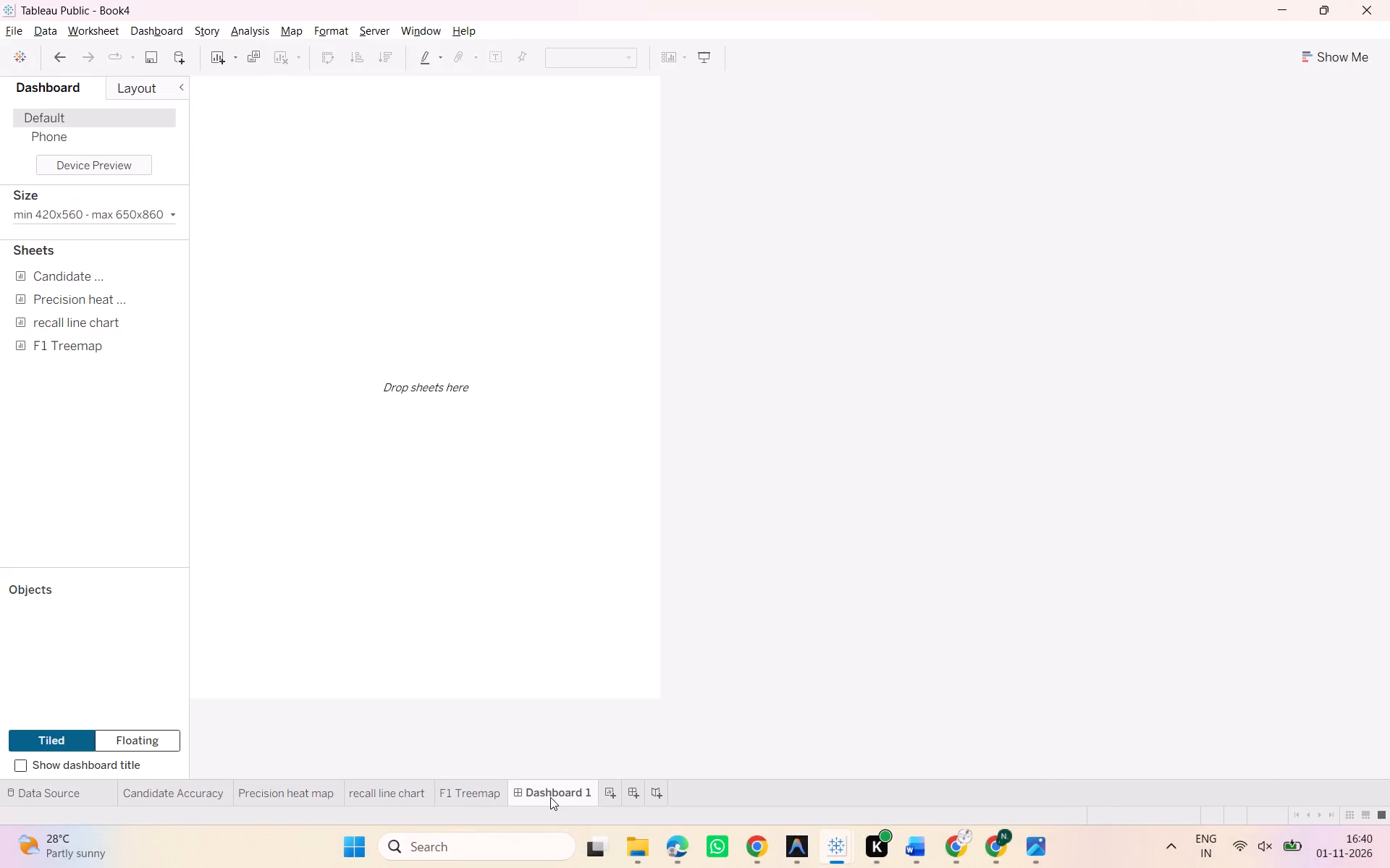
# Place the Candidate Accuracy sheet on the empty dashboard and the Precision heat map sheet directly below it.
pyautogui.moveTo(56, 282); pyautogui.dragTo(125, 262)
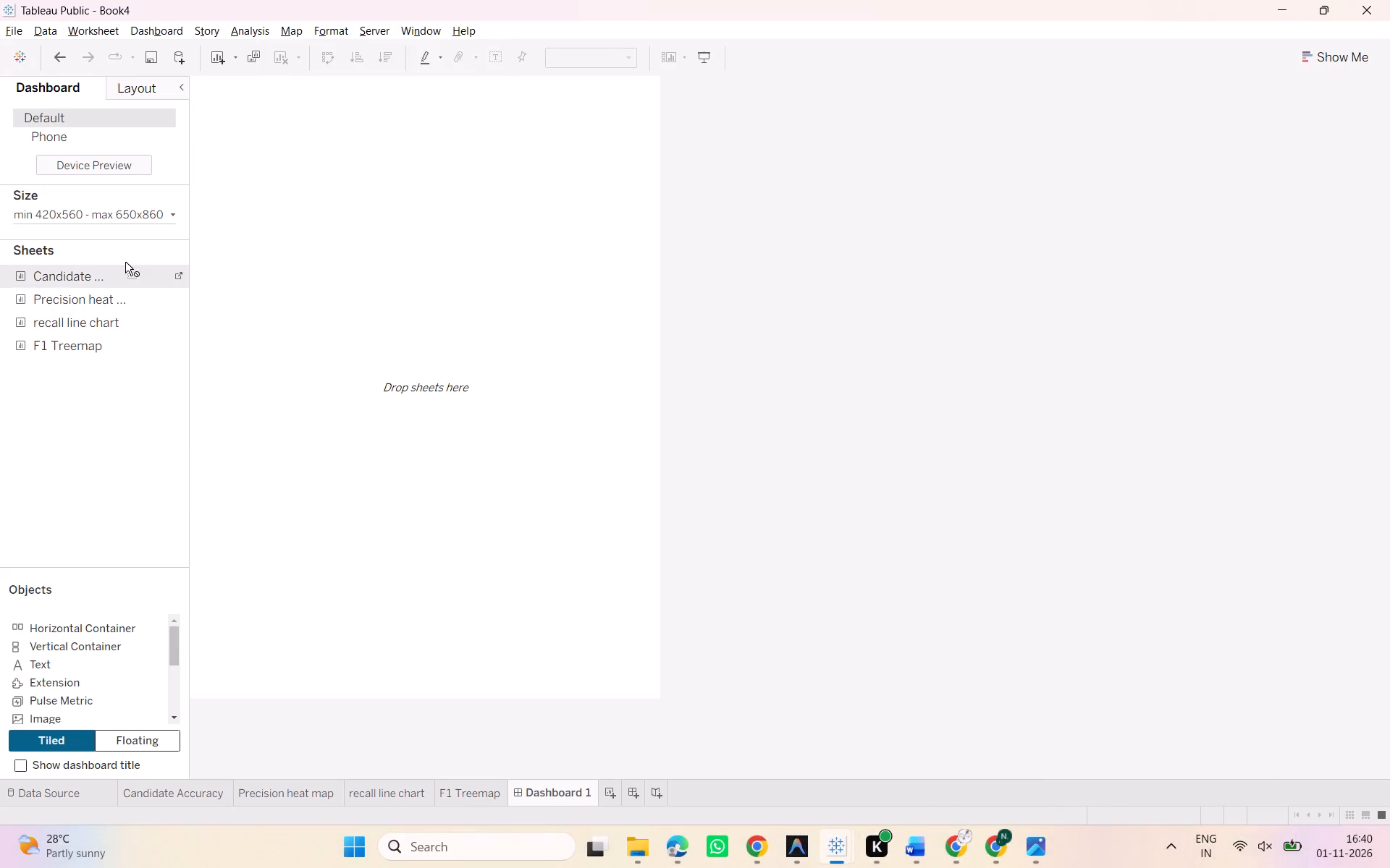
pyautogui.moveTo(125, 262); pyautogui.dragTo(228, 234)
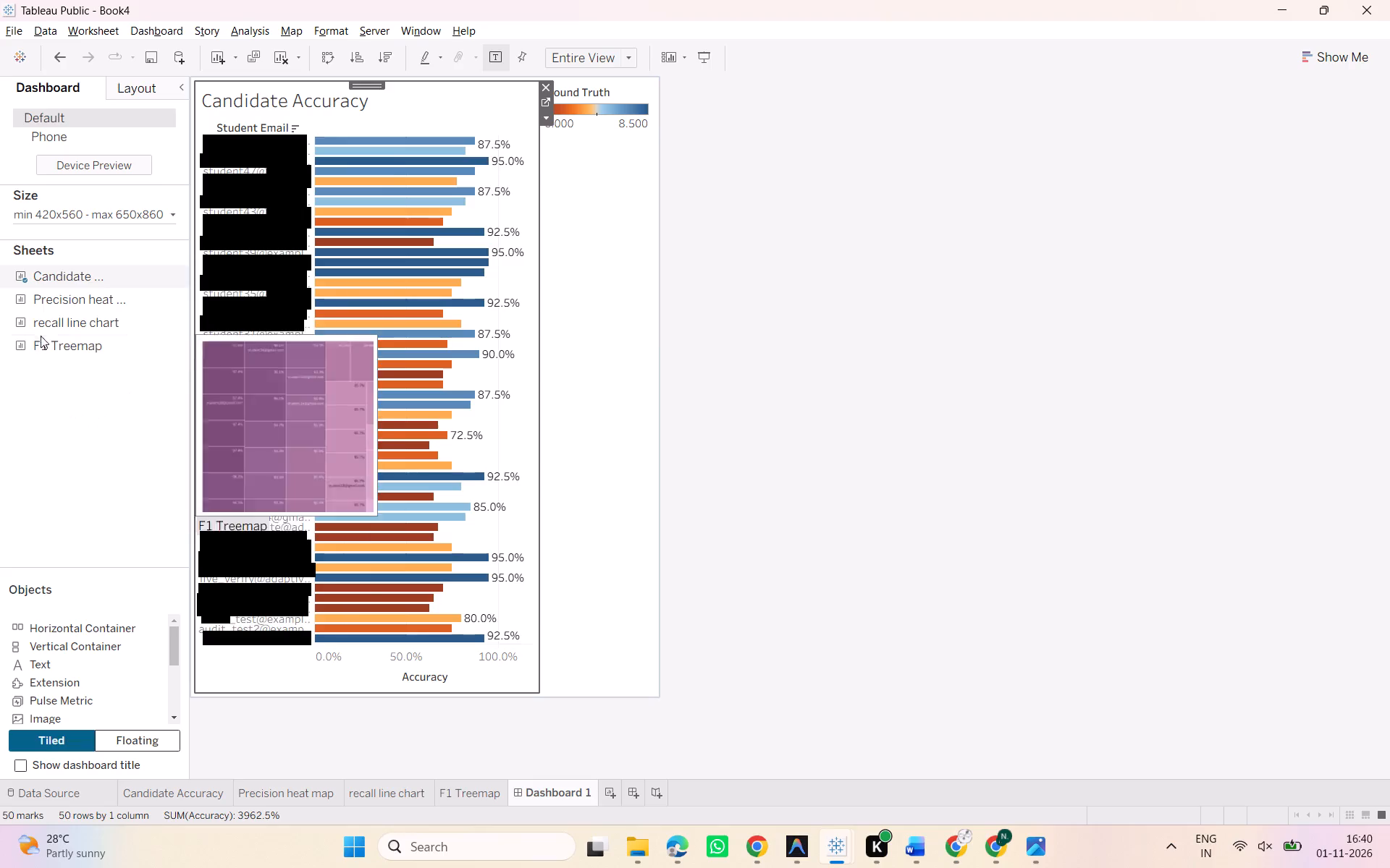
pyautogui.moveTo(58, 301); pyautogui.dragTo(254, 381)
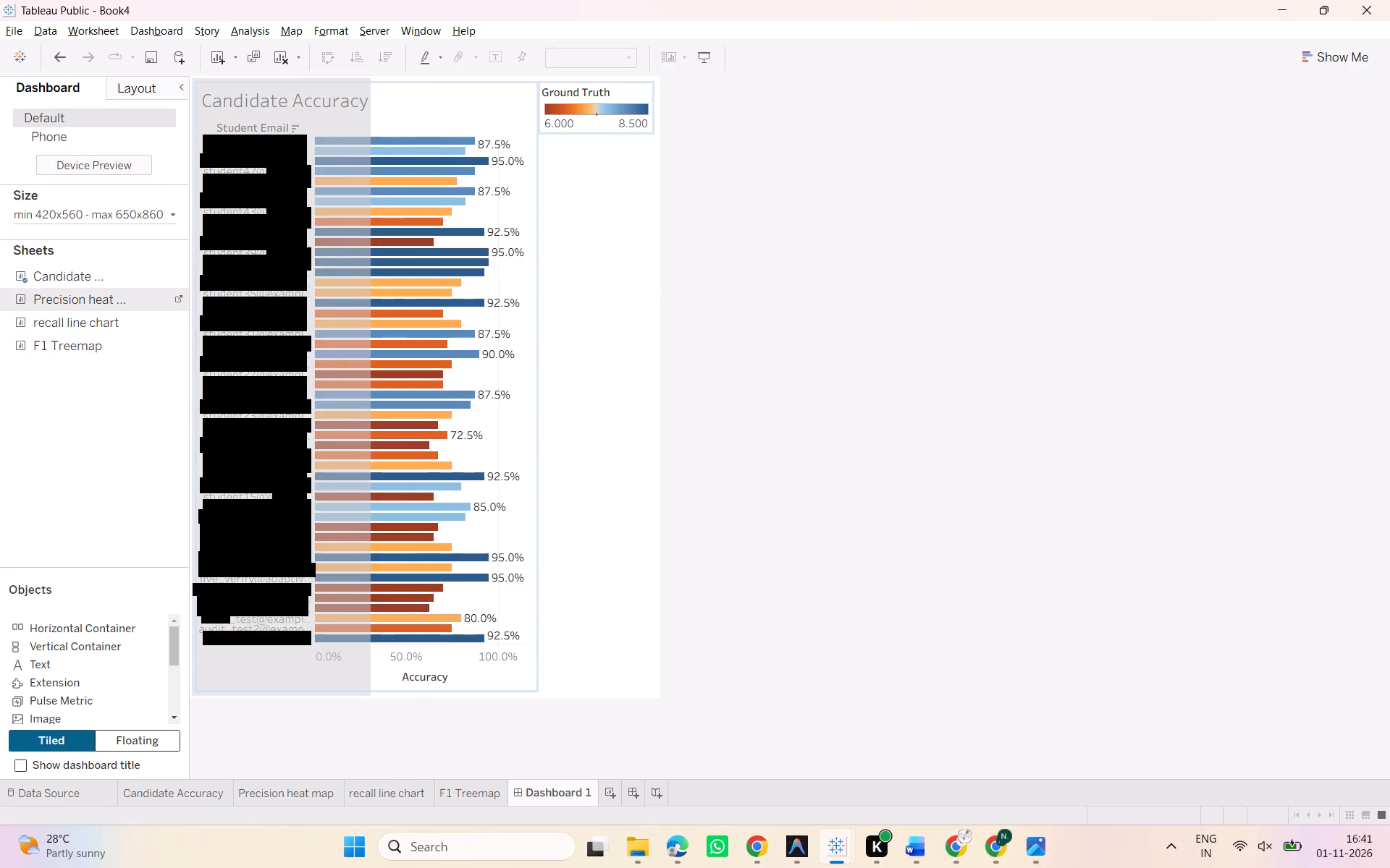
pyautogui.moveTo(254, 381); pyautogui.dragTo(417, 391)
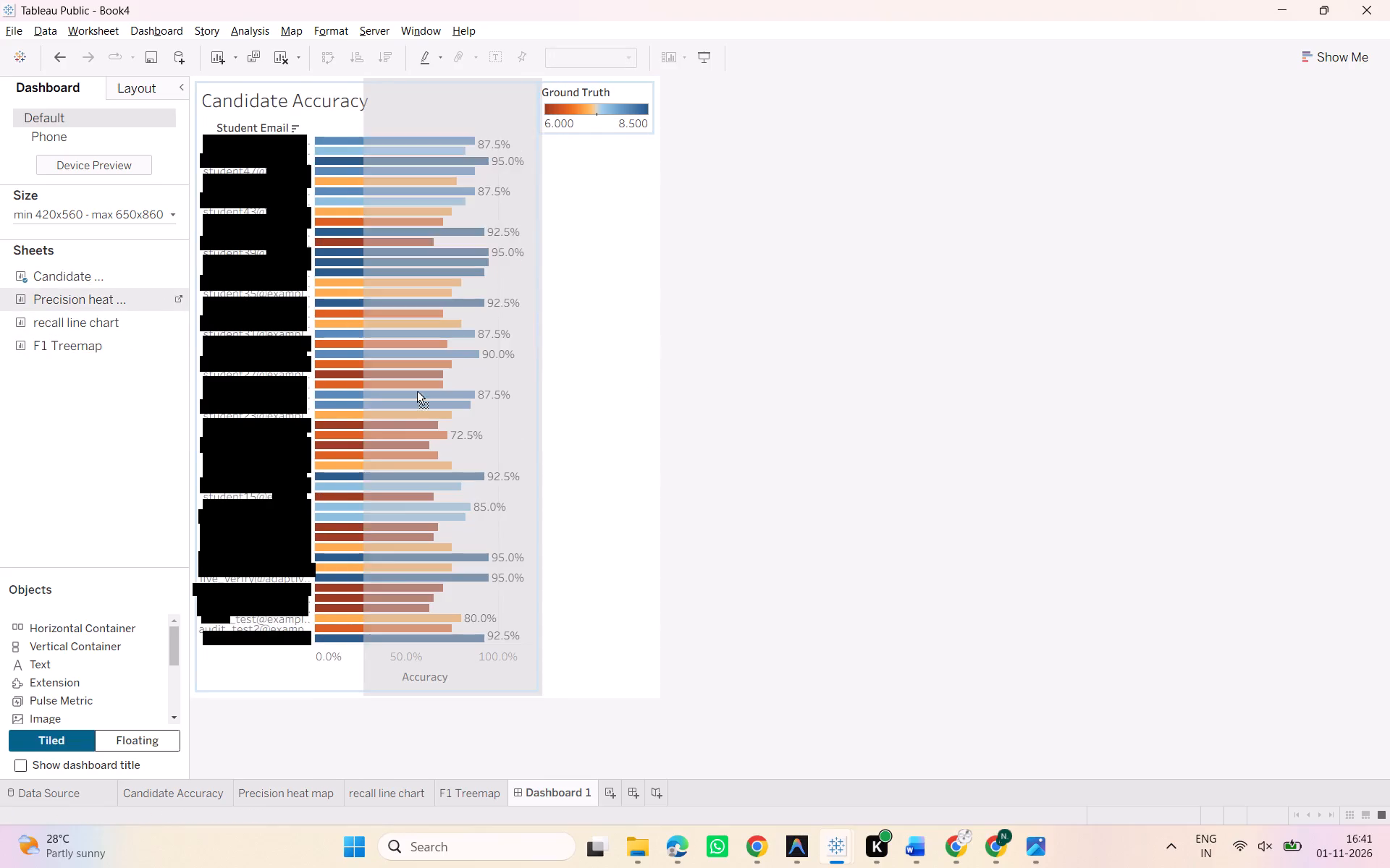
pyautogui.moveTo(417, 391); pyautogui.dragTo(294, 535)
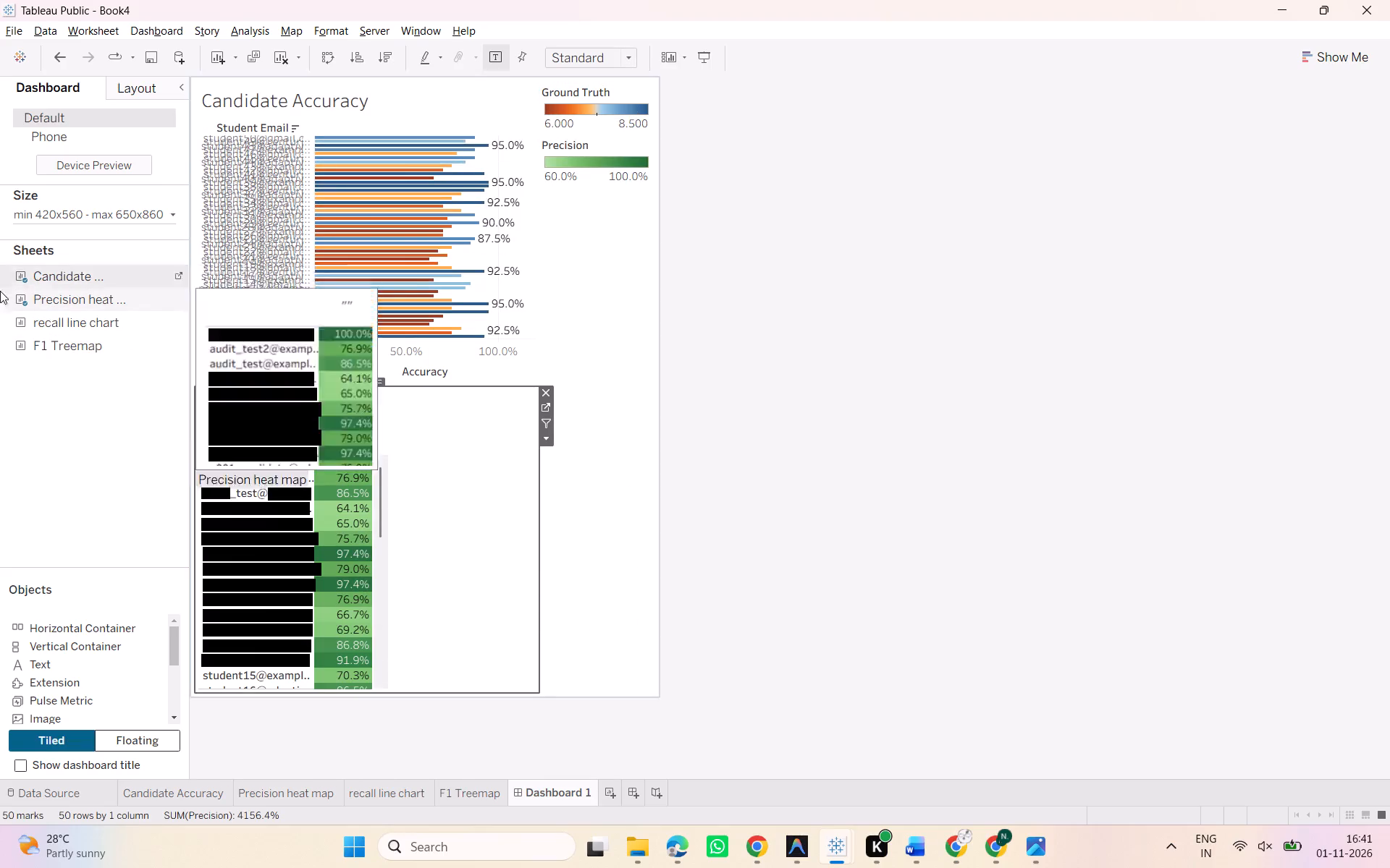
# Add the recall line chart beside Candidate Accuracy and the F1 Treemap beside the Precision heat map, forming a two-by-two layout.
pyautogui.moveTo(63, 317); pyautogui.dragTo(552, 195)
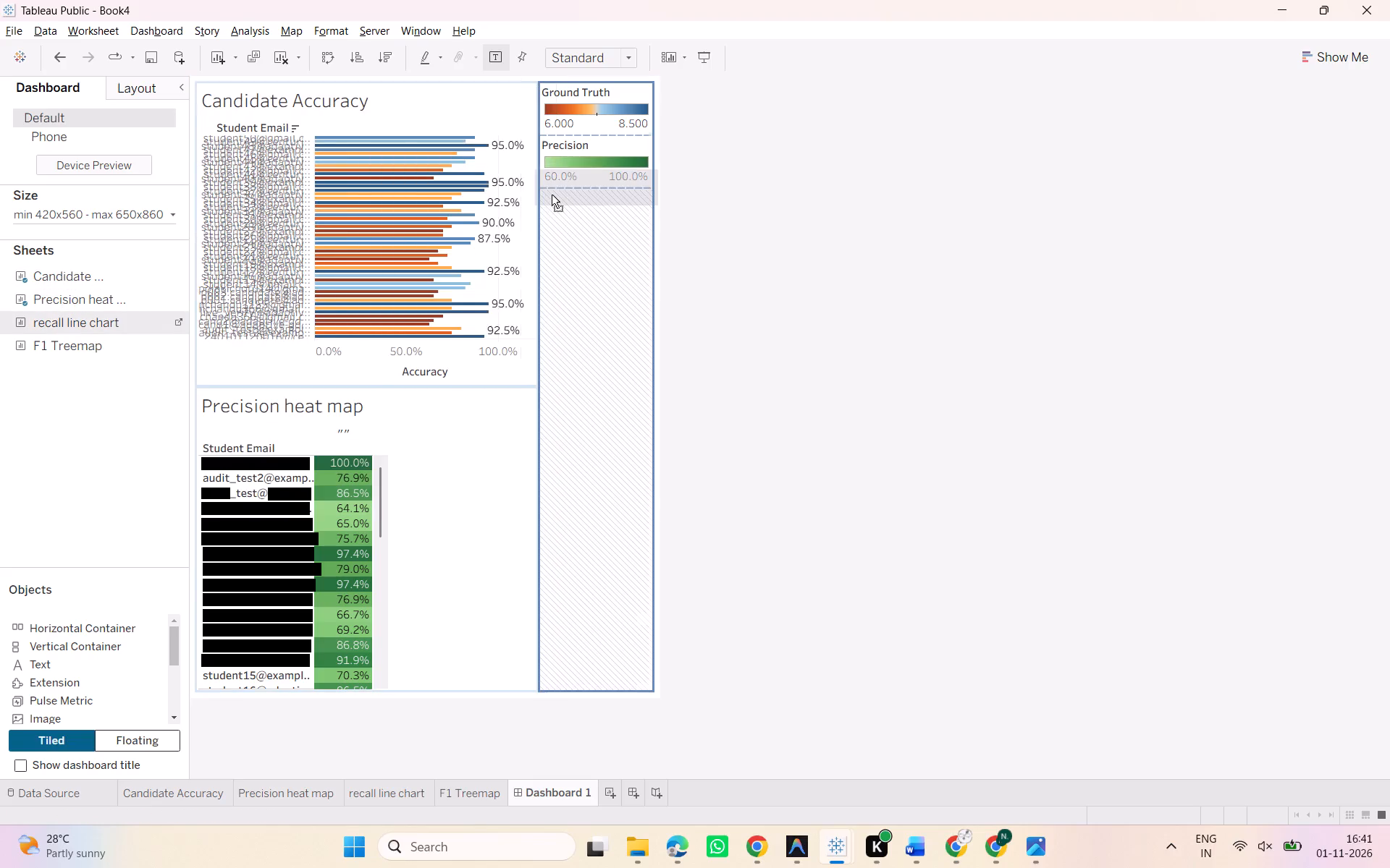
pyautogui.moveTo(552, 195); pyautogui.dragTo(513, 200)
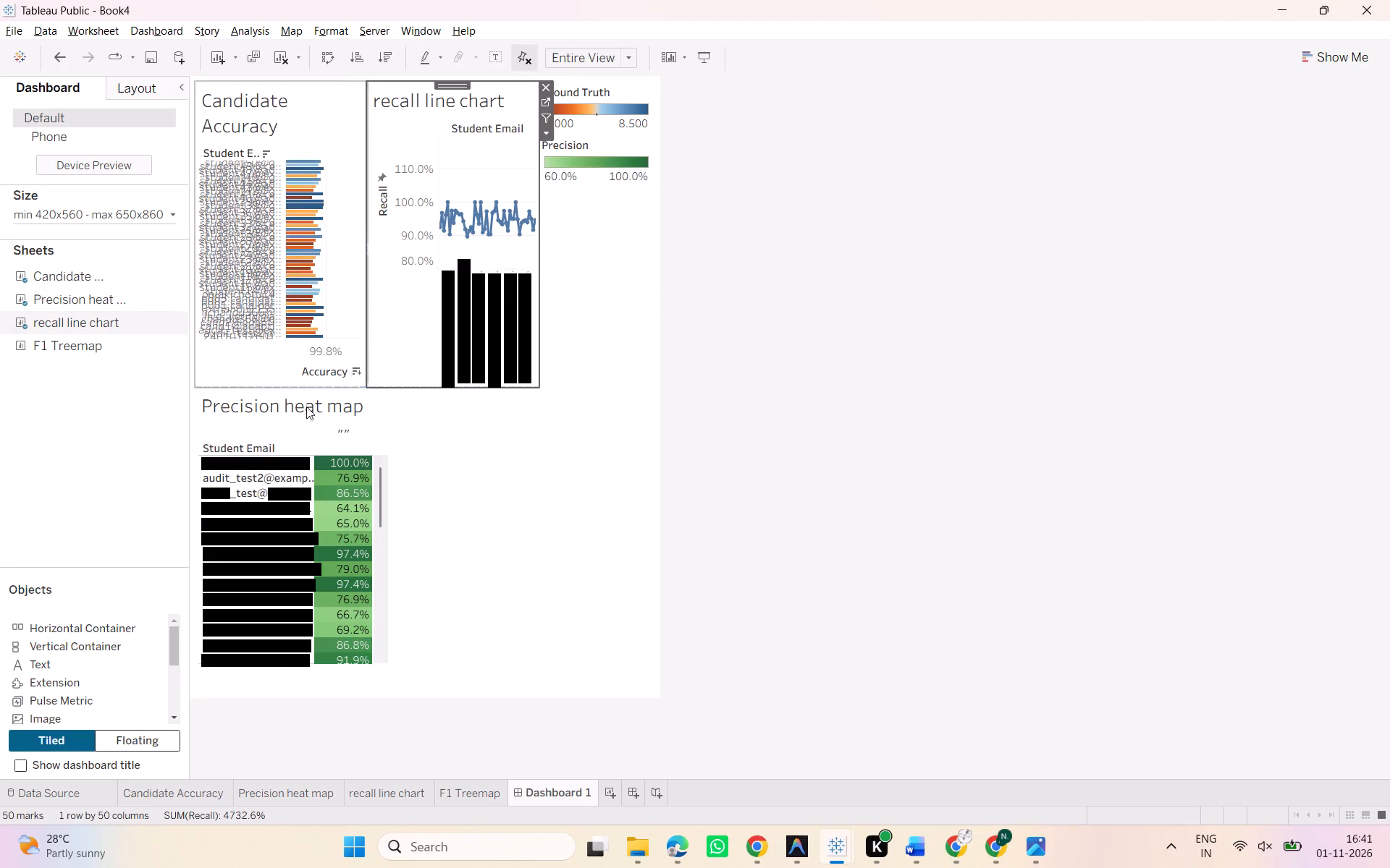
pyautogui.moveTo(65, 346); pyautogui.dragTo(356, 435)
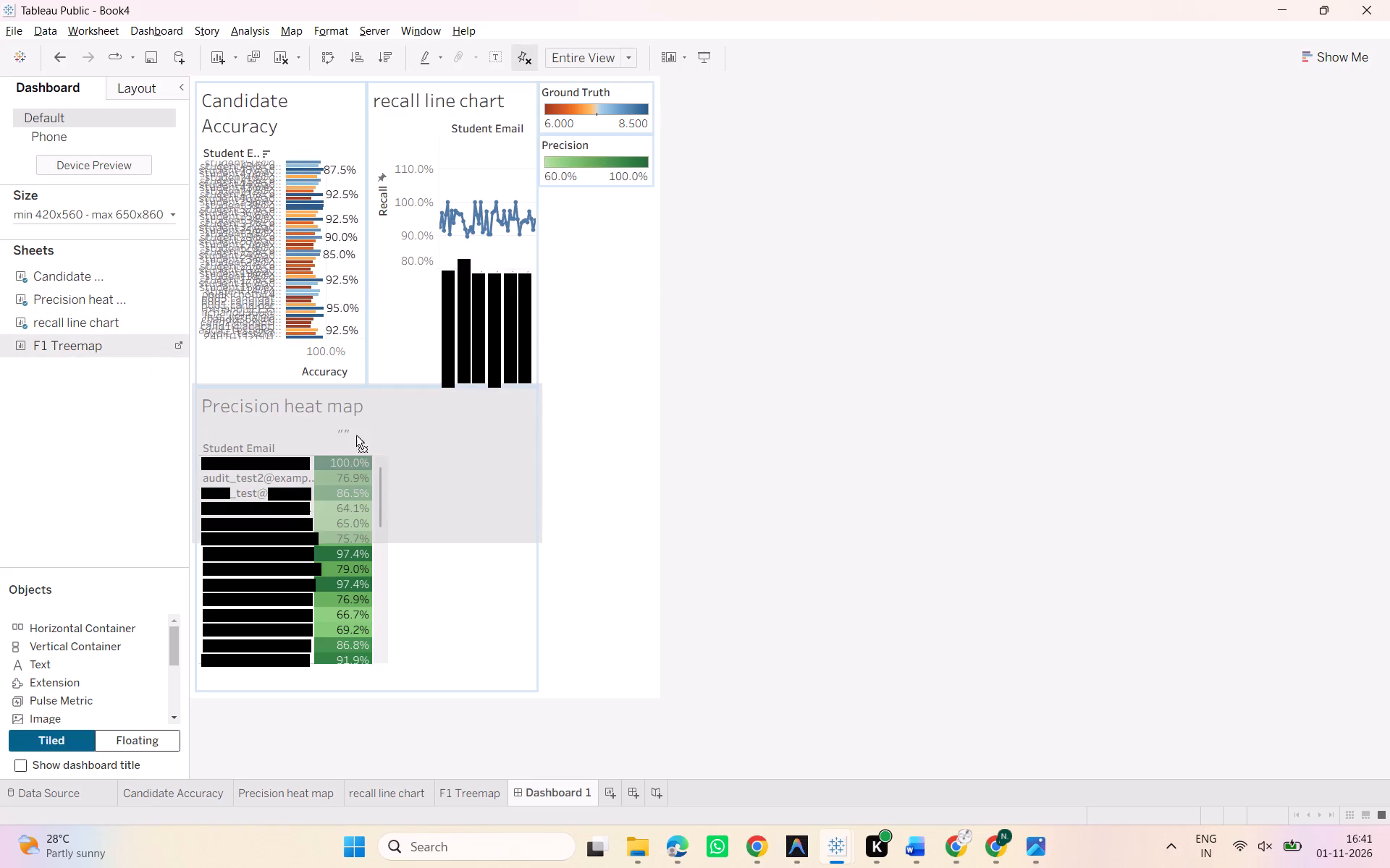
pyautogui.moveTo(356, 435); pyautogui.dragTo(456, 521)
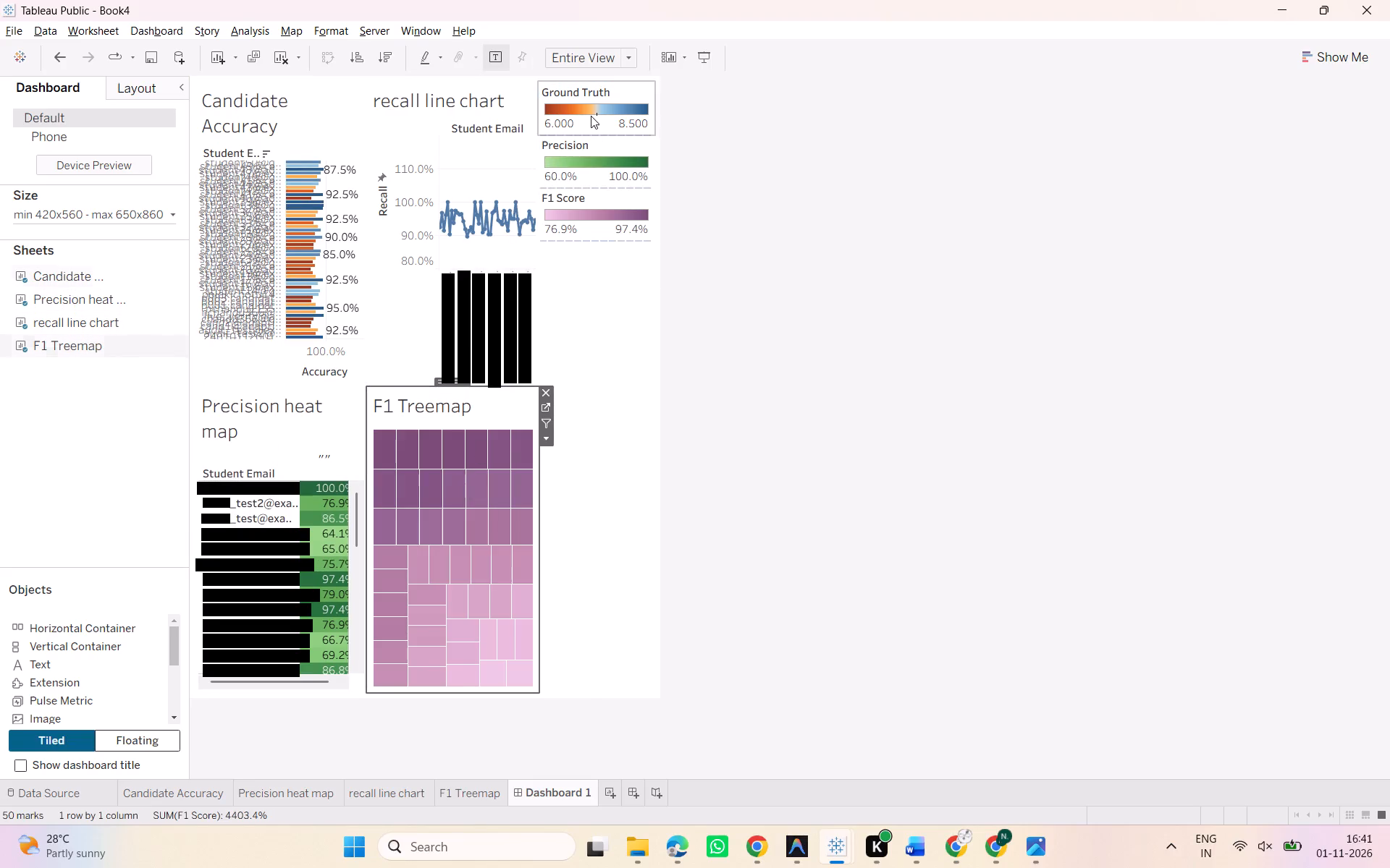
# Remove the Ground Truth, Precision and F1 Score colour legends from the dashboard.
pyautogui.click(591, 116)
pyautogui.click(660, 83)
pyautogui.click(610, 98)
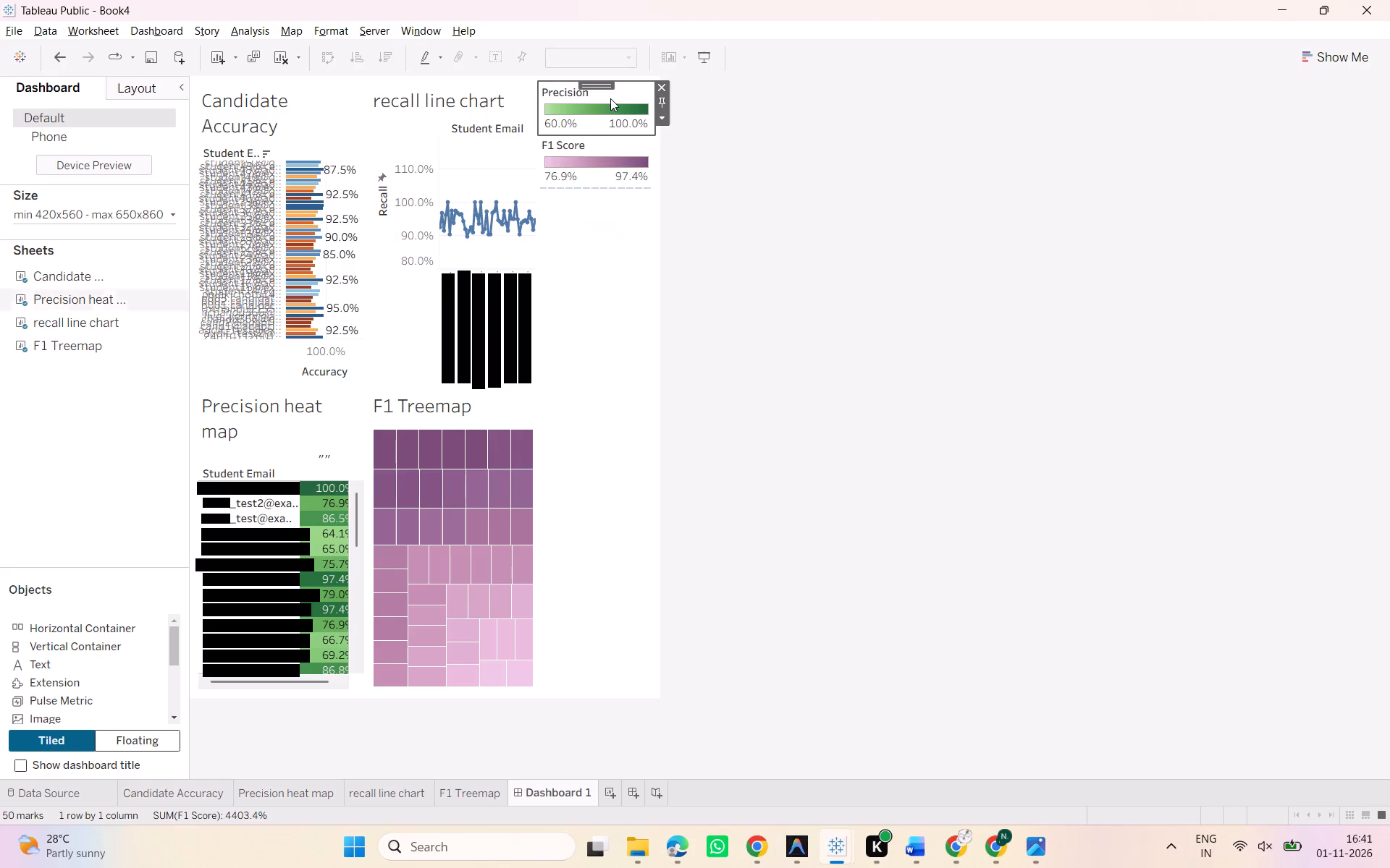
pyautogui.click(664, 85)
pyautogui.click(596, 112)
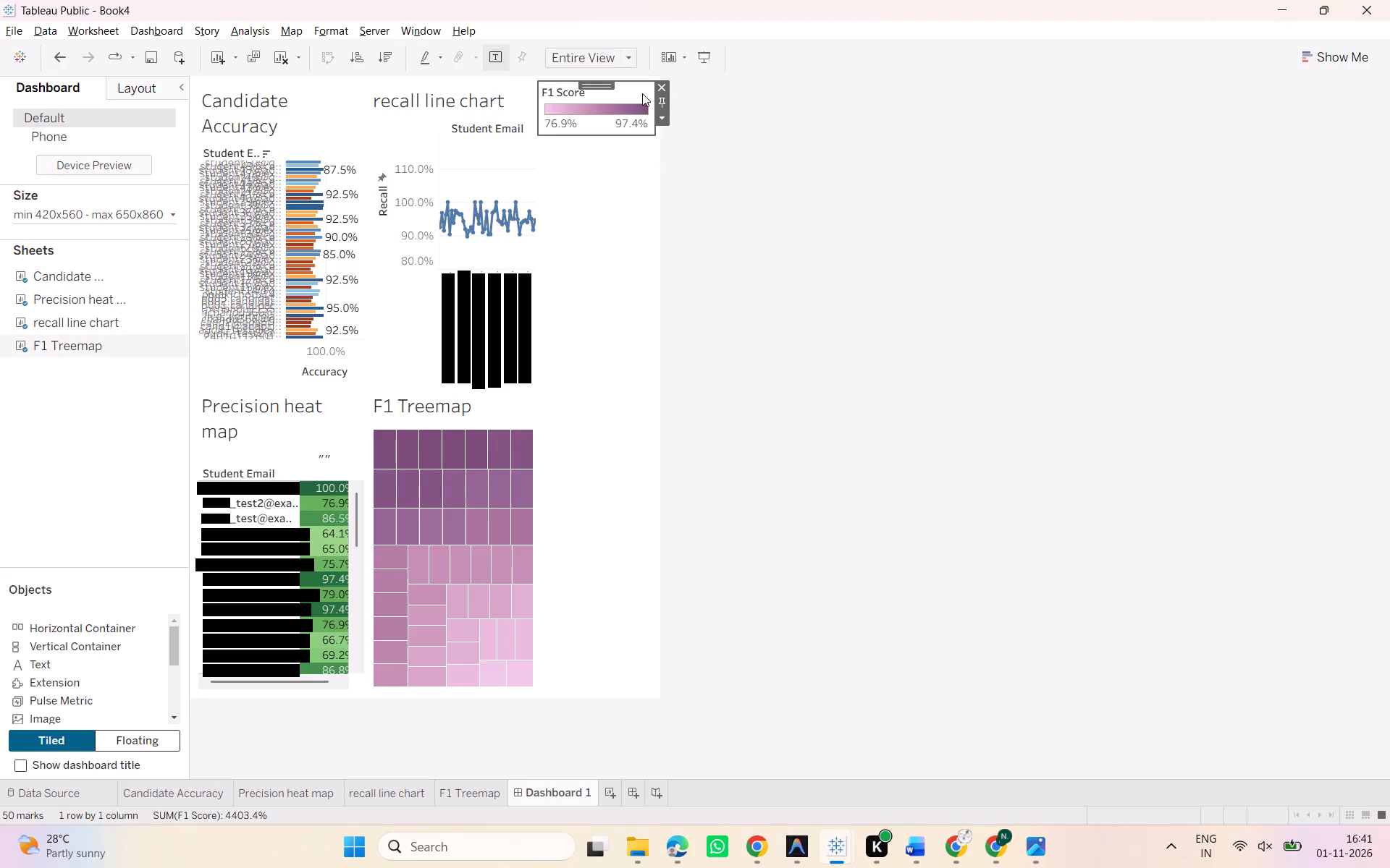
pyautogui.click(658, 84)
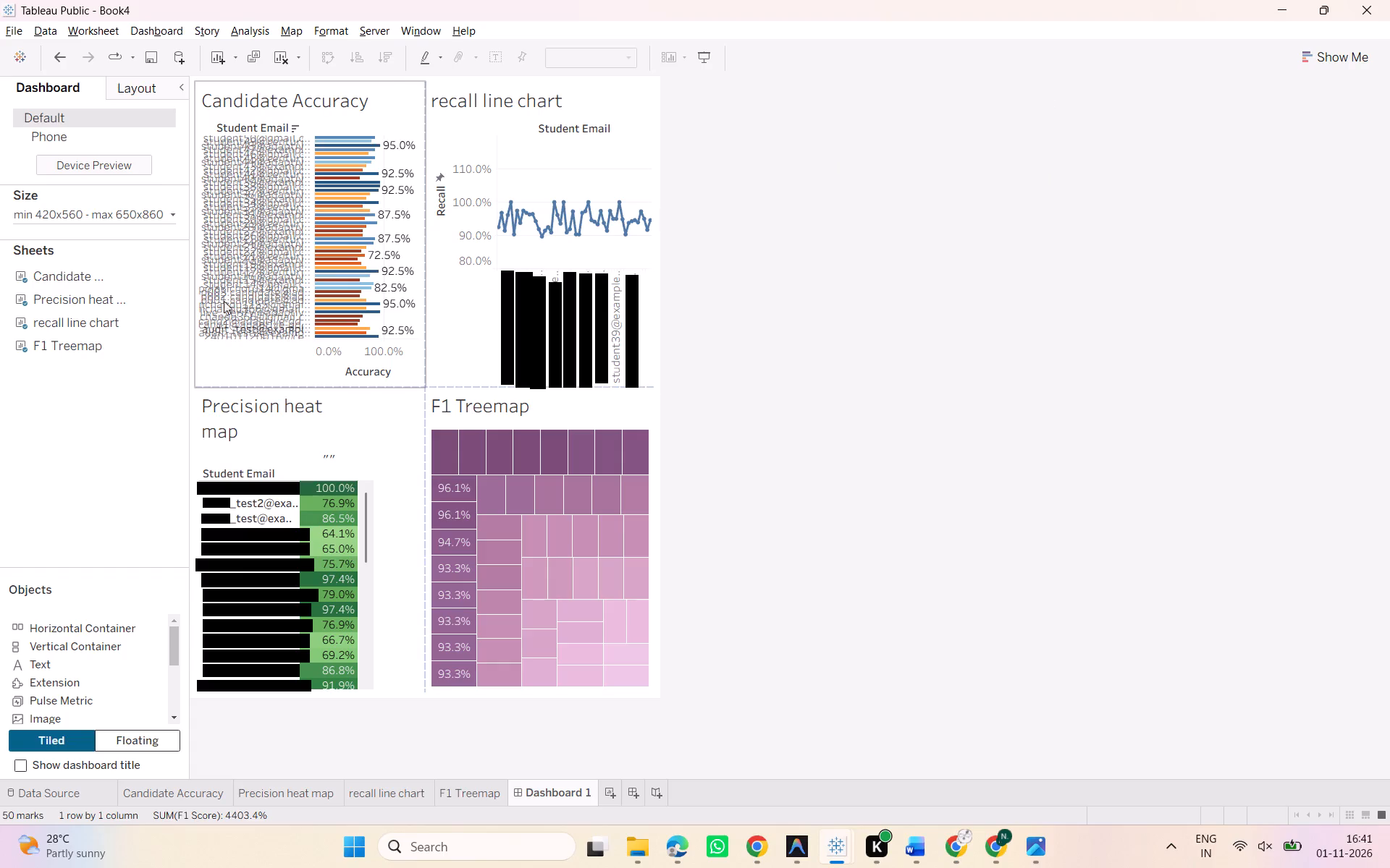
# Set the Candidate Accuracy chart's fit on the dashboard to Standard.
pyautogui.click(259, 258)
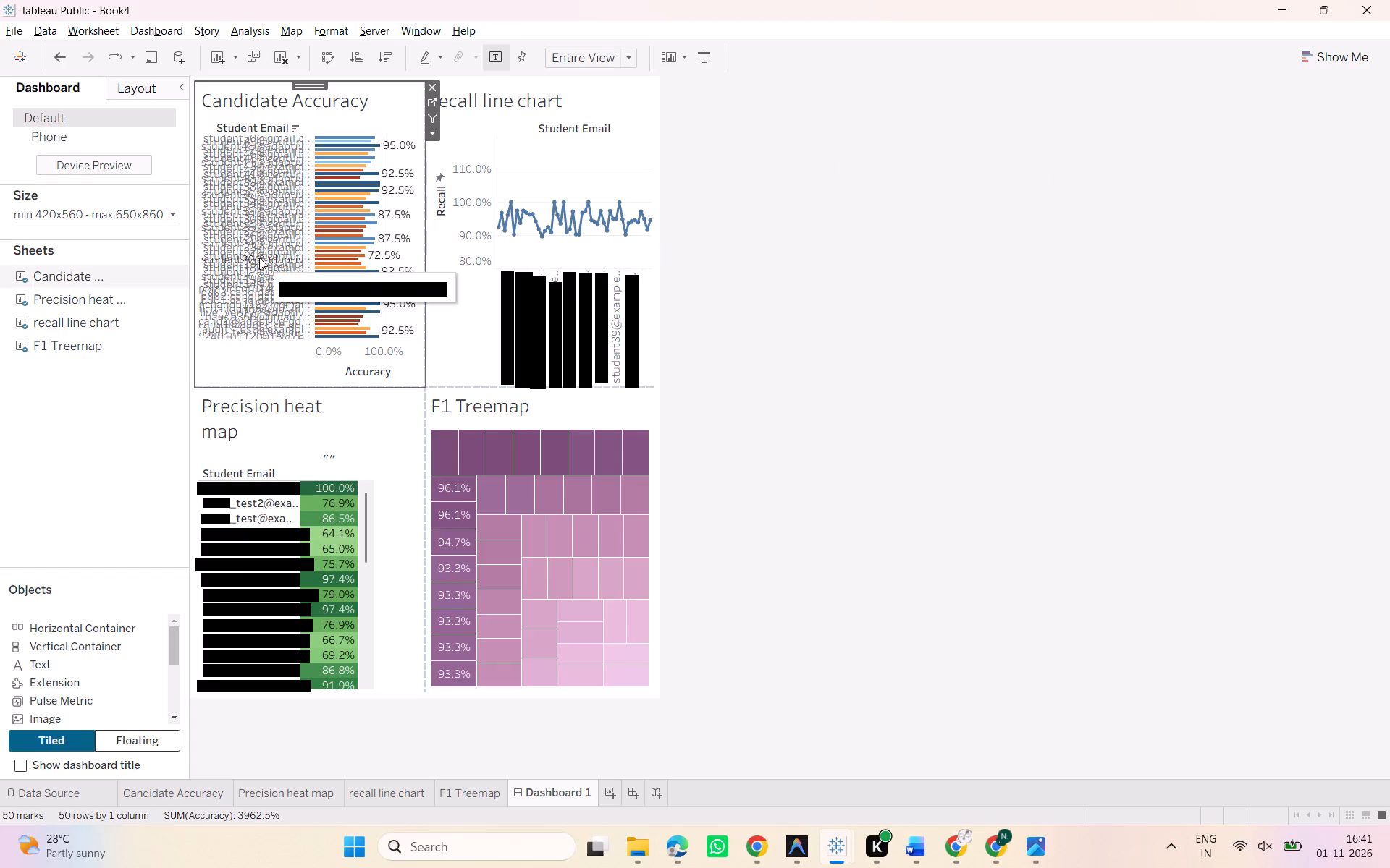
pyautogui.click(618, 52)
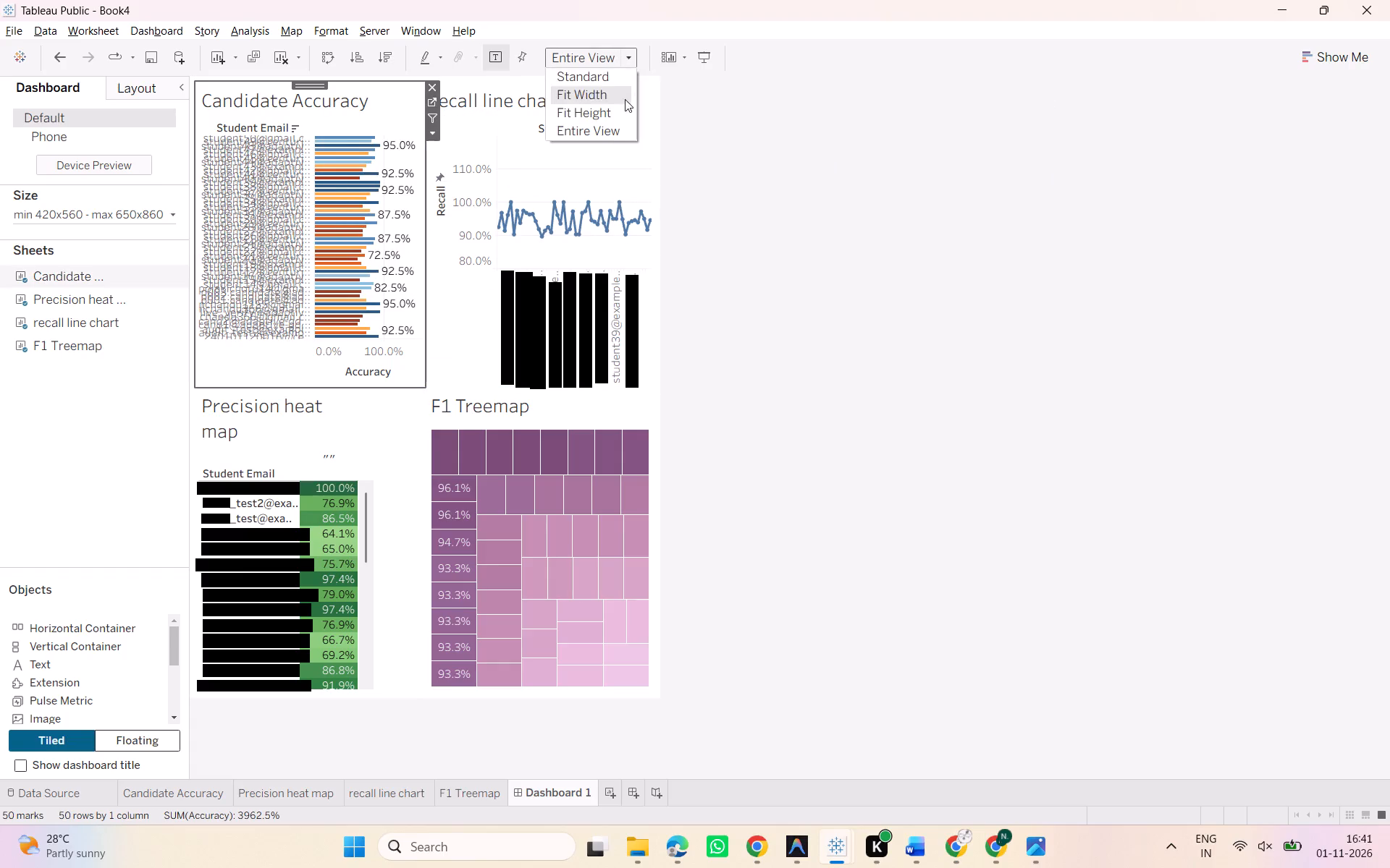
pyautogui.click(605, 75)
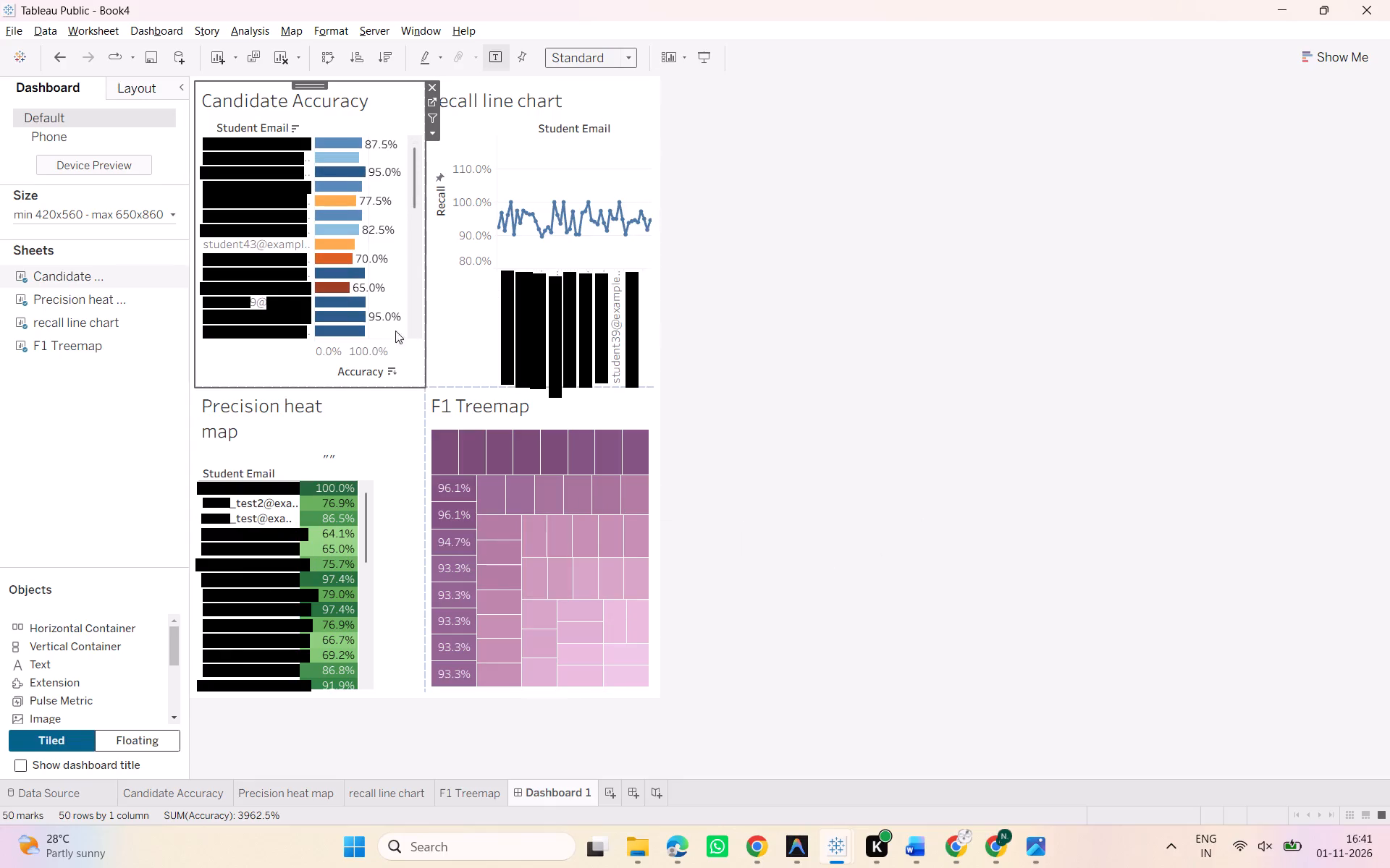
pyautogui.moveTo(413, 183); pyautogui.dragTo(439, 106)
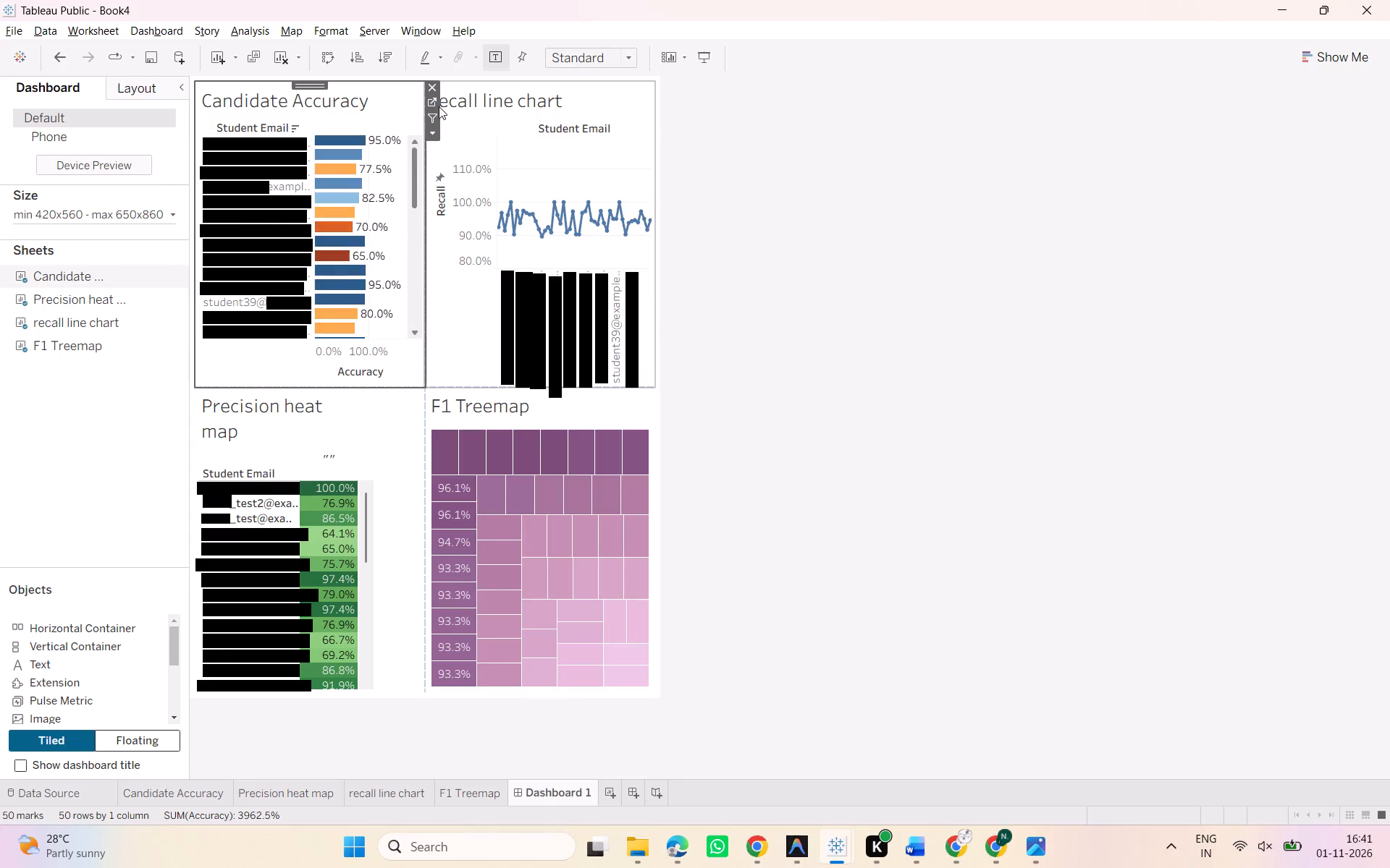
pyautogui.moveTo(439, 106); pyautogui.dragTo(439, 101)
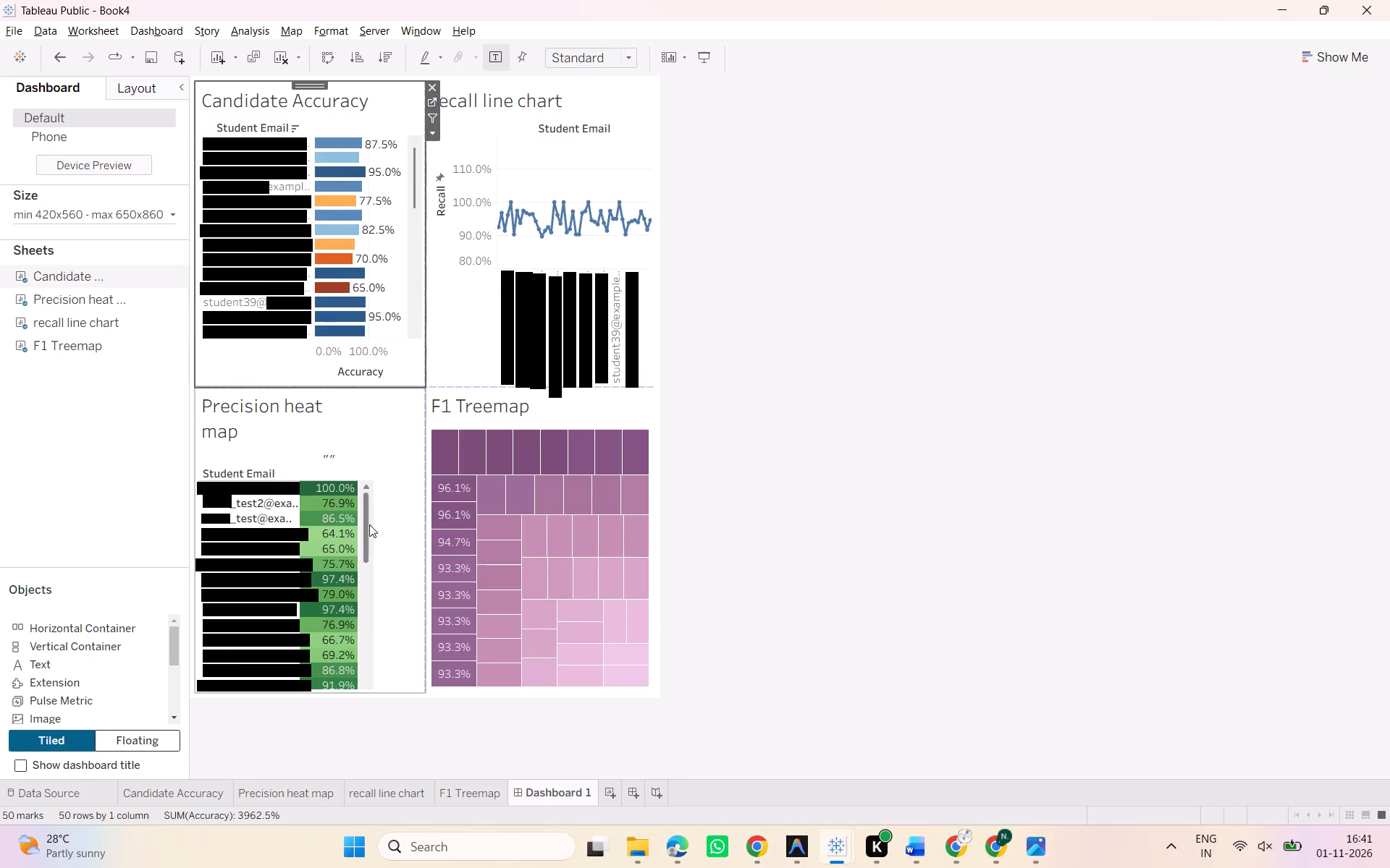
pyautogui.moveTo(368, 526); pyautogui.dragTo(391, 430)
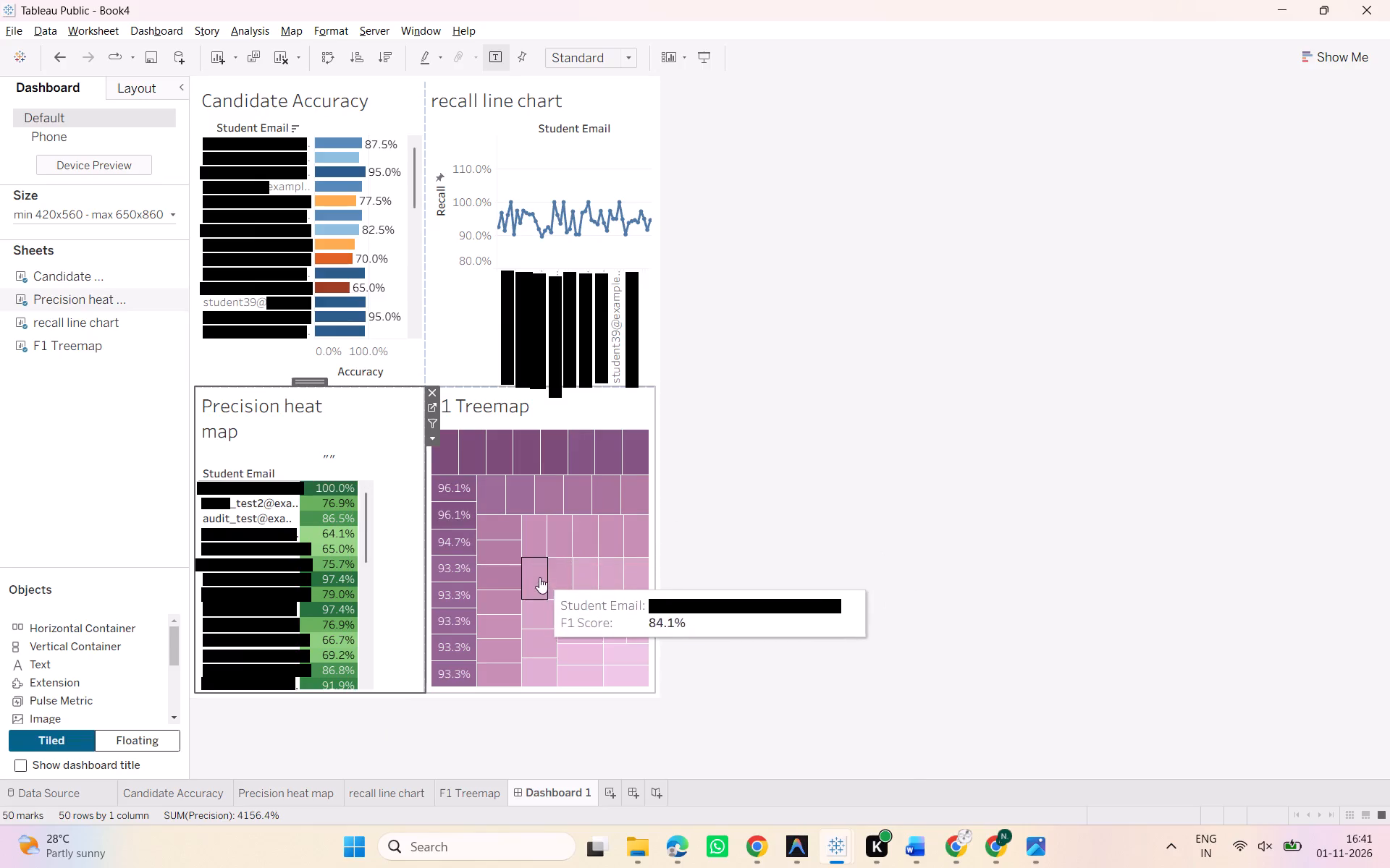
pyautogui.click(767, 336)
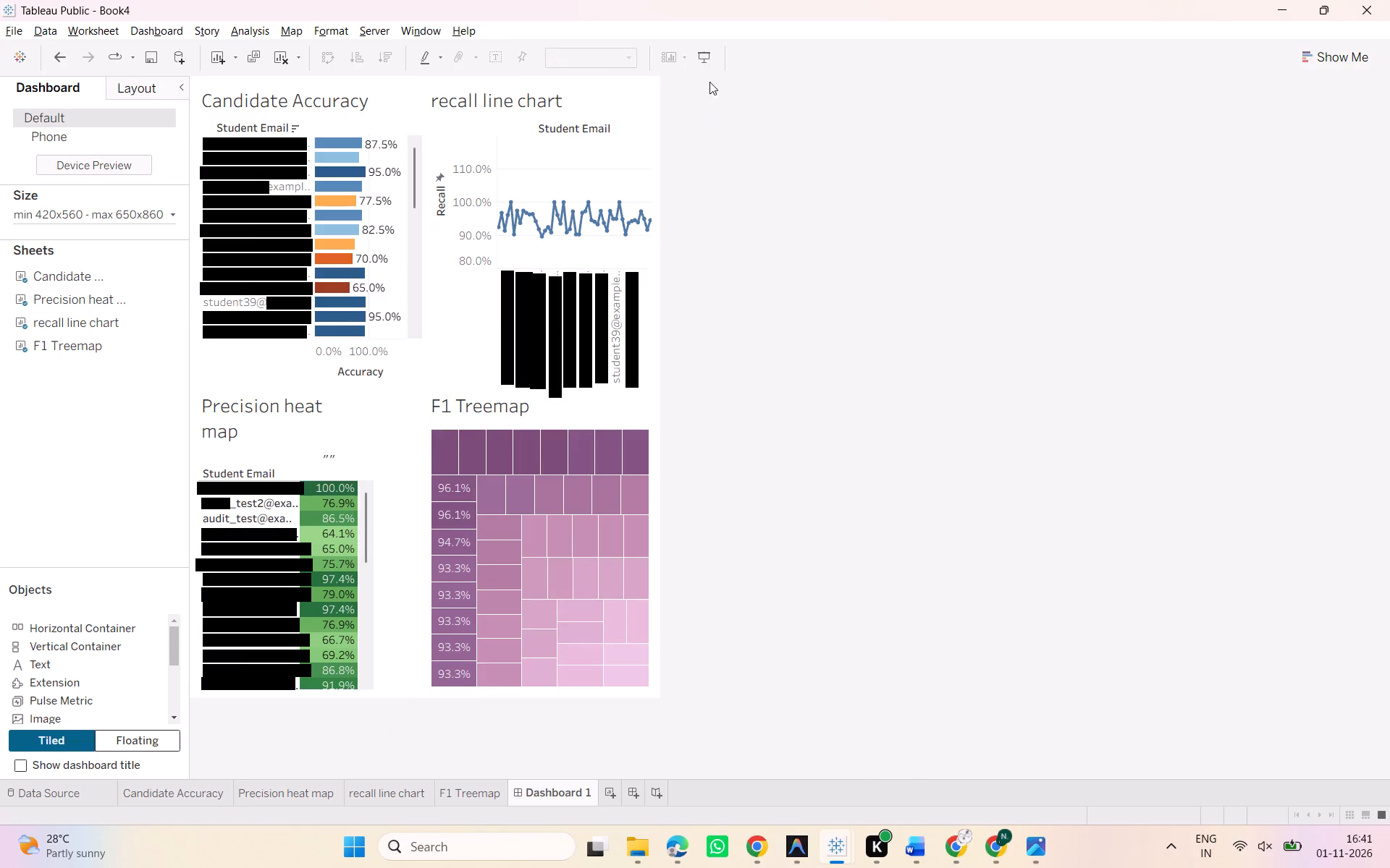
# Preview the four-chart dashboard in presentation mode and return to editing.
pyautogui.click(709, 53)
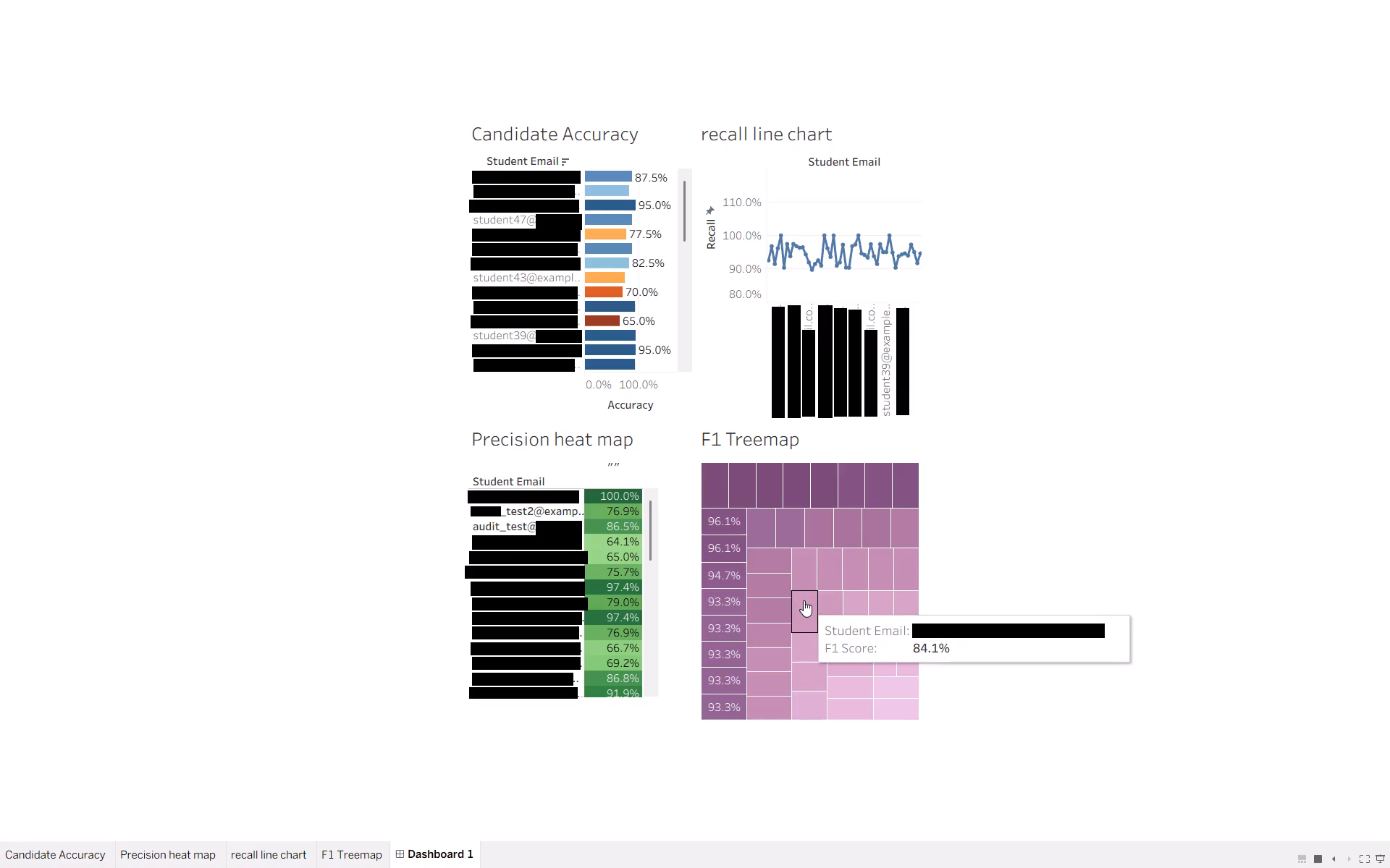
pyautogui.click(1134, 275)
pyautogui.click(1173, 244)
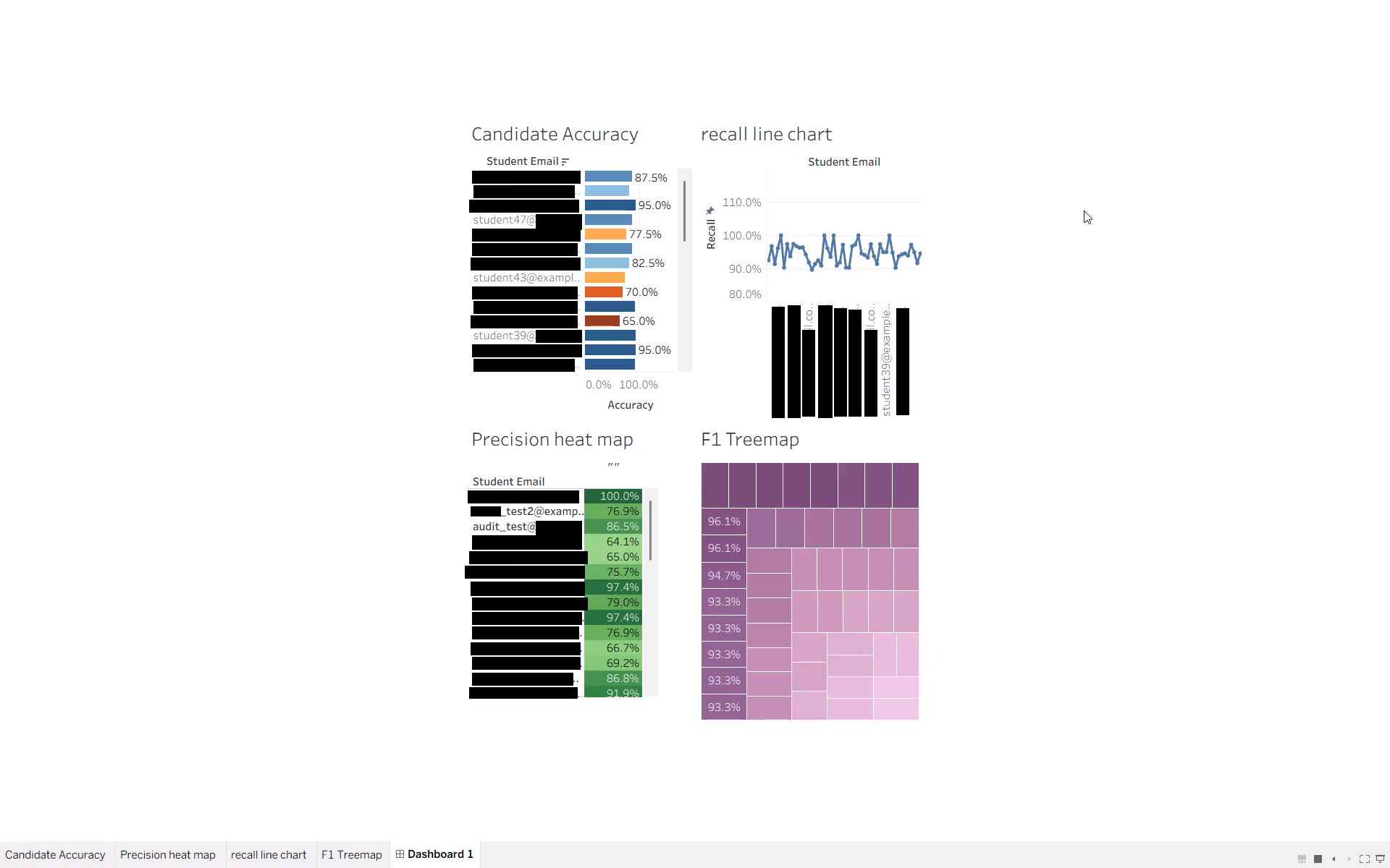
pyautogui.press('Escape')
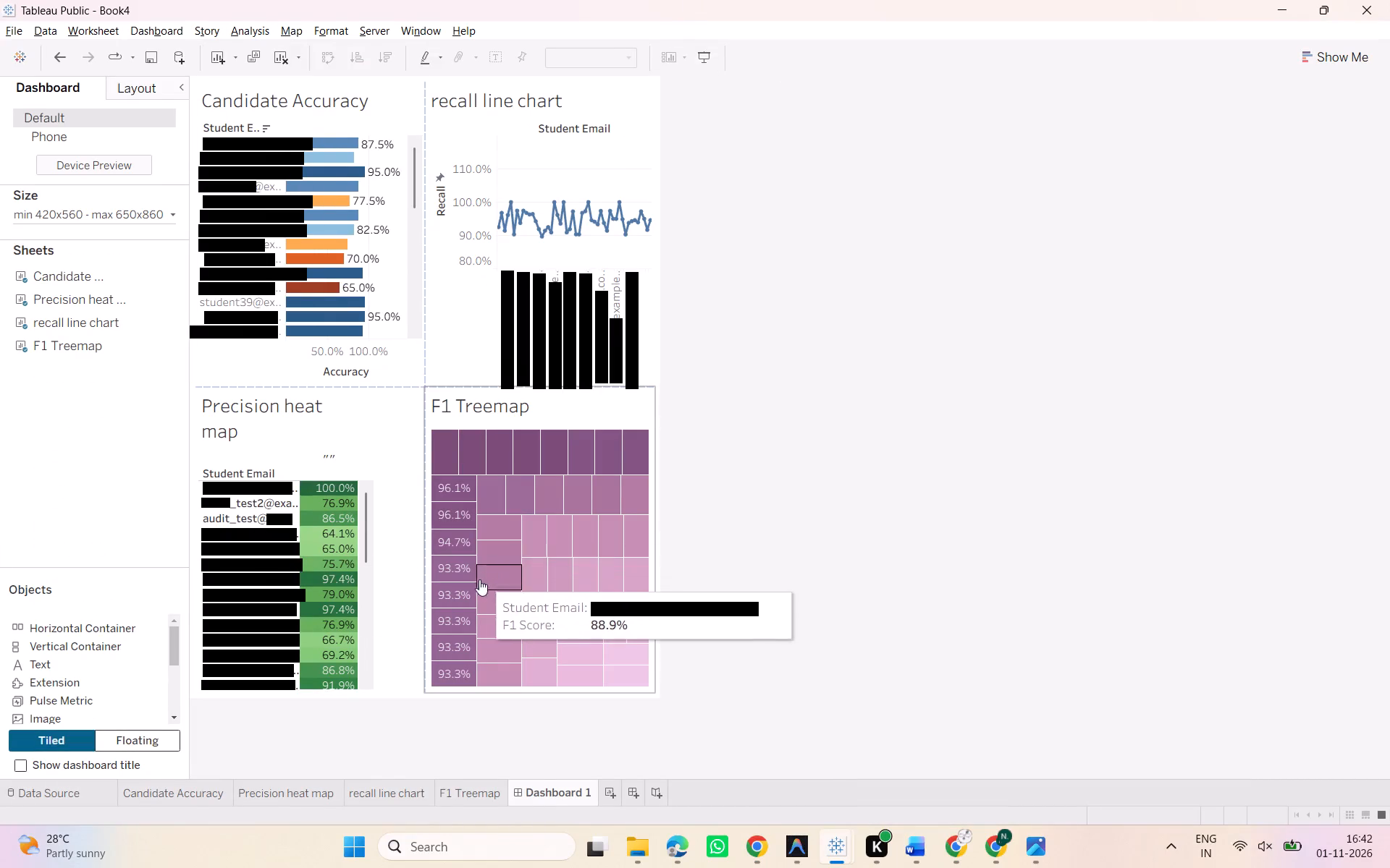
# Examine individual marks across the F1 Treemap on the dashboard for their student and F1 Score details.
pyautogui.click(443, 458)
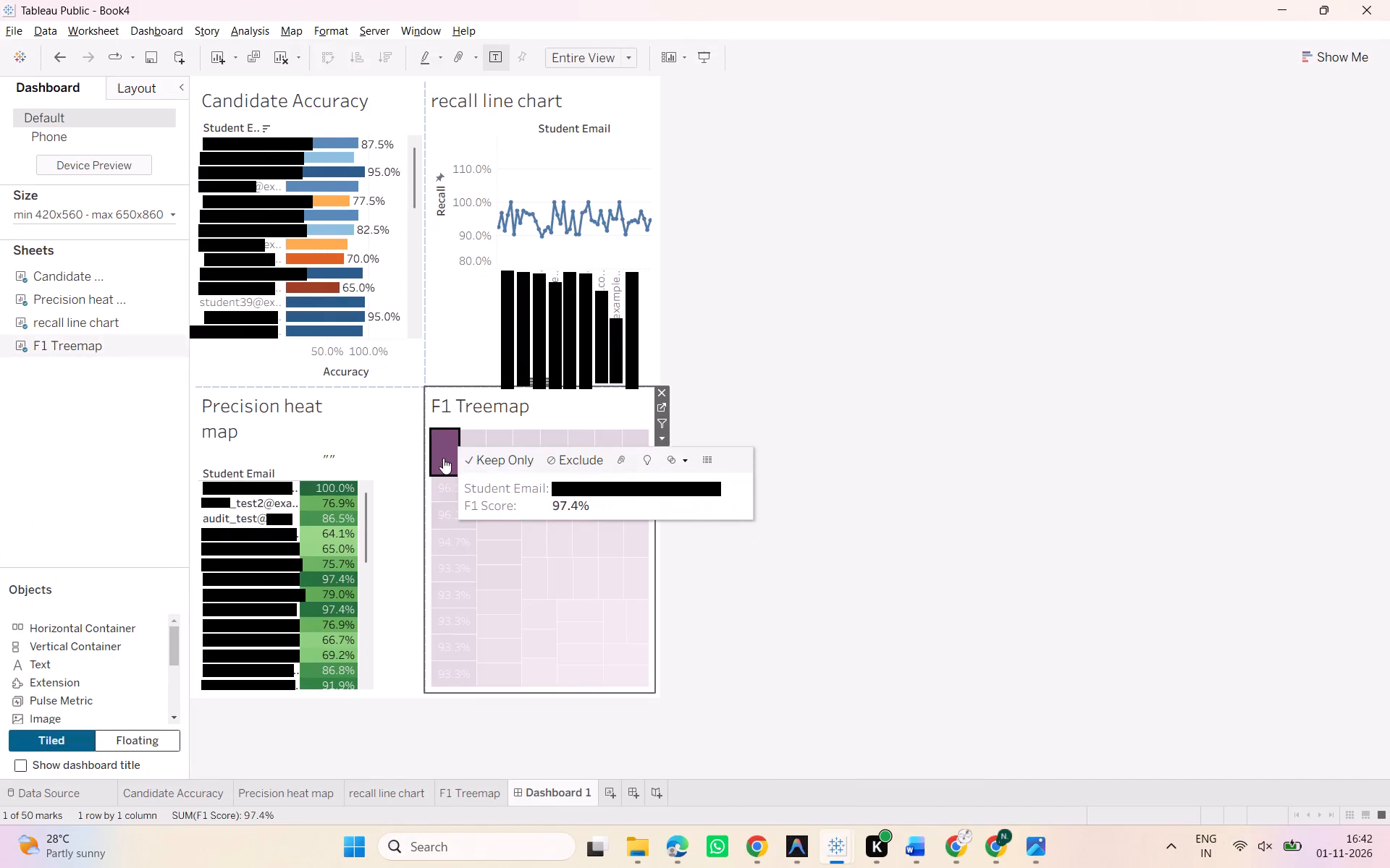
pyautogui.click(463, 590)
pyautogui.click(502, 538)
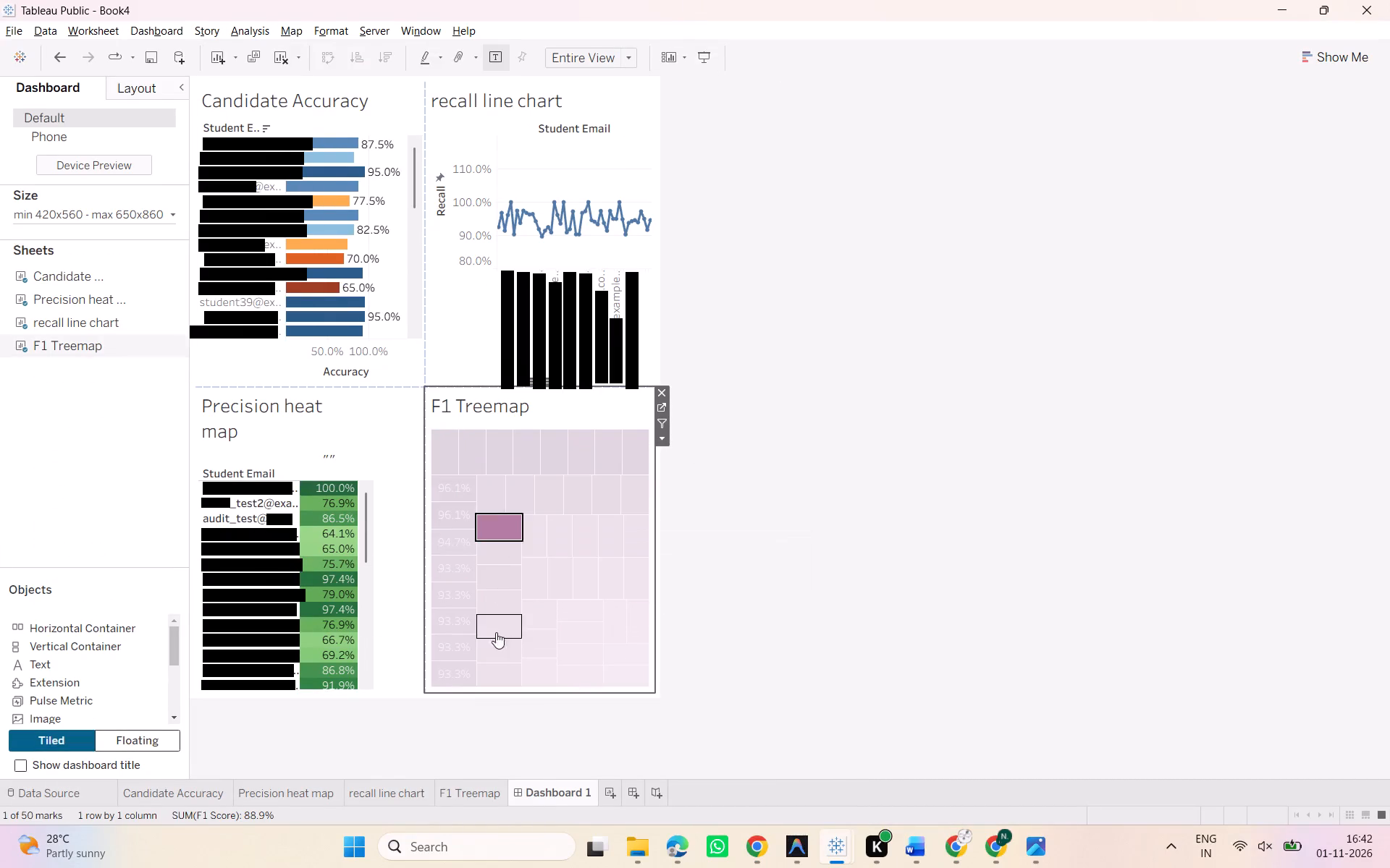
pyautogui.click(496, 635)
pyautogui.click(539, 554)
pyautogui.click(530, 625)
pyautogui.click(830, 489)
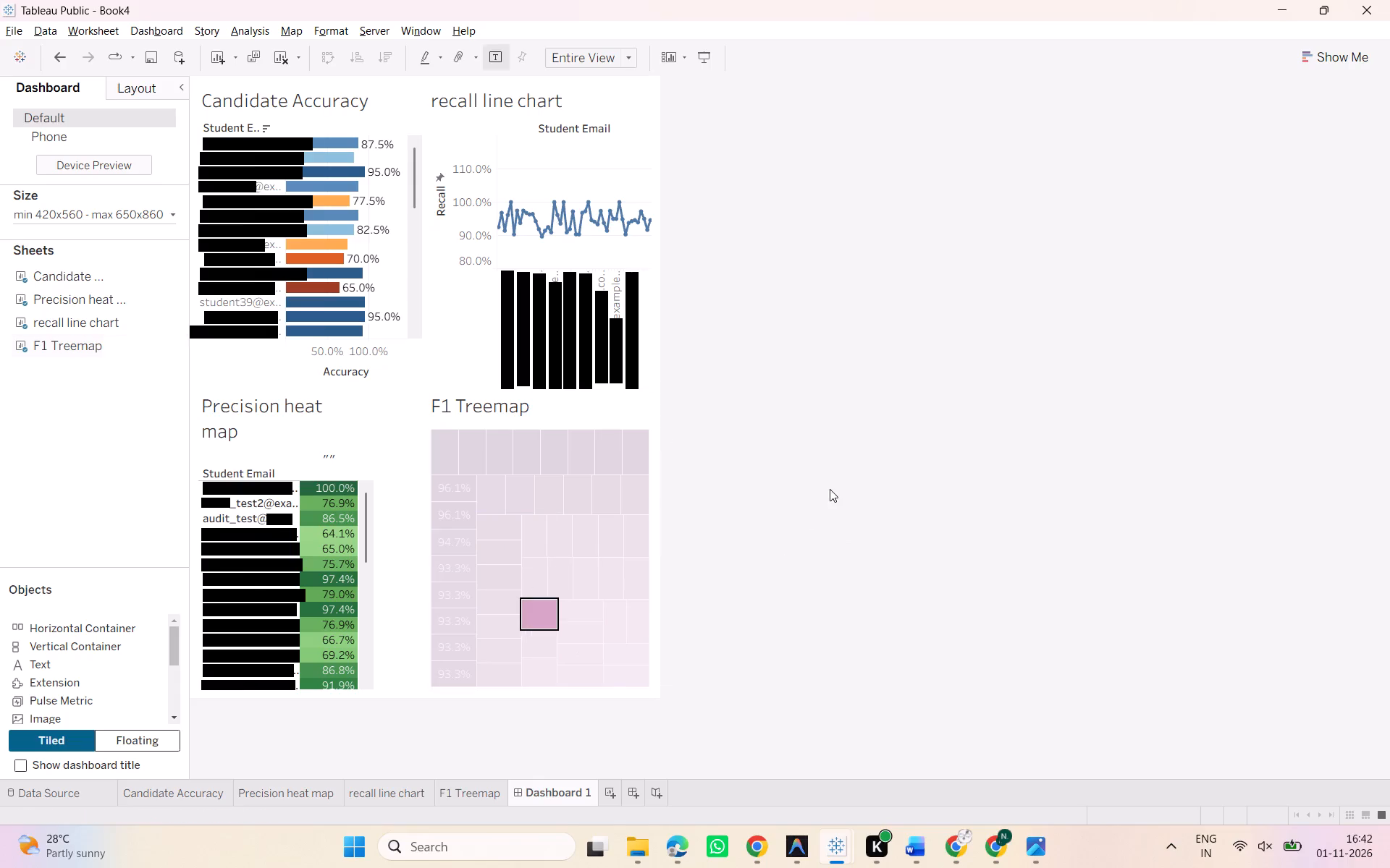
pyautogui.click(534, 470)
pyautogui.click(565, 399)
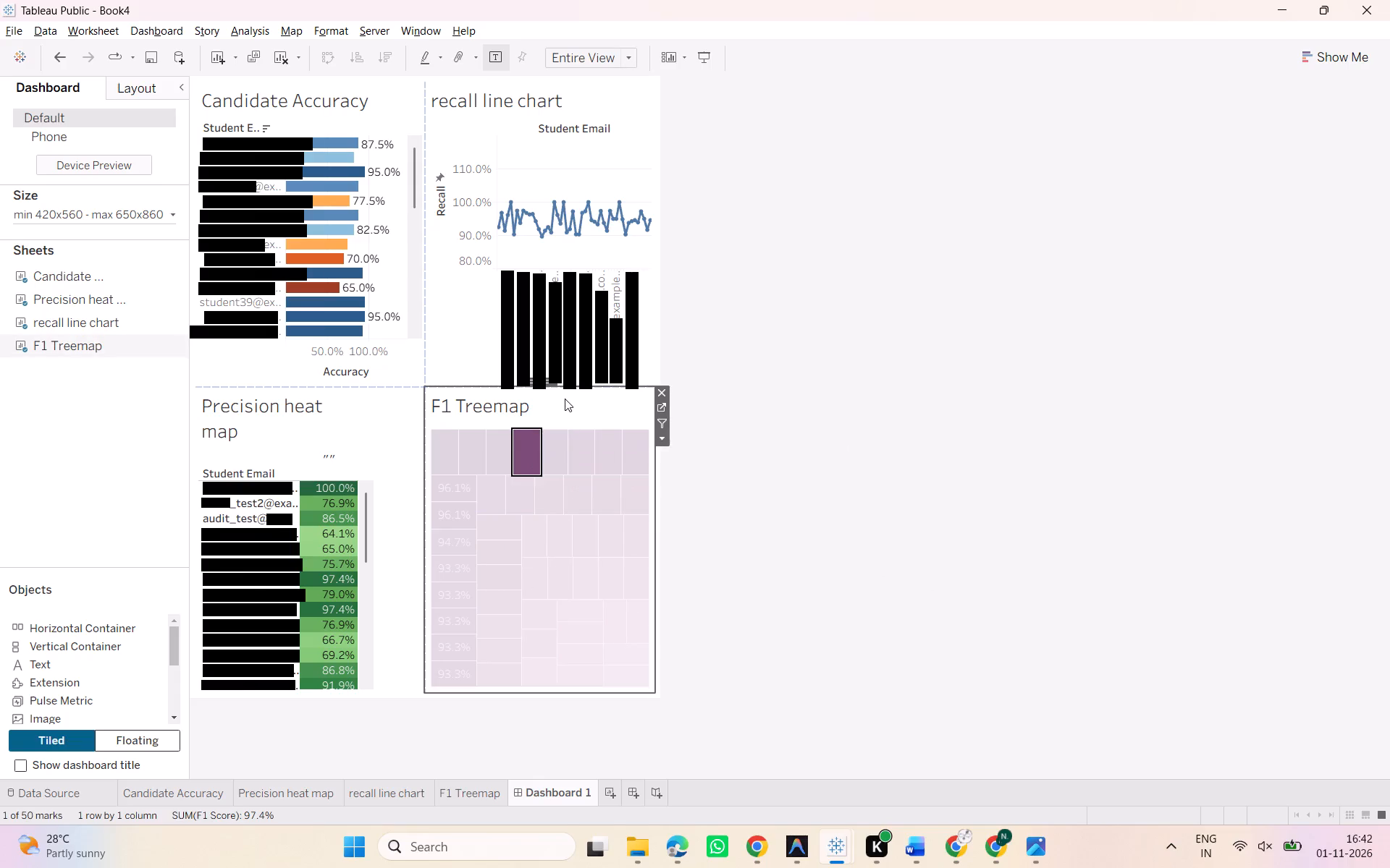
pyautogui.click(534, 453)
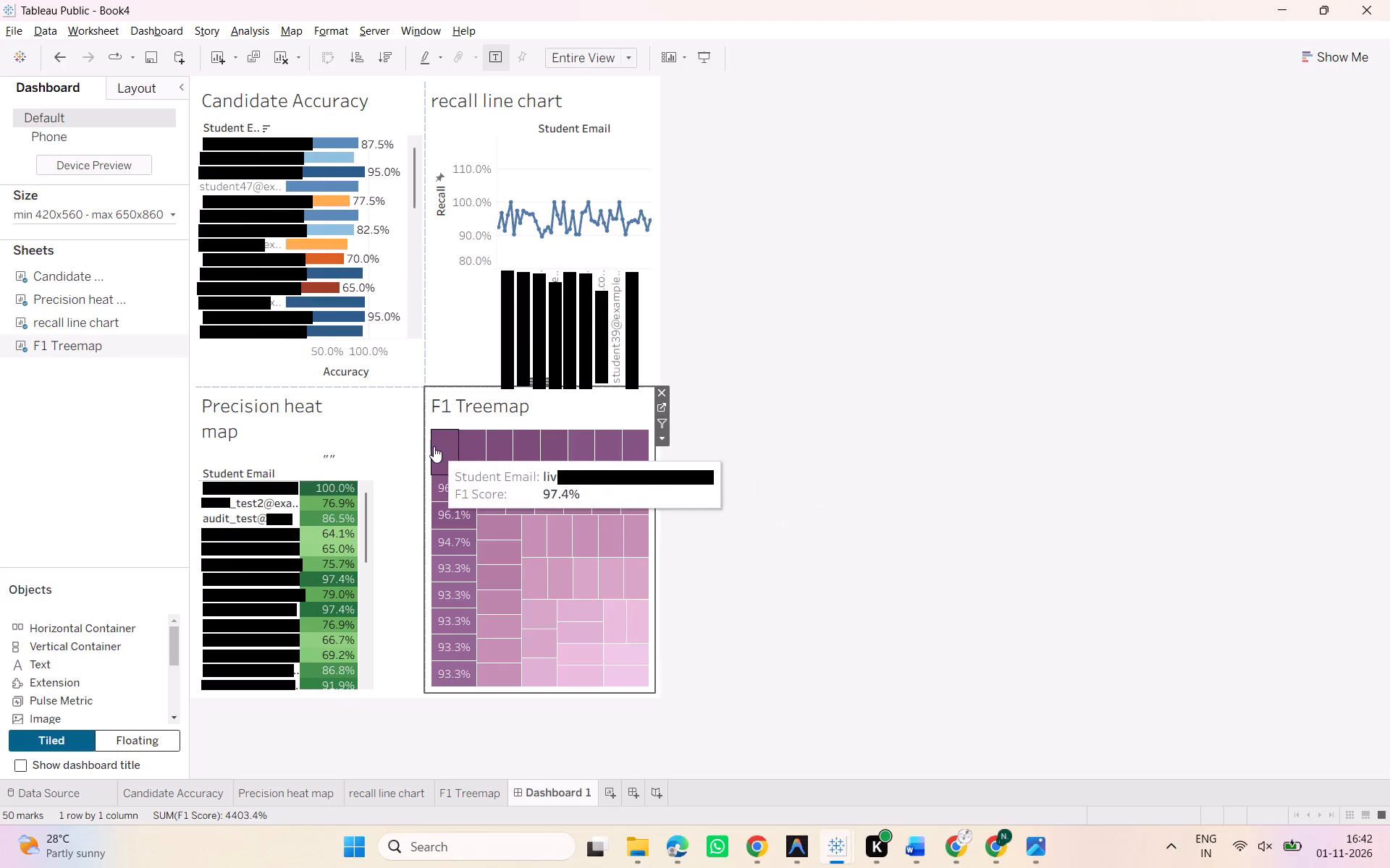
# Widen the F1 Treemap to about two-thirds of the dashboard's lower row, narrowing the Precision heat map beside it.
pyautogui.moveTo(423, 446); pyautogui.dragTo(382, 448)
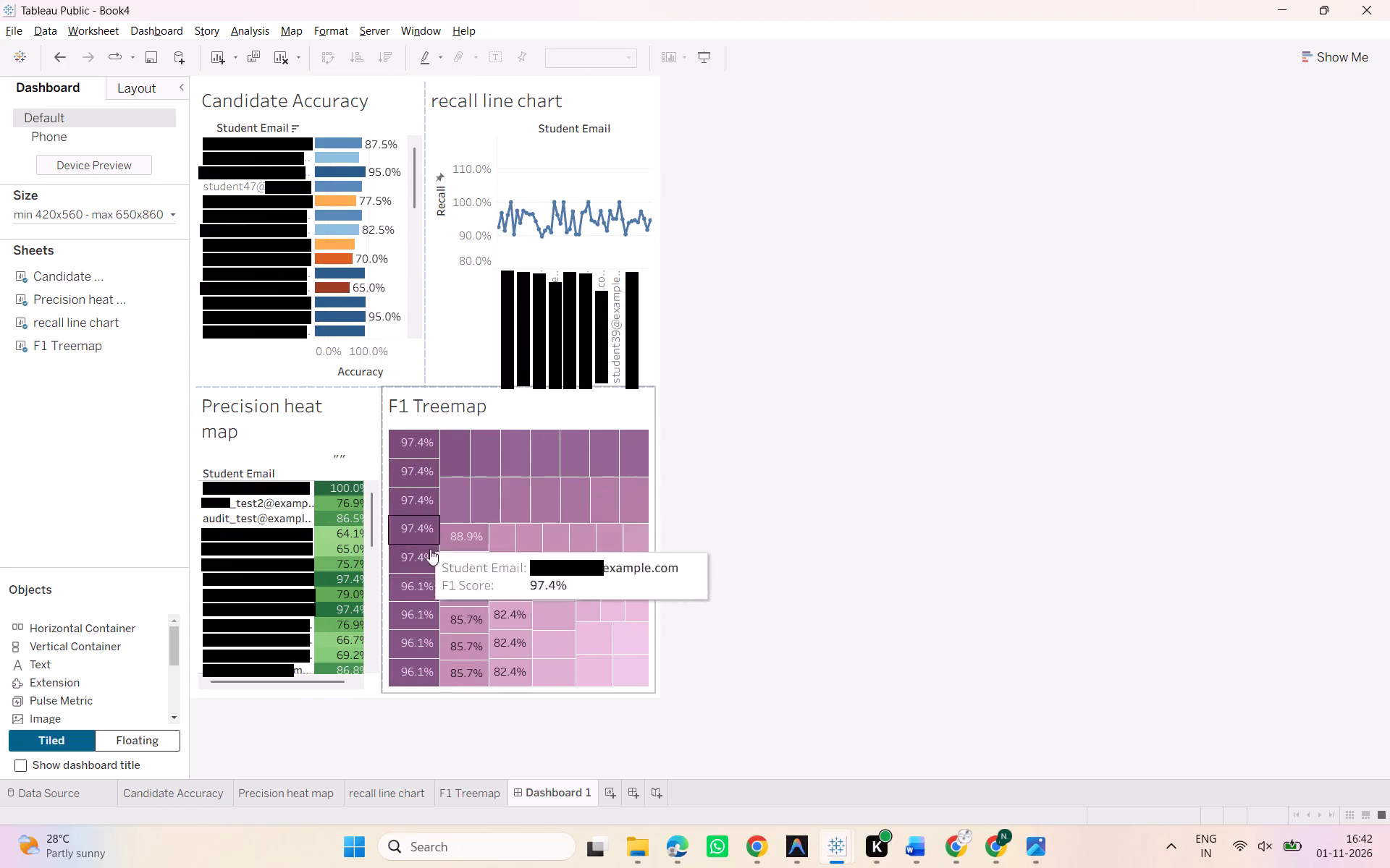
pyautogui.moveTo(381, 462); pyautogui.dragTo(313, 461)
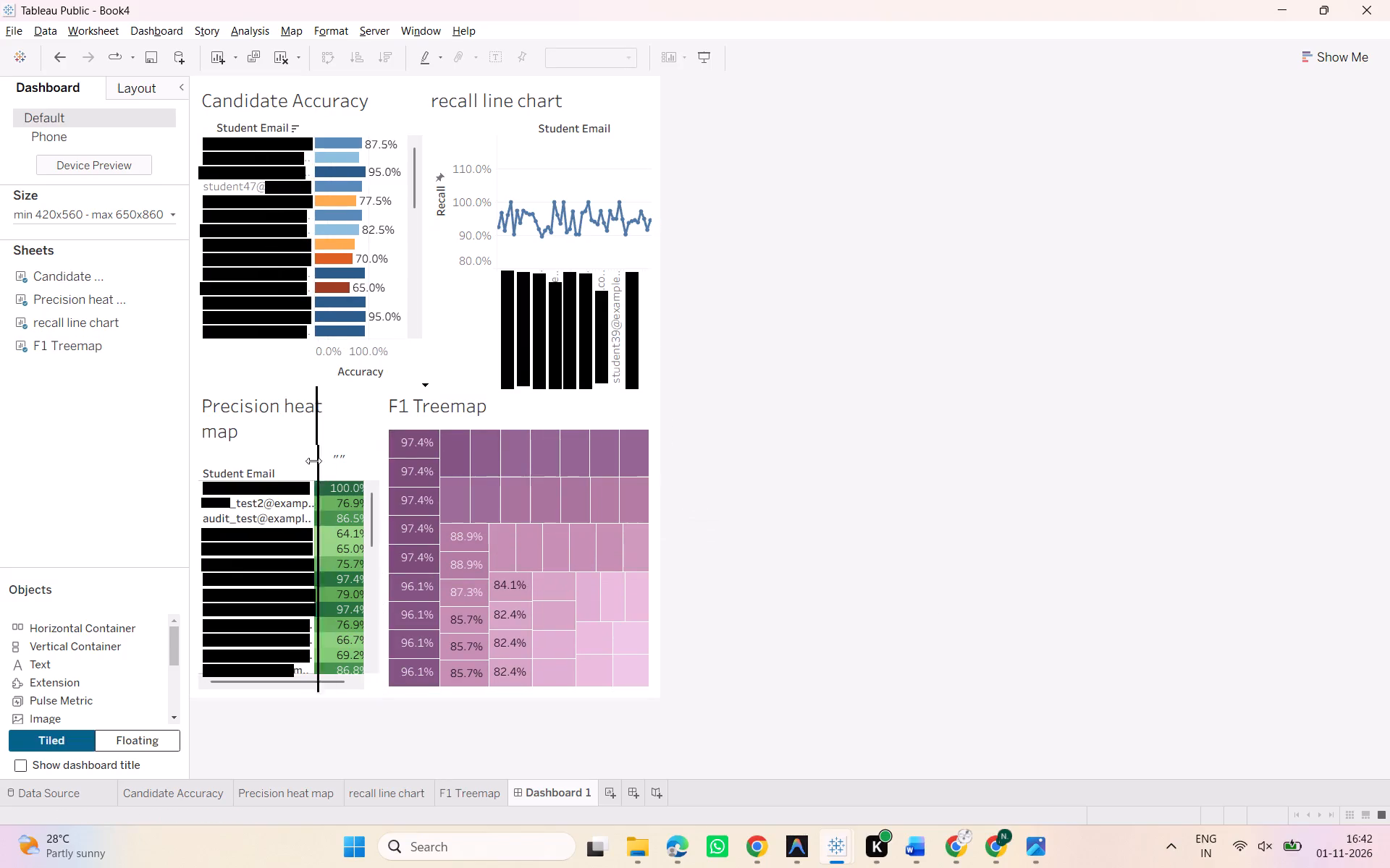
pyautogui.moveTo(313, 461); pyautogui.dragTo(307, 461)
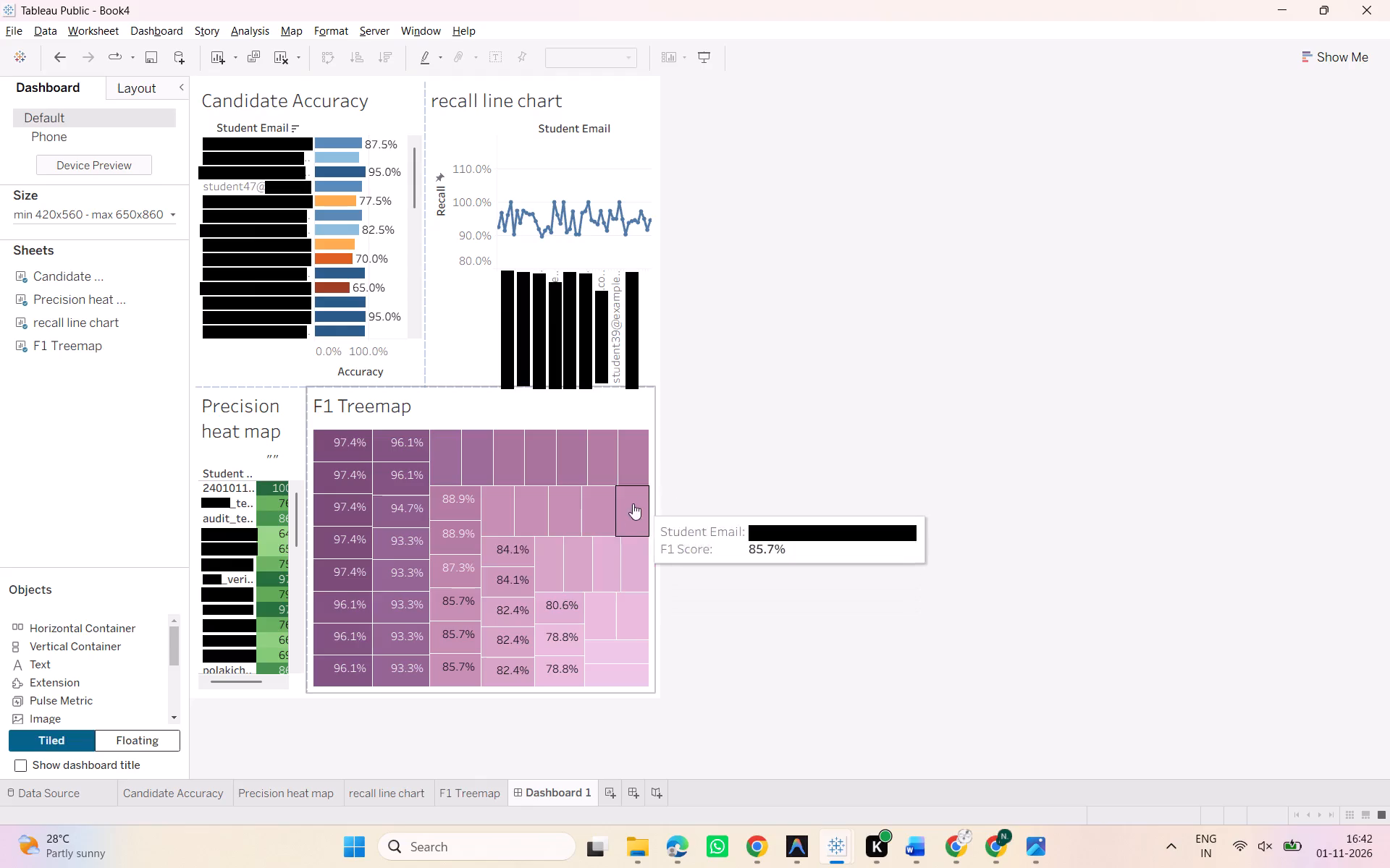
pyautogui.moveTo(306, 454); pyautogui.dragTo(322, 456)
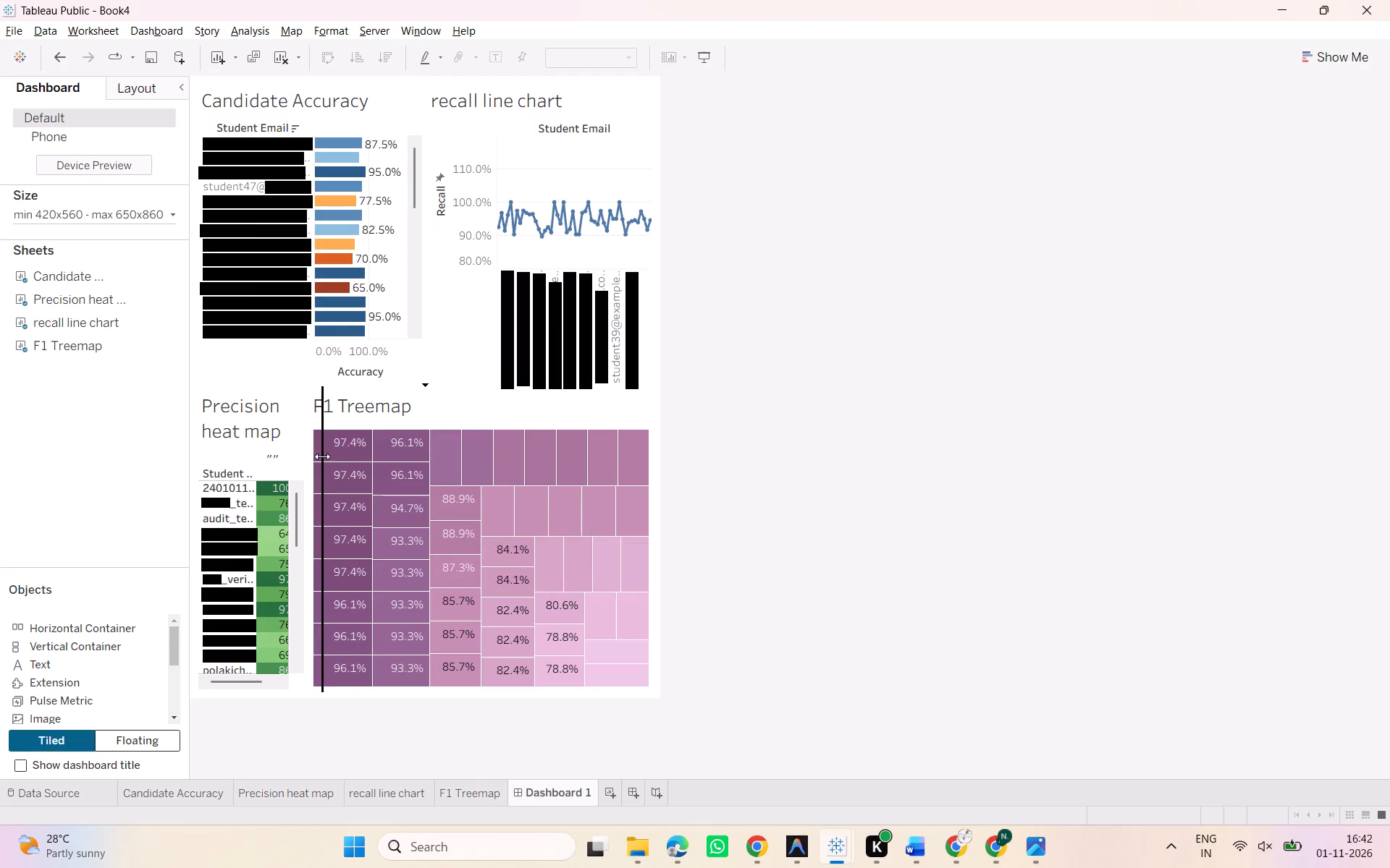
pyautogui.moveTo(322, 456); pyautogui.dragTo(337, 459)
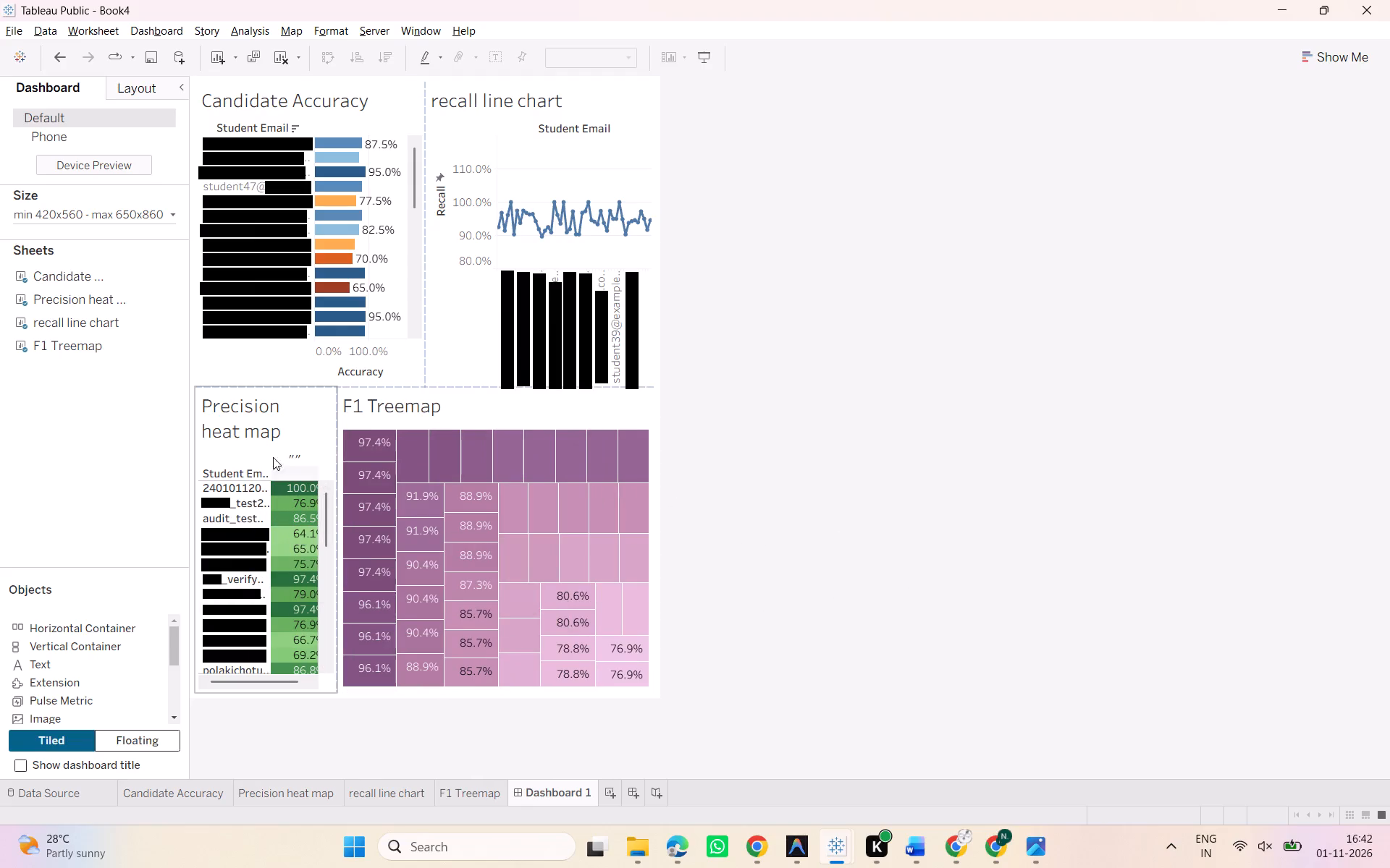
# Capture a presentation-mode screenshot framing all four dashboard charts, with the Precision heat map scrolled slightly down its student list, and exit presentation mode.
pyautogui.scroll(-5, 283, 592)
pyautogui.scroll(4, 285, 594)
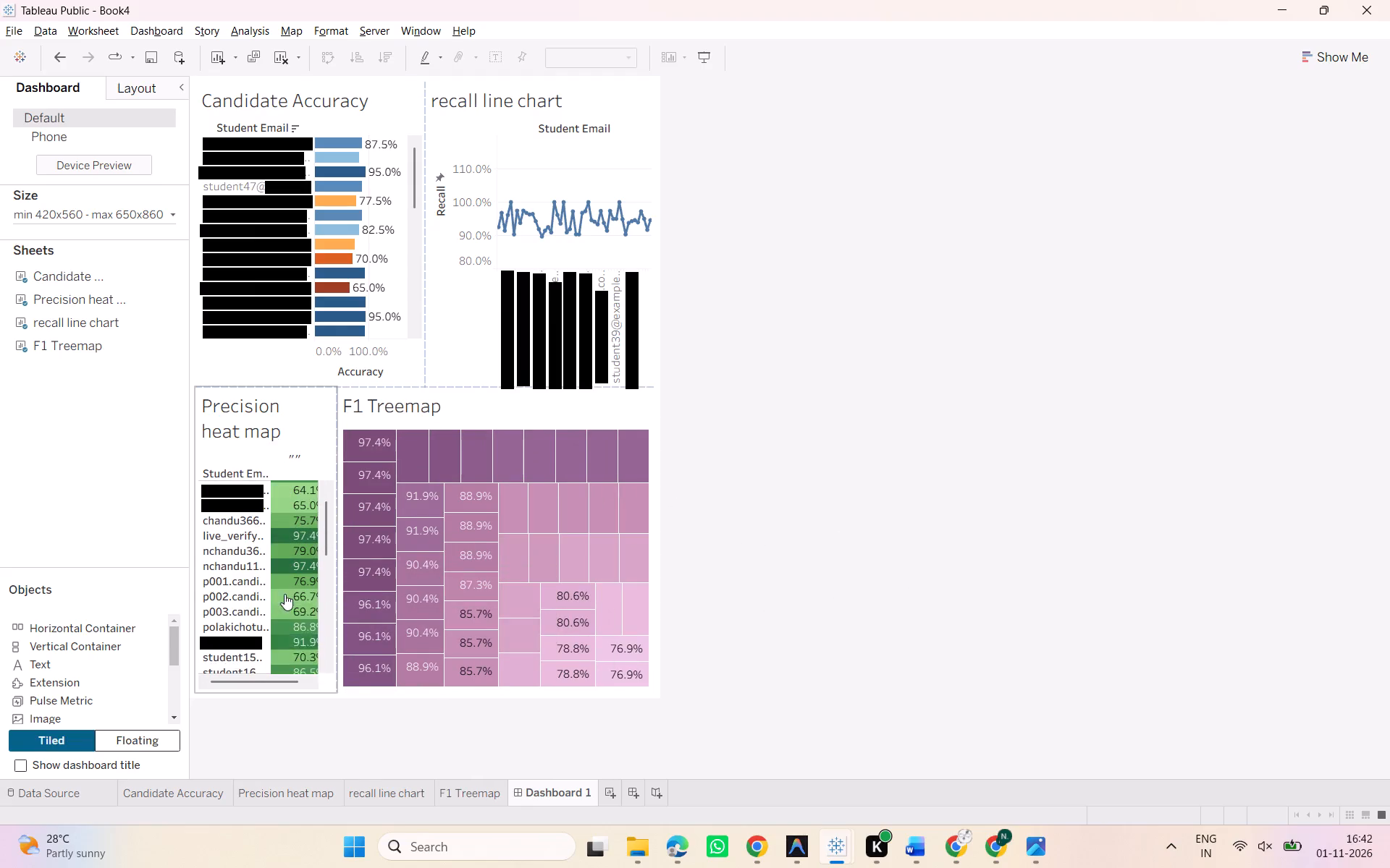
pyautogui.moveTo(269, 680); pyautogui.dragTo(288, 686)
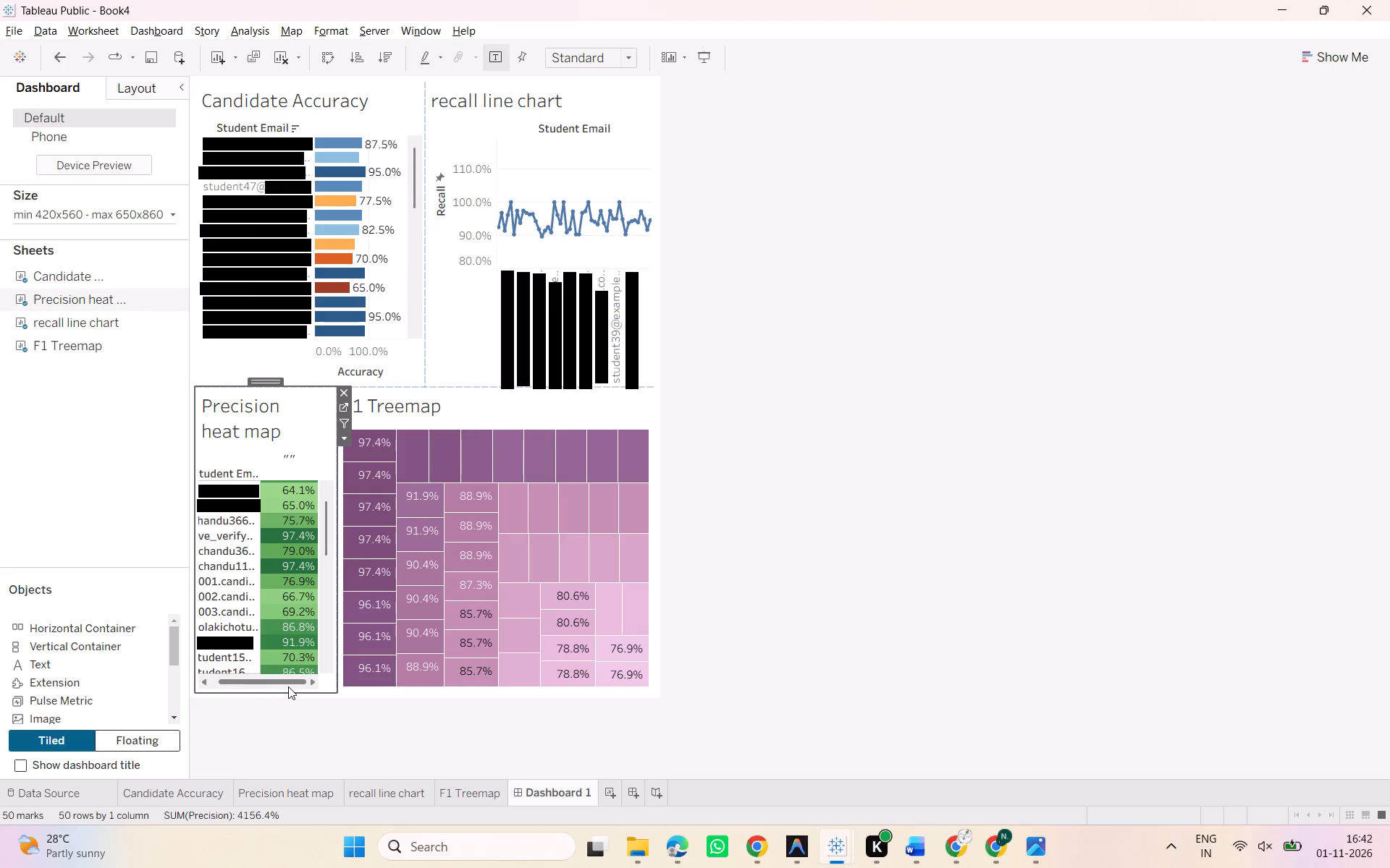
pyautogui.moveTo(288, 686); pyautogui.dragTo(270, 692)
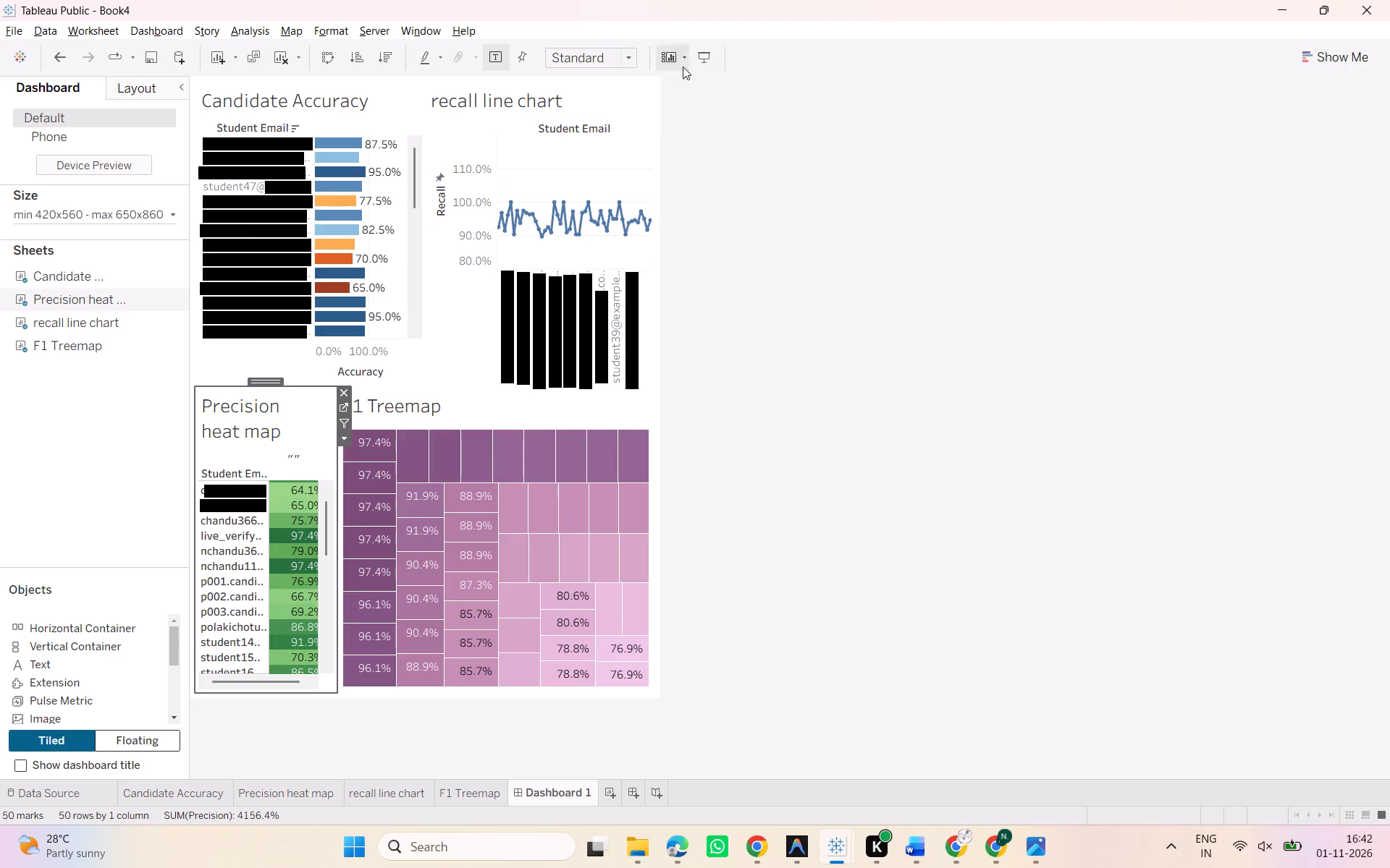
pyautogui.click(703, 54)
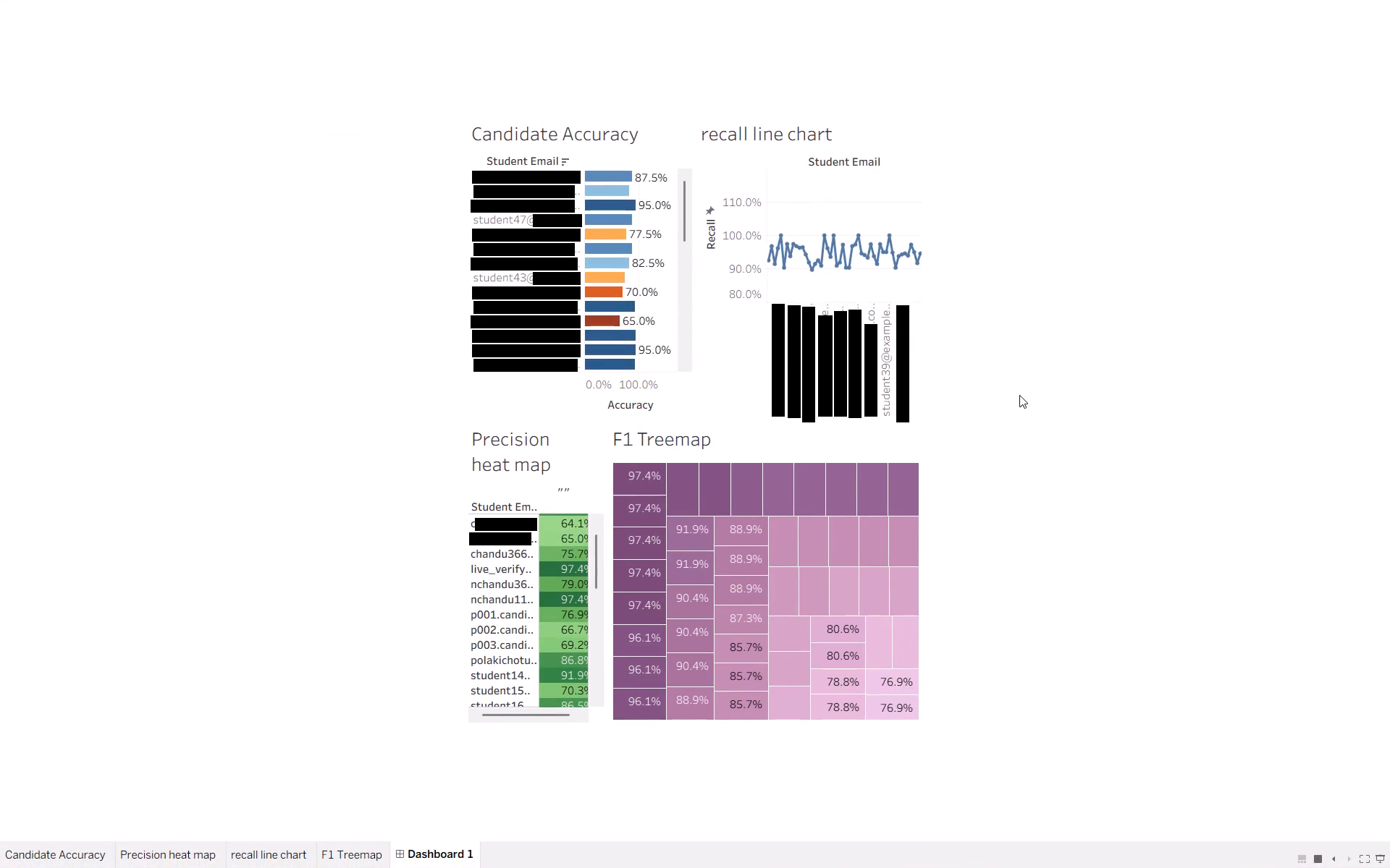
pyautogui.press('Print')
pyautogui.moveTo(450, 110); pyautogui.dragTo(965, 718)
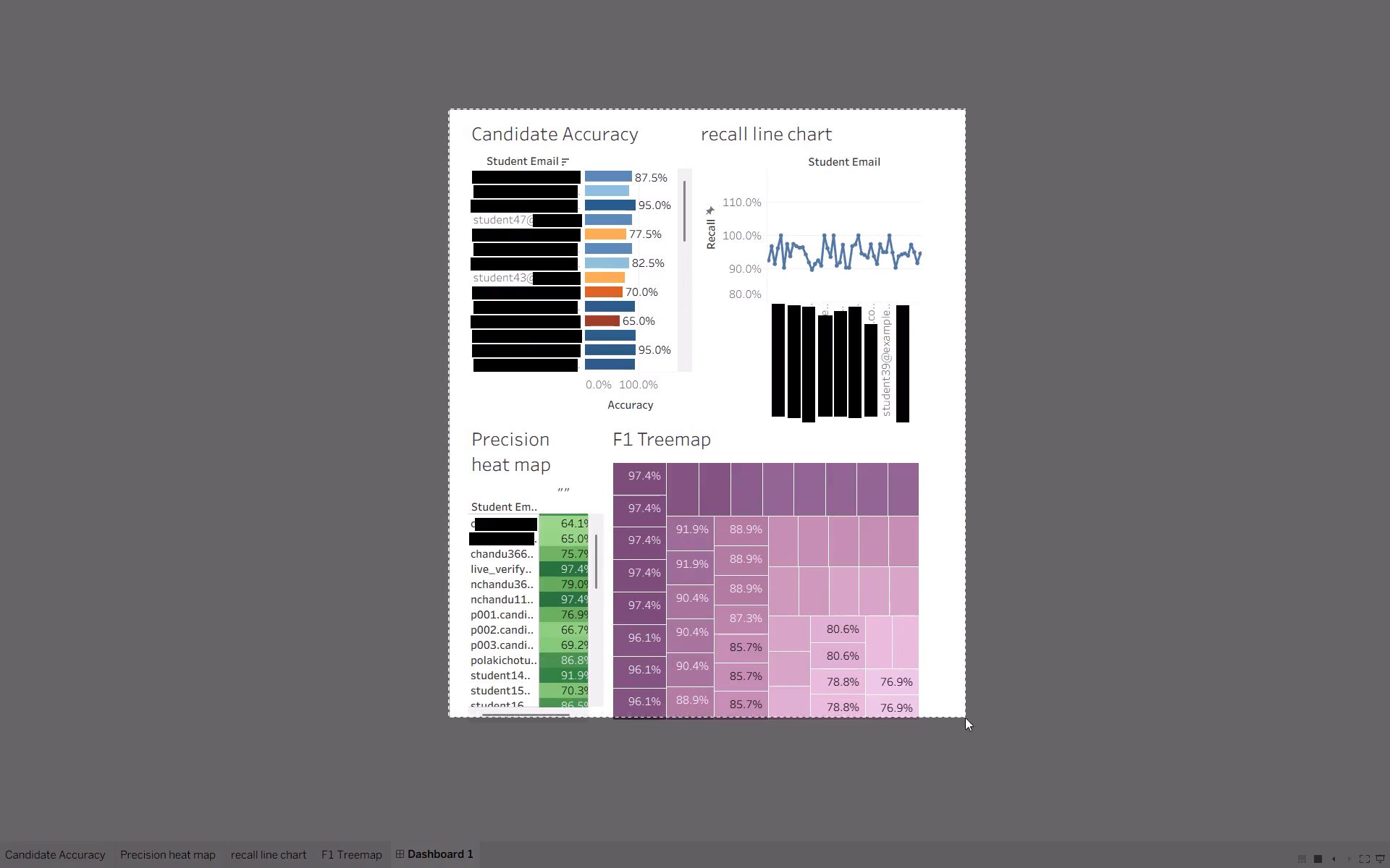
pyautogui.moveTo(965, 718); pyautogui.dragTo(965, 739)
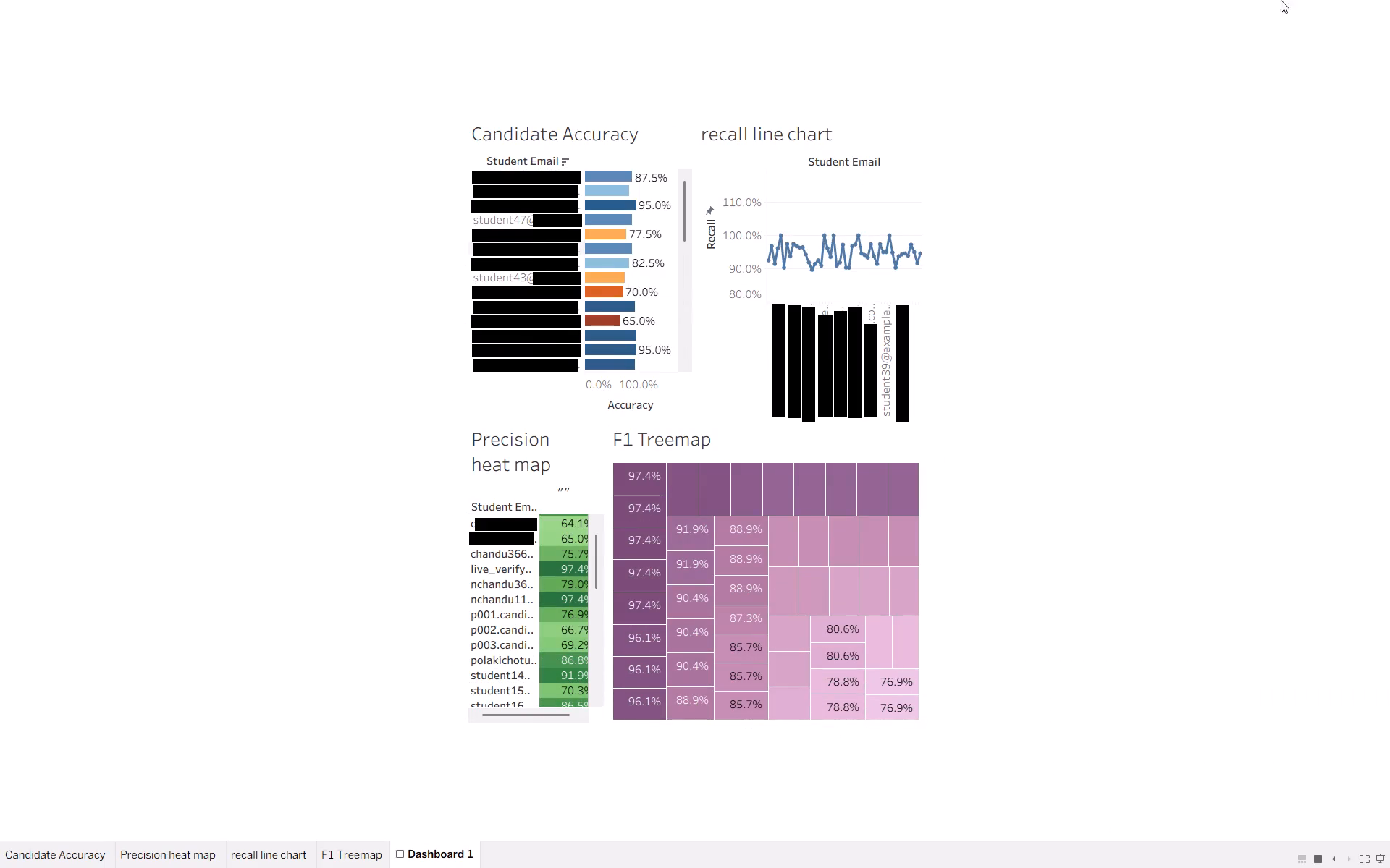
pyautogui.press('Escape')
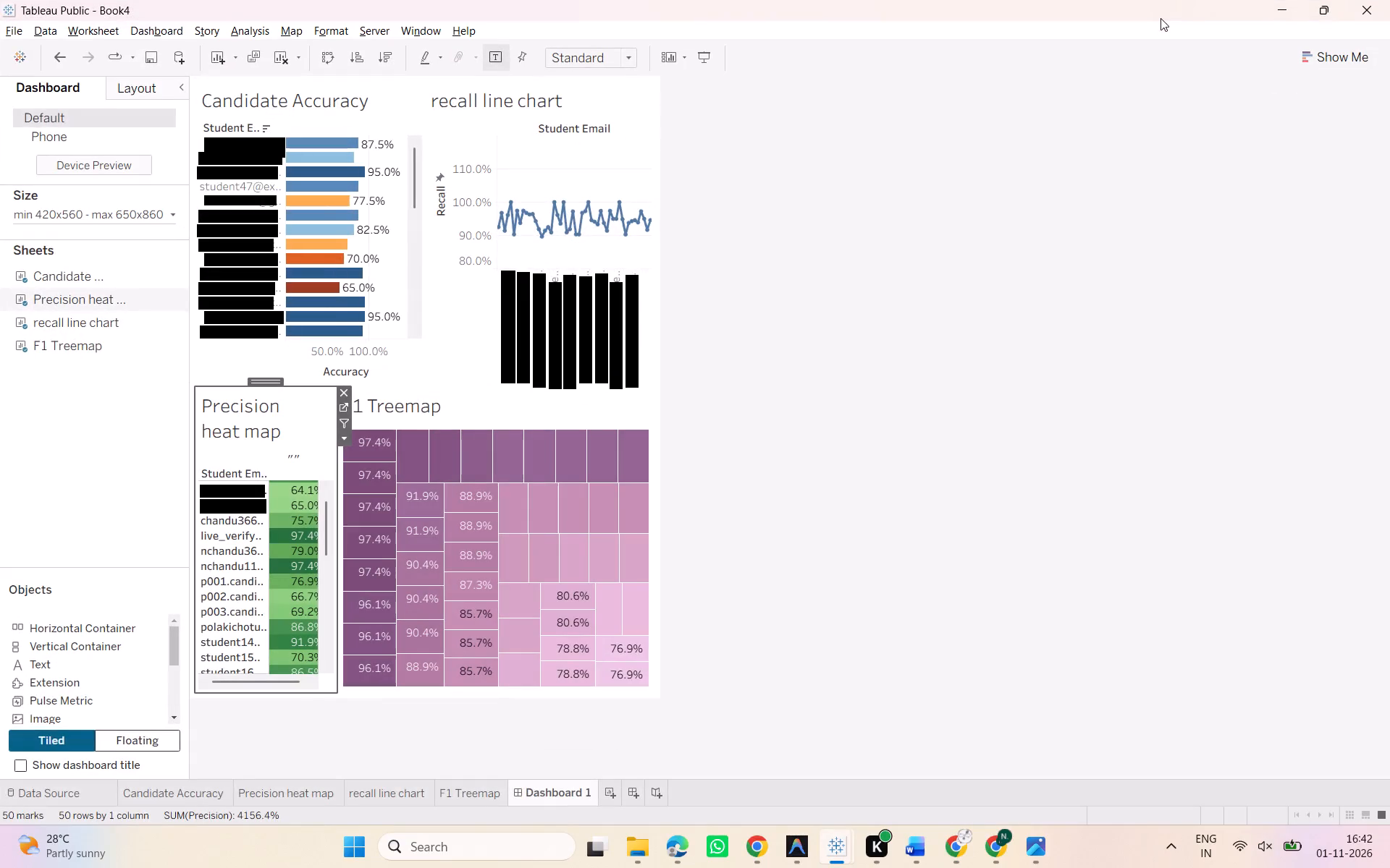
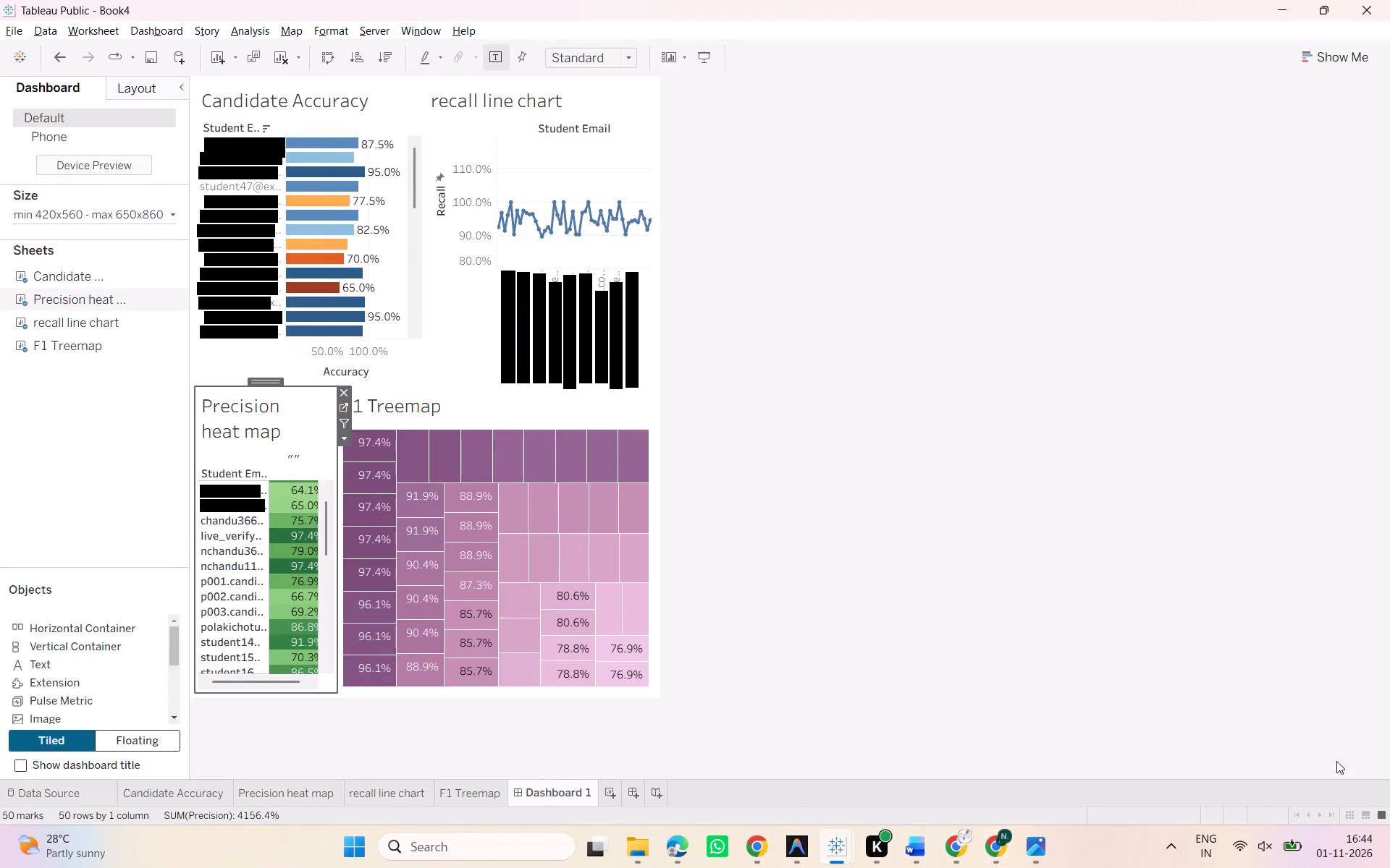
# Switch to the Photos window showing the Candidate Accuracy screenshot and close it.
pyautogui.click(1028, 848)
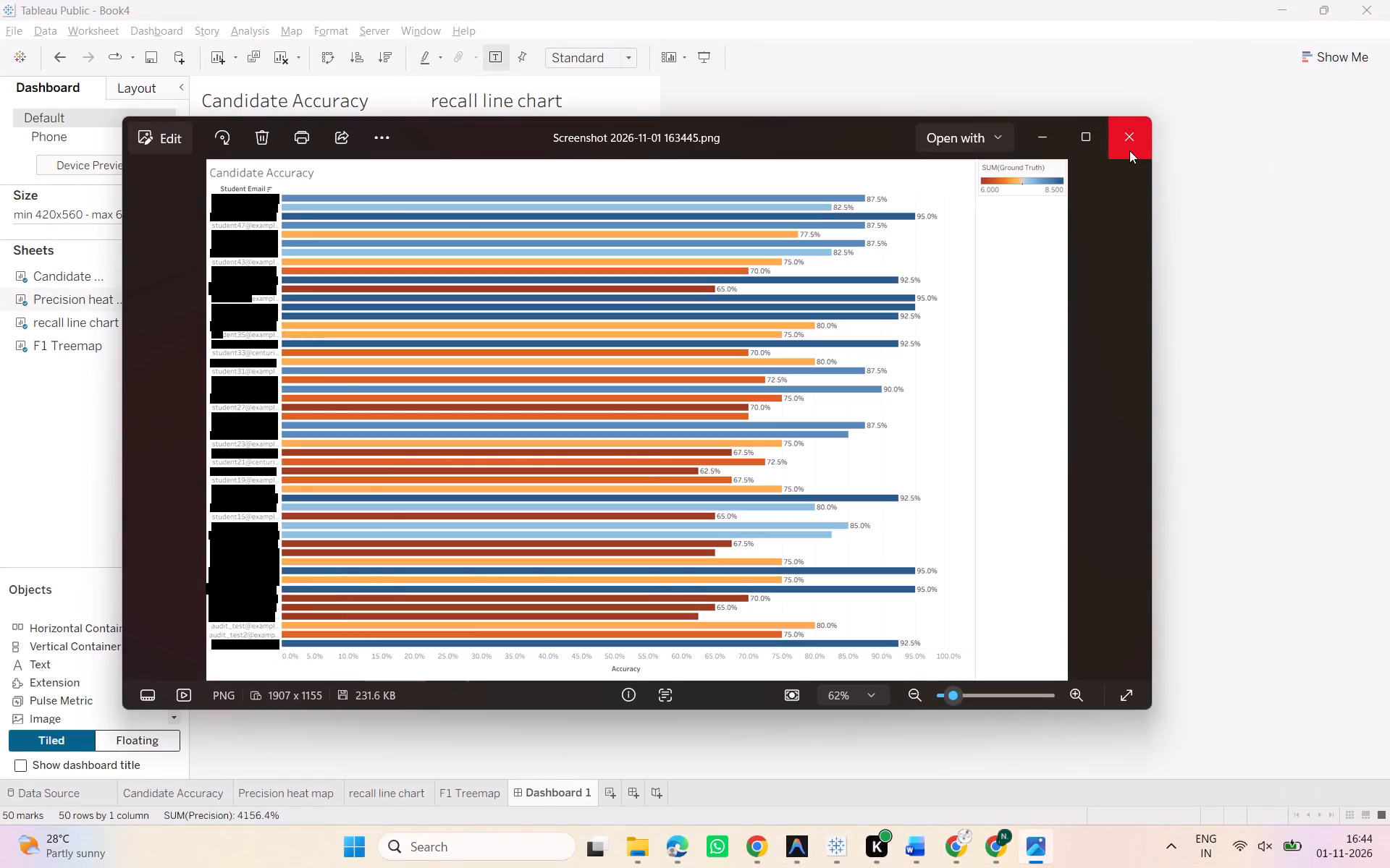
pyautogui.click(1125, 148)
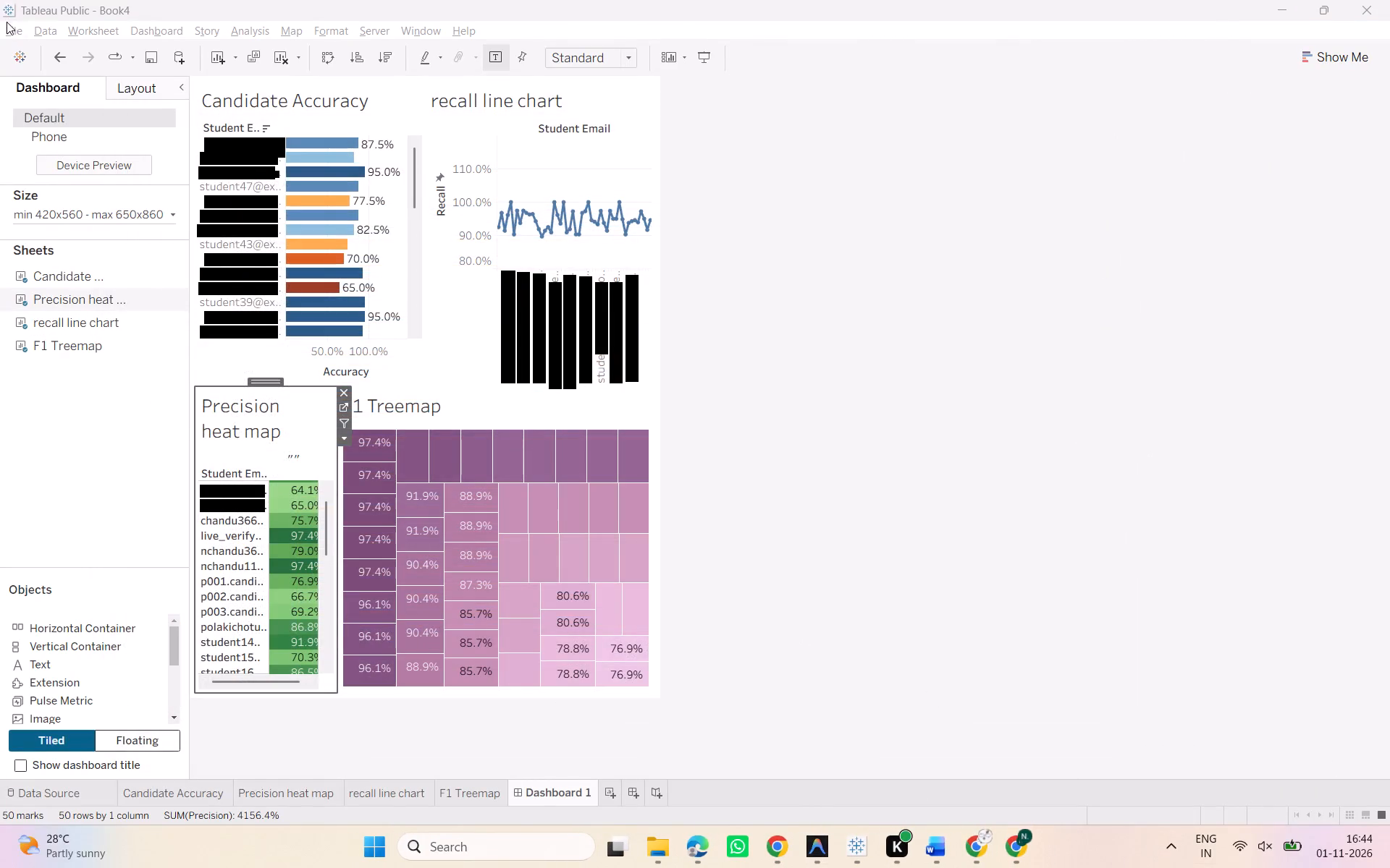
# Save the Book4 workbook in the TABLEAU folder as a Tableau Workbook (*.twb) named nandu graphs(prj).
pyautogui.click(10, 30)
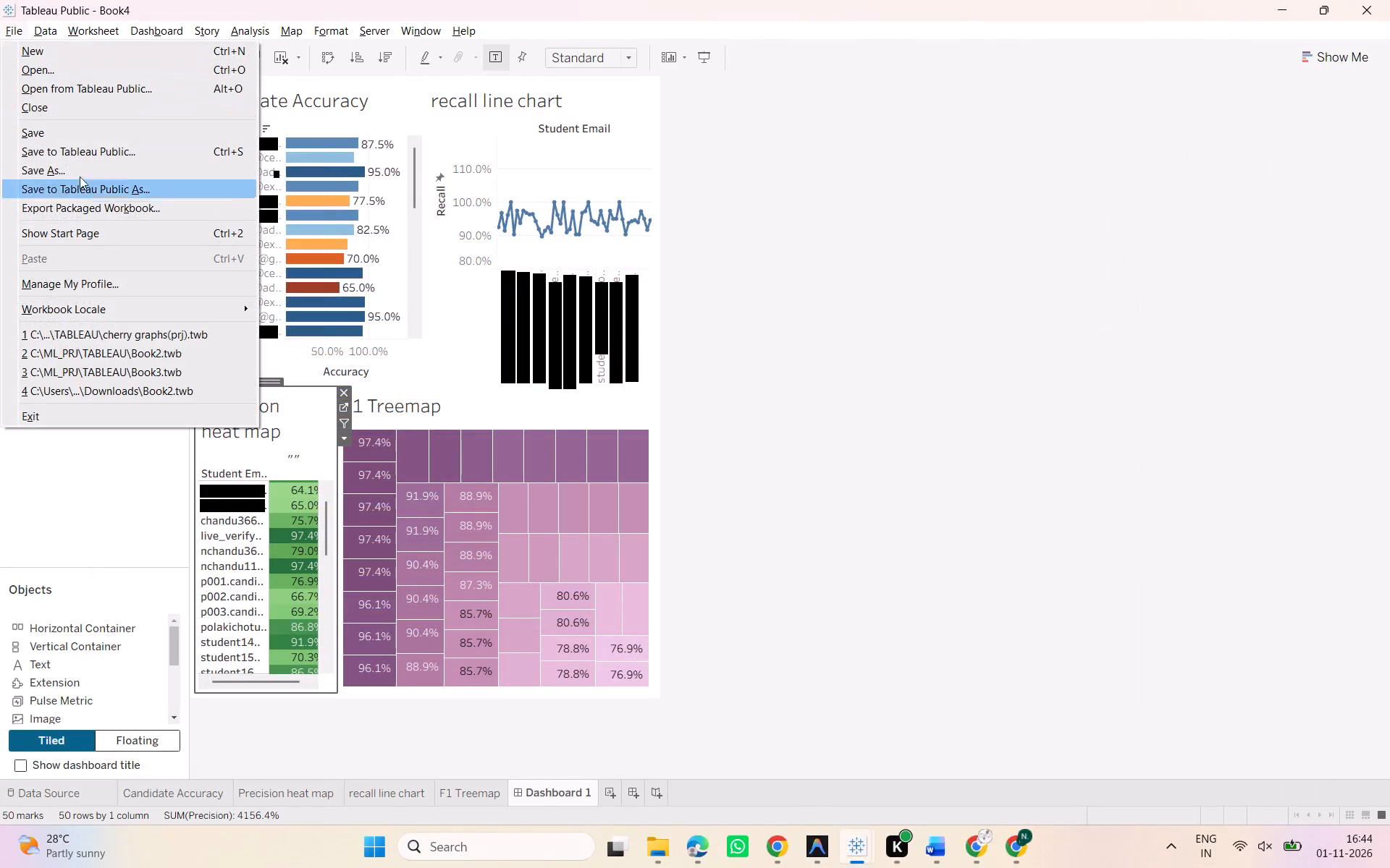
pyautogui.click(81, 171)
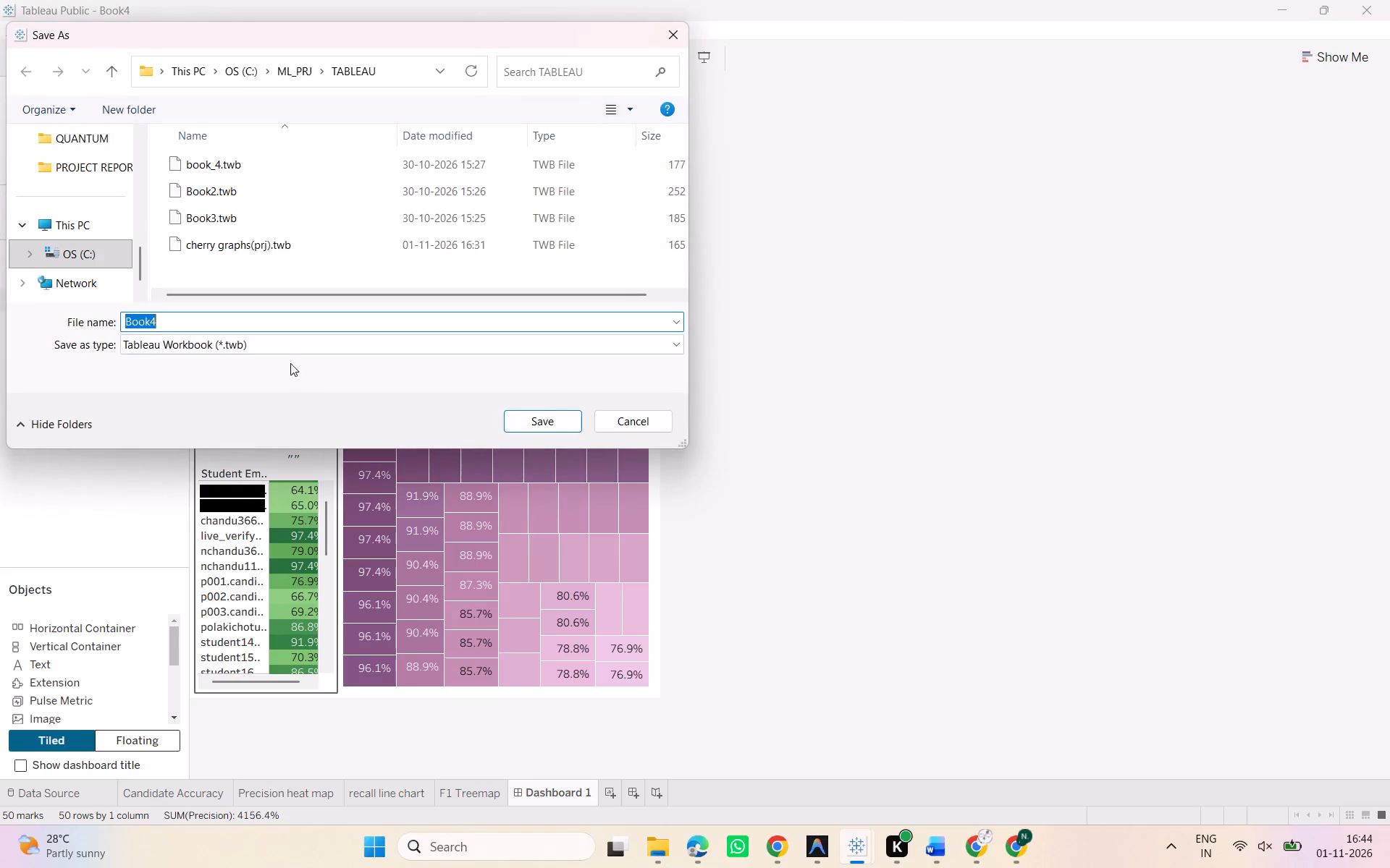
pyautogui.click(196, 323)
pyautogui.moveTo(191, 323); pyautogui.dragTo(80, 307)
pyautogui.write('nandu')
pyautogui.press('space')
pyautogui.write('graphs')
pyautogui.press('space')
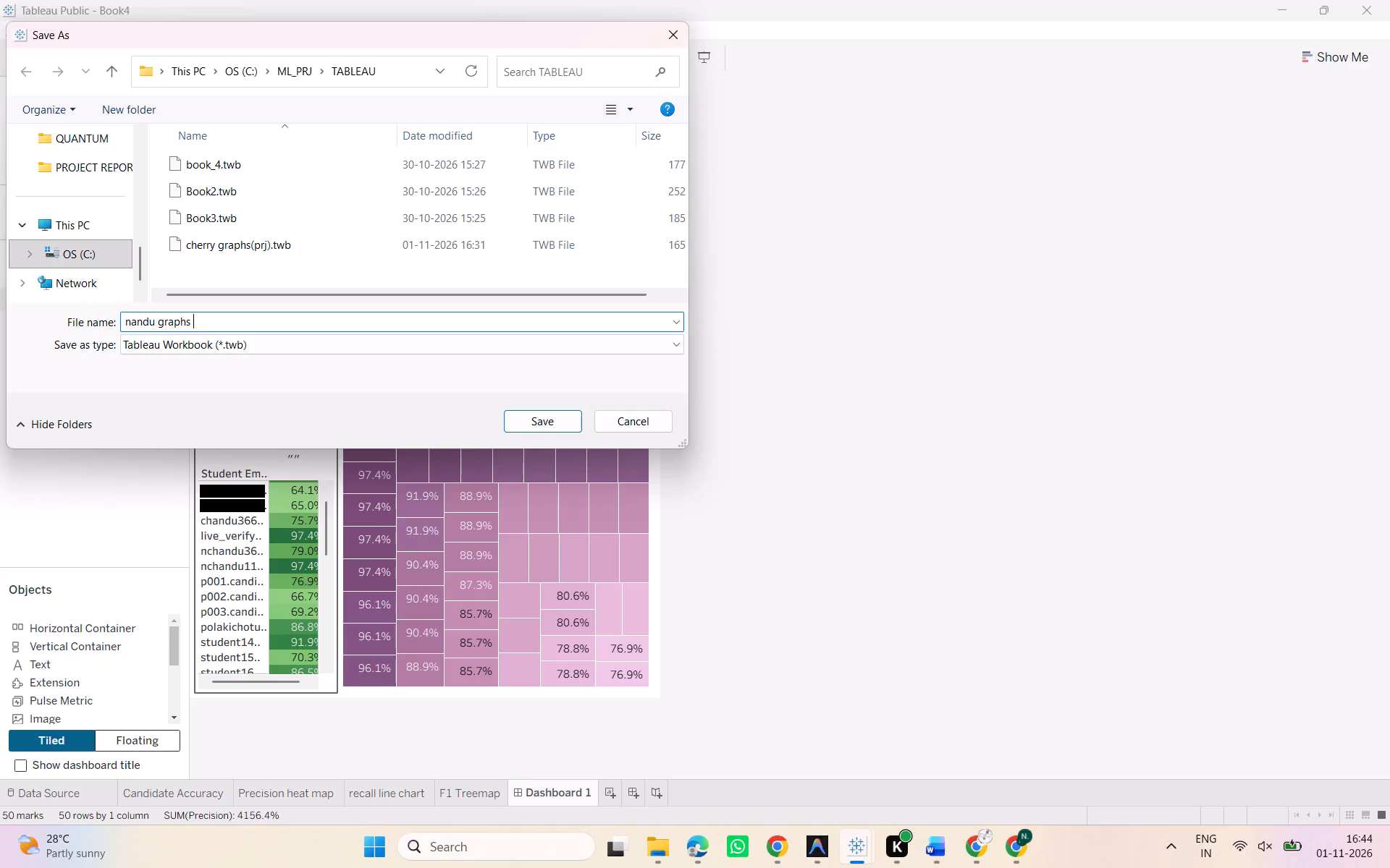
pyautogui.press('BackSpace')
pyautogui.write('(prj')
pyautogui.hotkey('shift', ')')
pyautogui.click(536, 423)
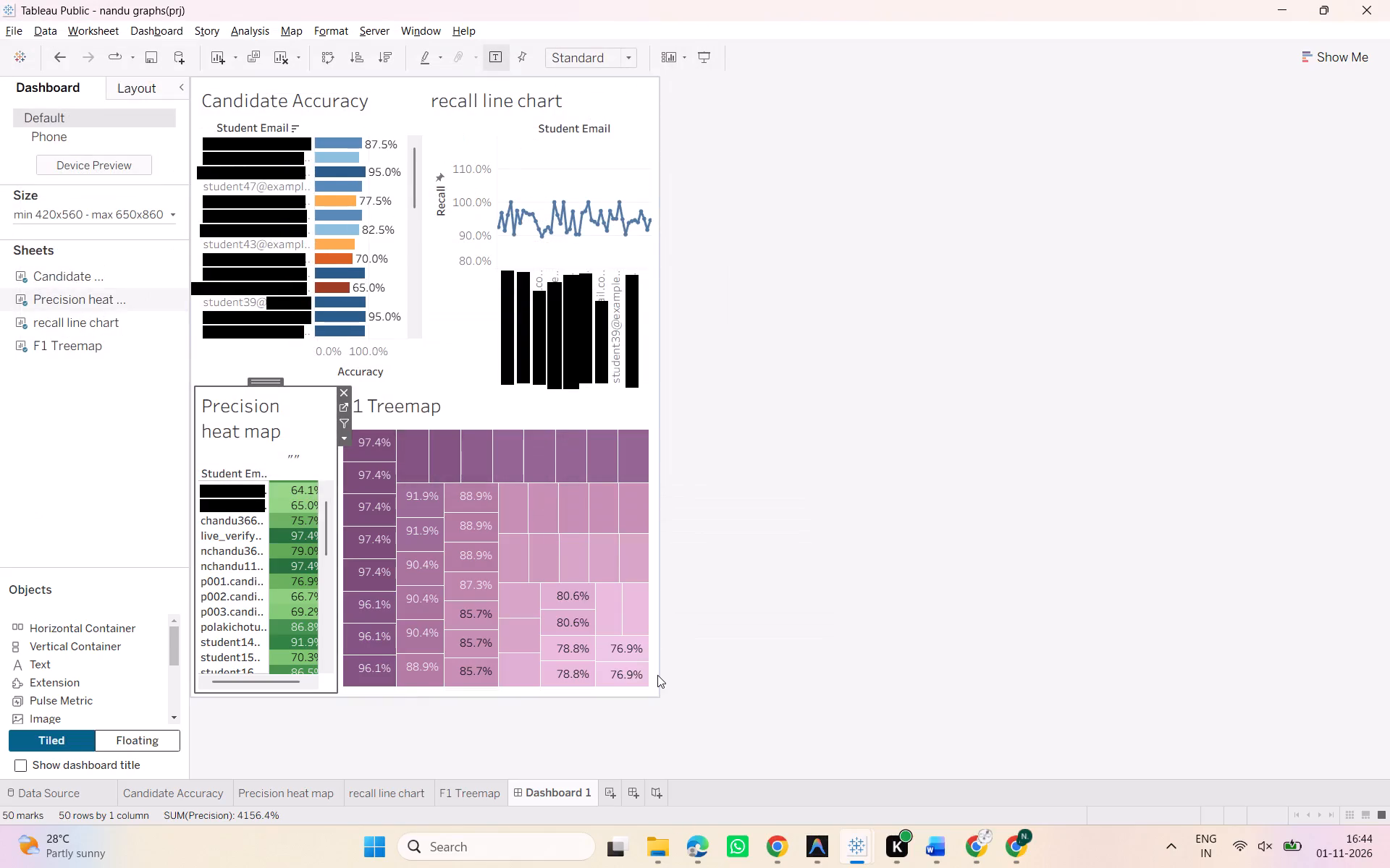
# Close the nandu graphs(prj) workbook window.
pyautogui.click(1367, 12)
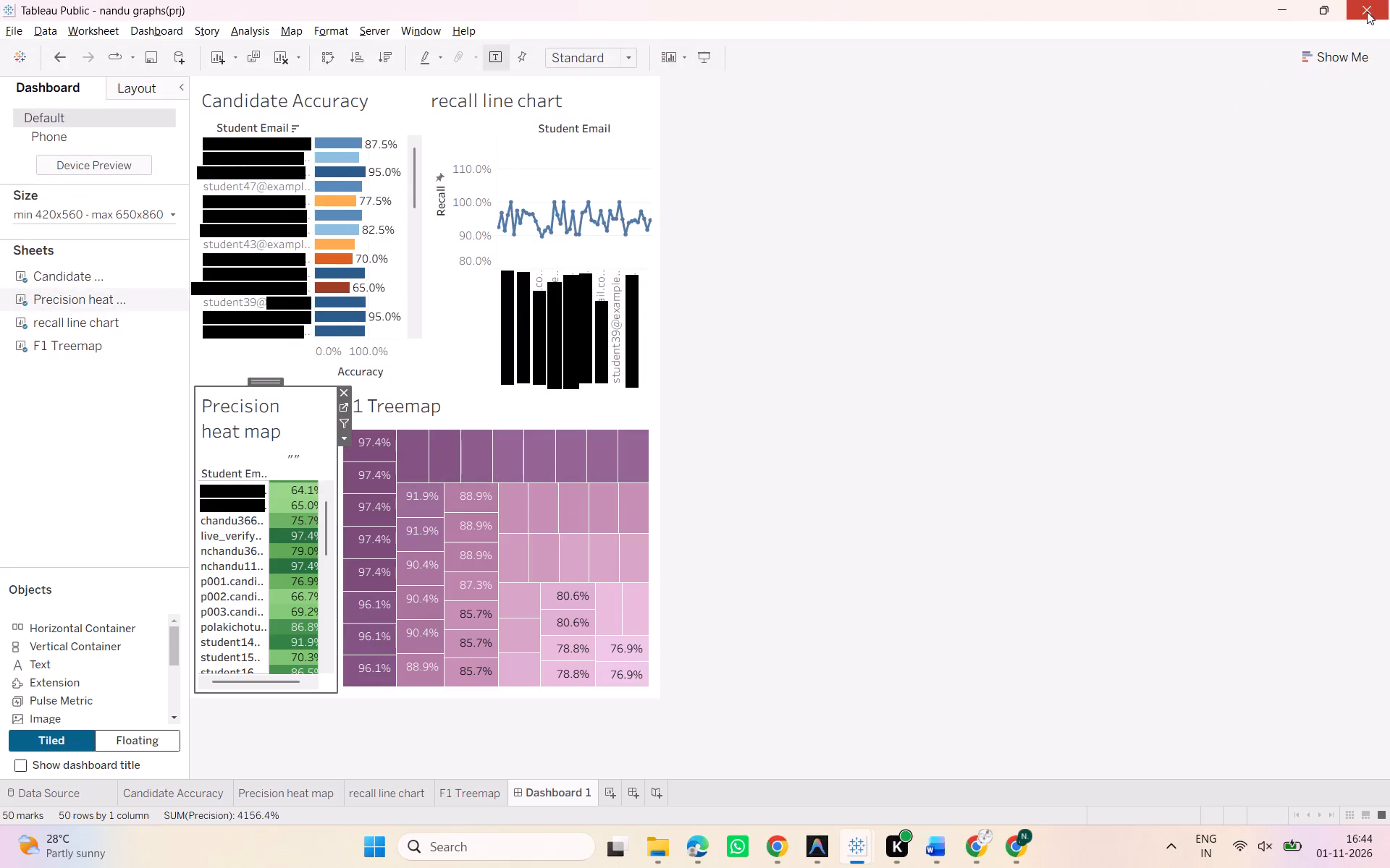
# Close the cherry graphs(prj) workbook window, saving the changes to the workbook.
pyautogui.click(1367, 12)
pyautogui.click(1367, 12)
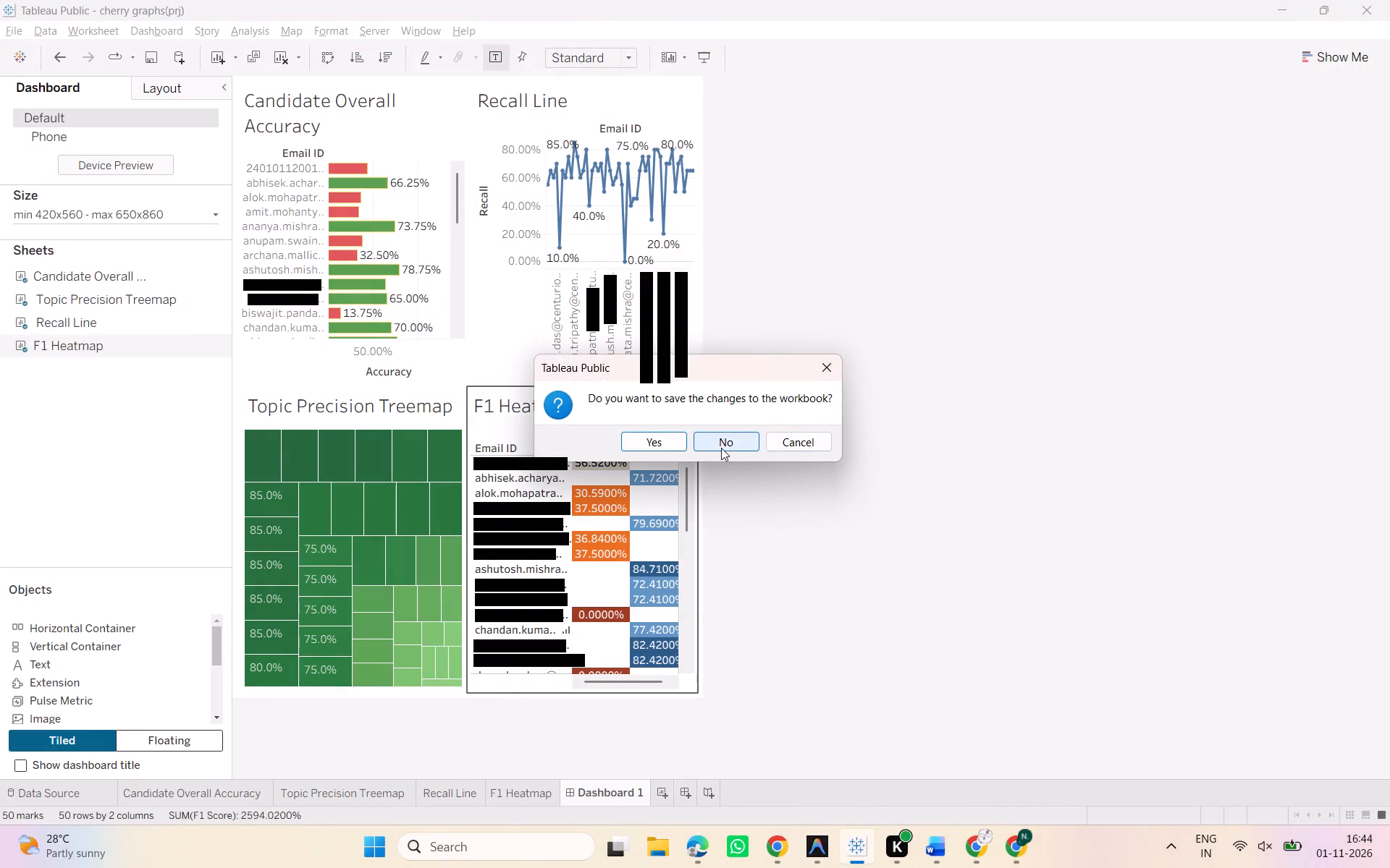
pyautogui.click(665, 450)
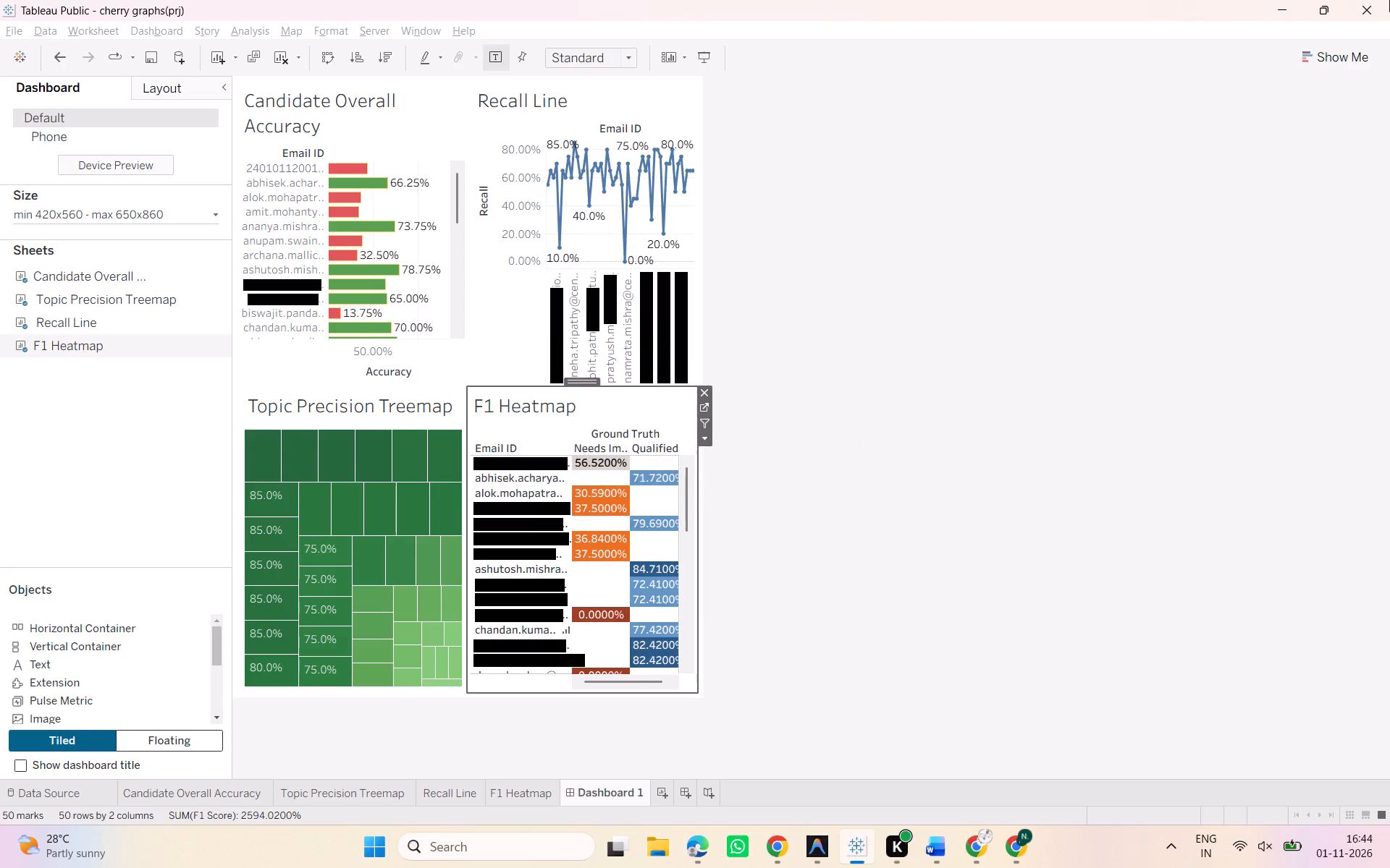
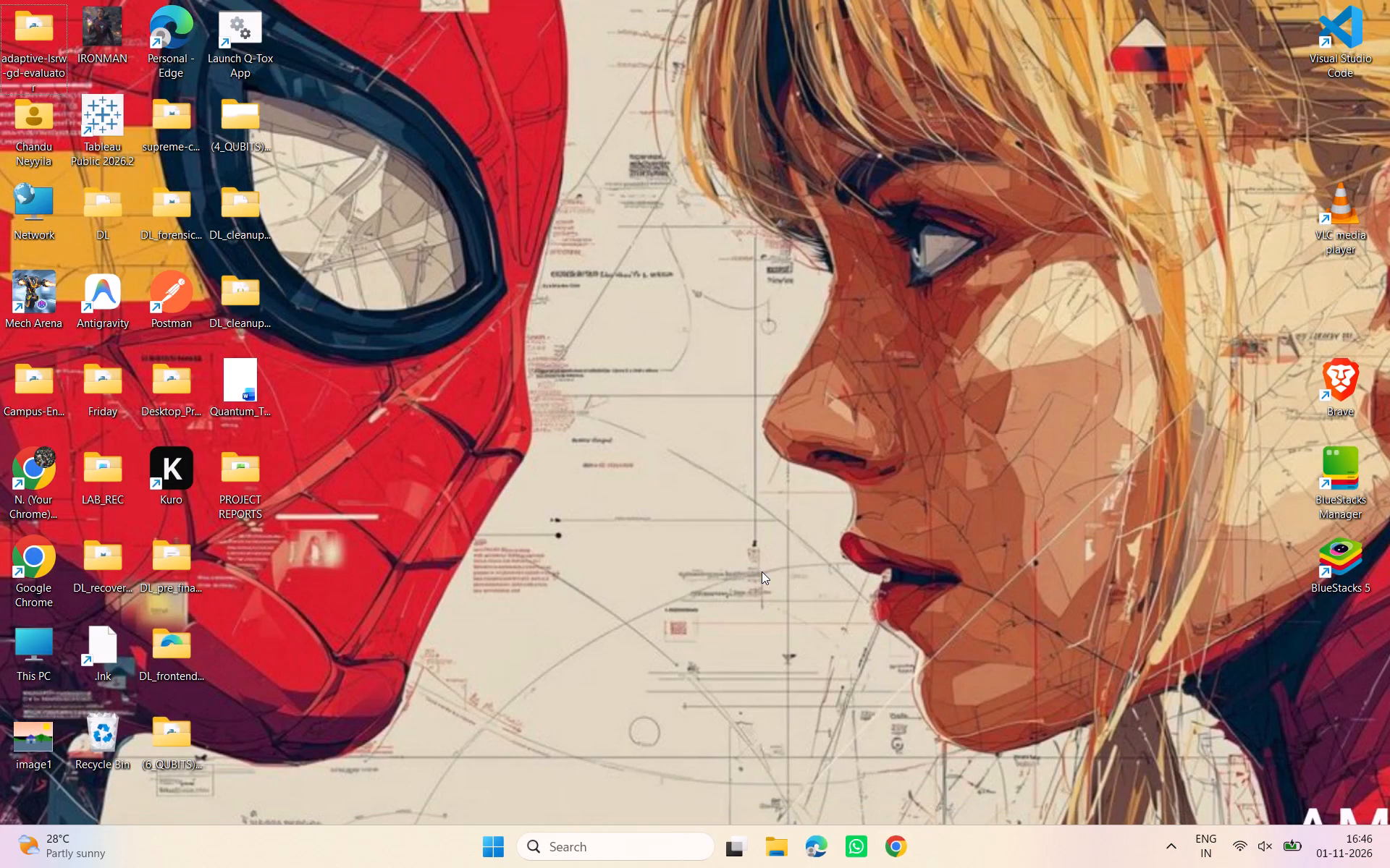
pyautogui.click(843, 332)
pyautogui.click(840, 352)
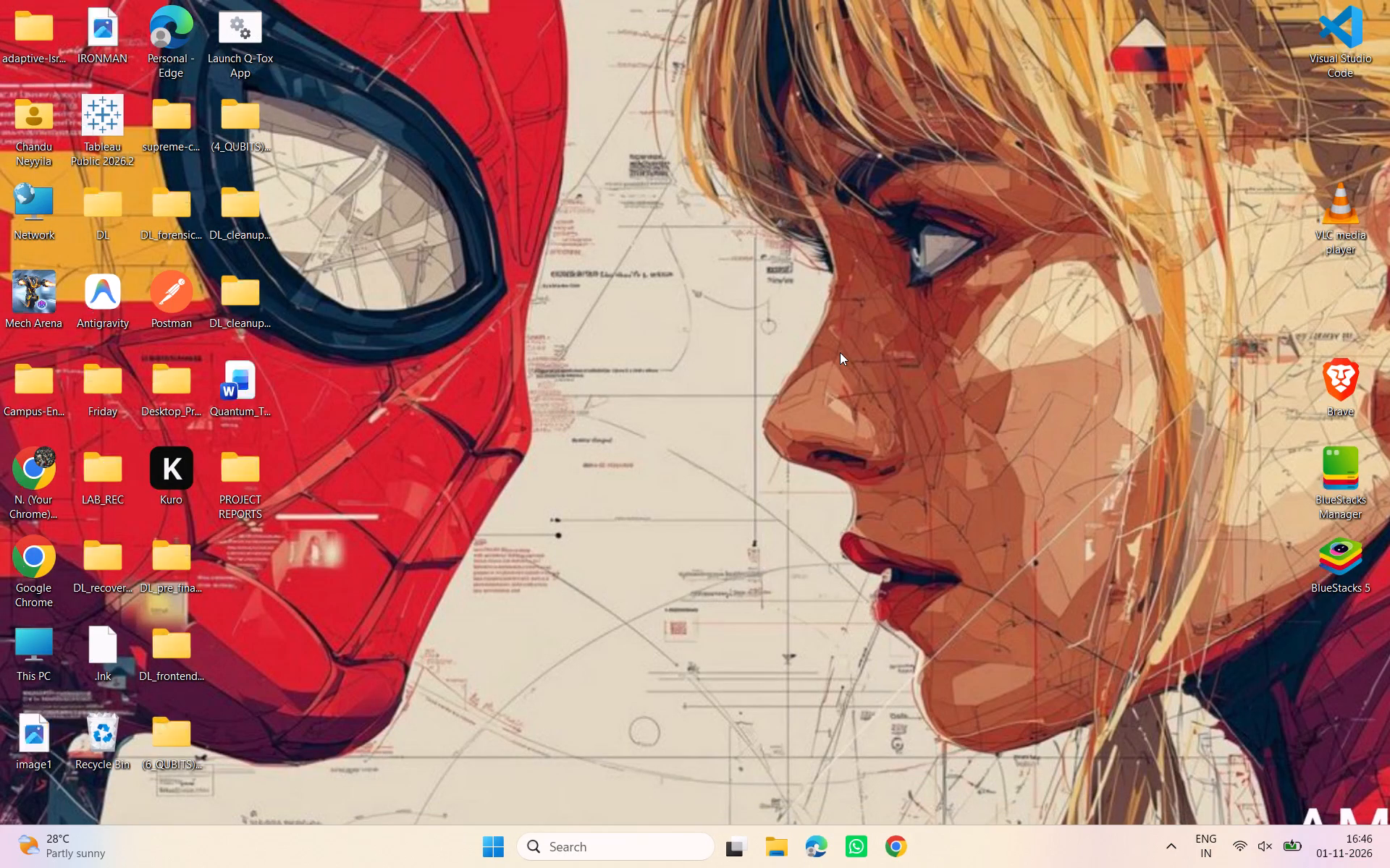